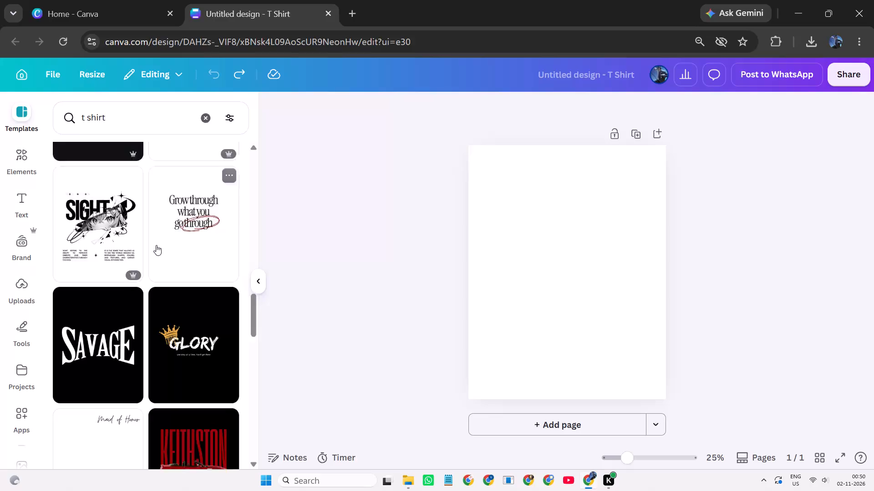
Add the black T-shirt graphic from the "t shirt" search to the blank page.
scroll(151, 238, down, 3)
scroll(151, 238, up, 3)
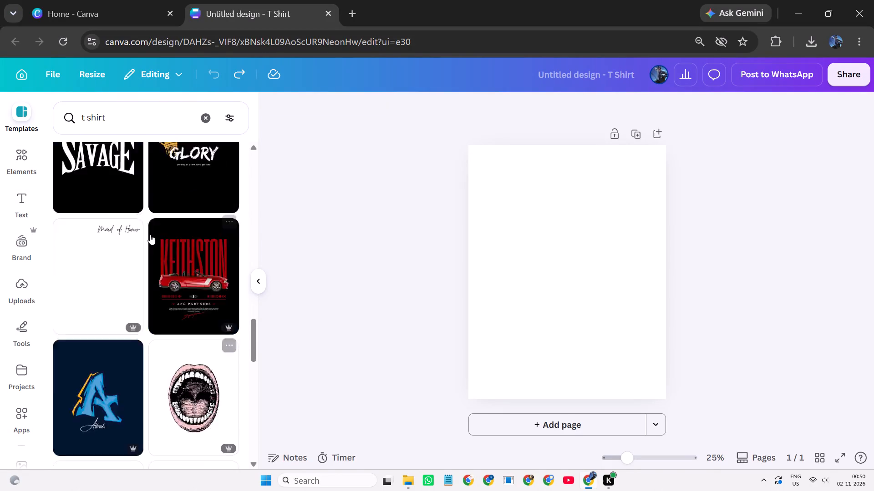
scroll(150, 235, up, 14)
scroll(154, 230, up, 7)
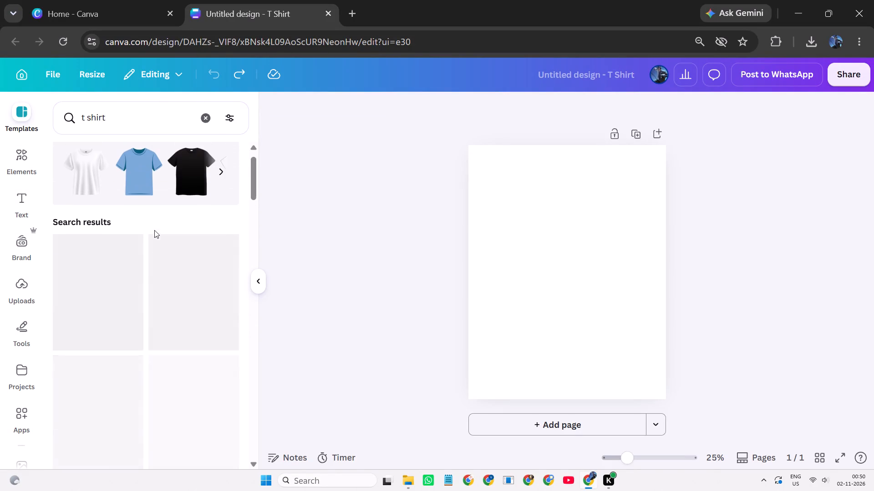
scroll(156, 229, up, 2)
drag(190, 194, 466, 232)
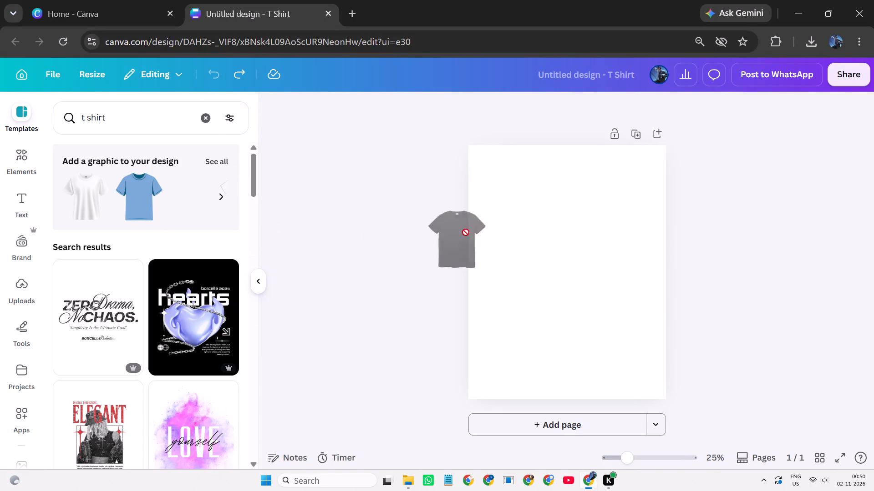
drag(466, 232, 507, 235)
Enlarge the black T-shirt beyond the page edges and position it so only the collar, chest and one sleeve show on the page.
scroll(598, 308, up, 1)
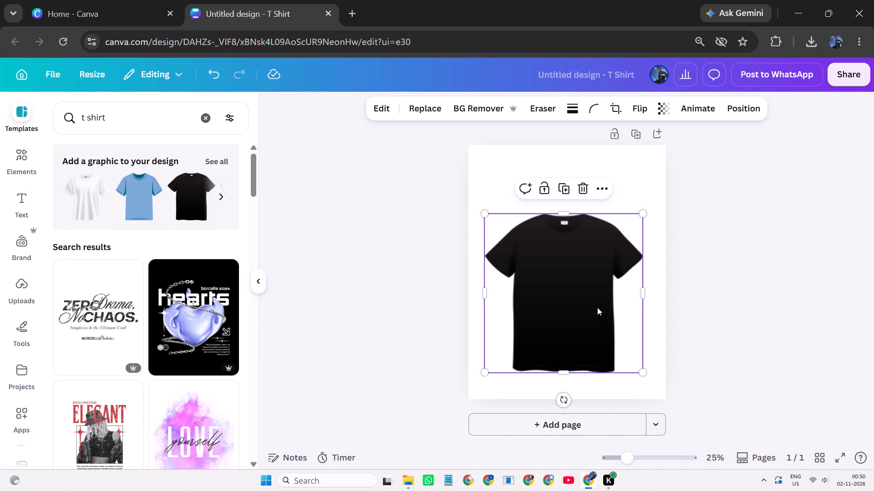
scroll(597, 307, up, 3)
scroll(544, 227, up, 3)
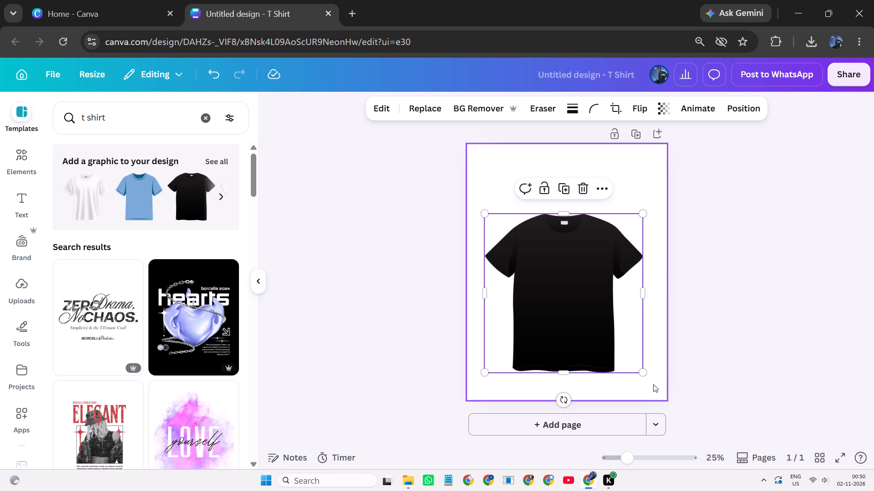
drag(645, 369, 736, 446)
drag(590, 317, 484, 297)
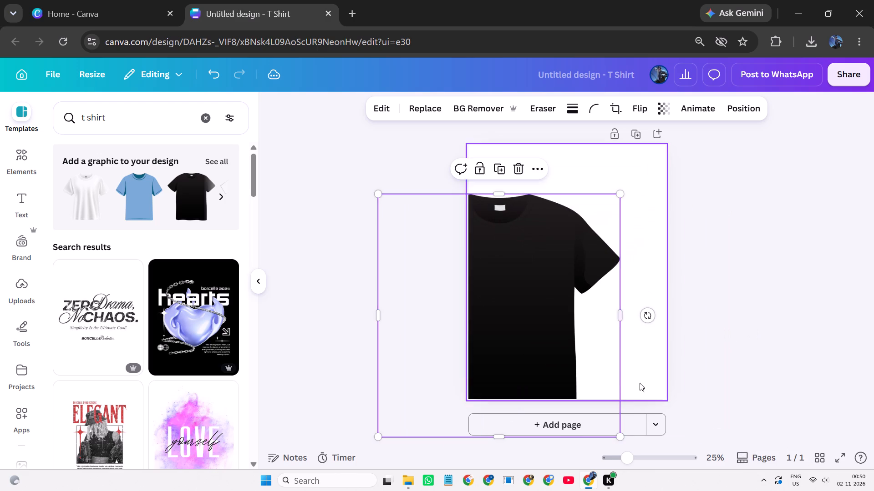
drag(616, 436, 717, 479)
drag(551, 252, 518, 238)
drag(659, 180, 767, 82)
drag(632, 222, 564, 317)
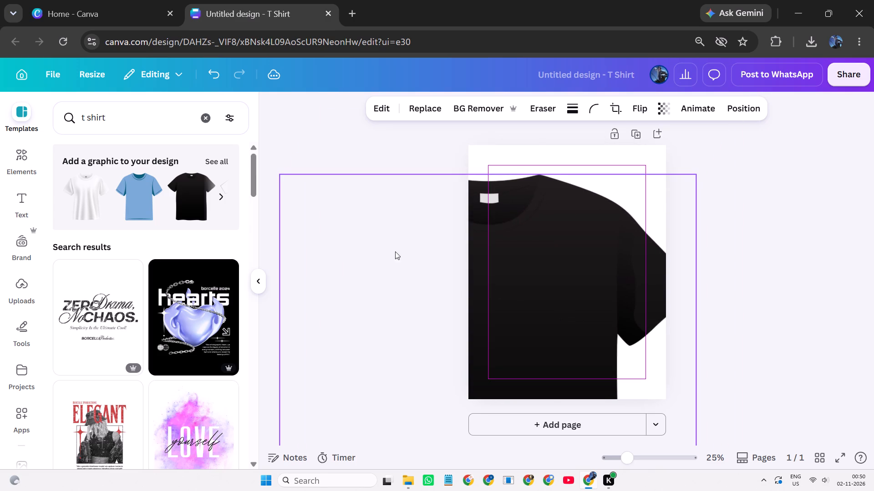
Browse the ready-made font combinations for a text style that suits the shirt.
click(23, 196)
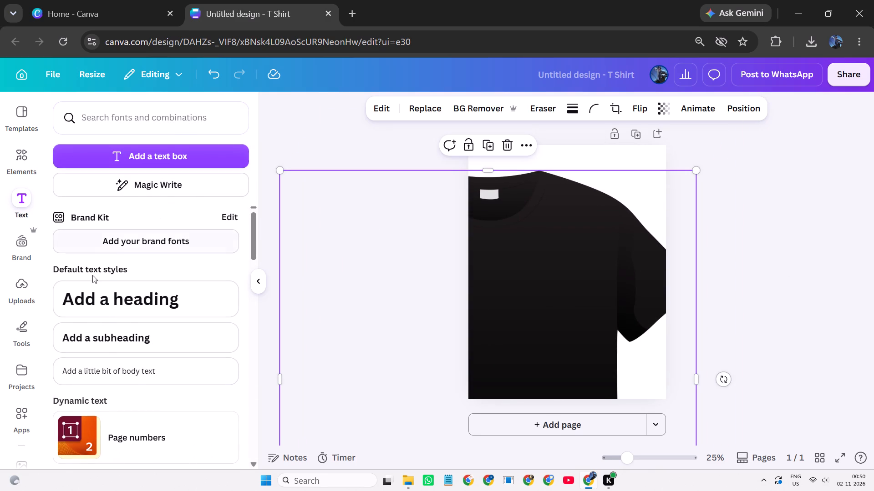
scroll(103, 322, down, 6)
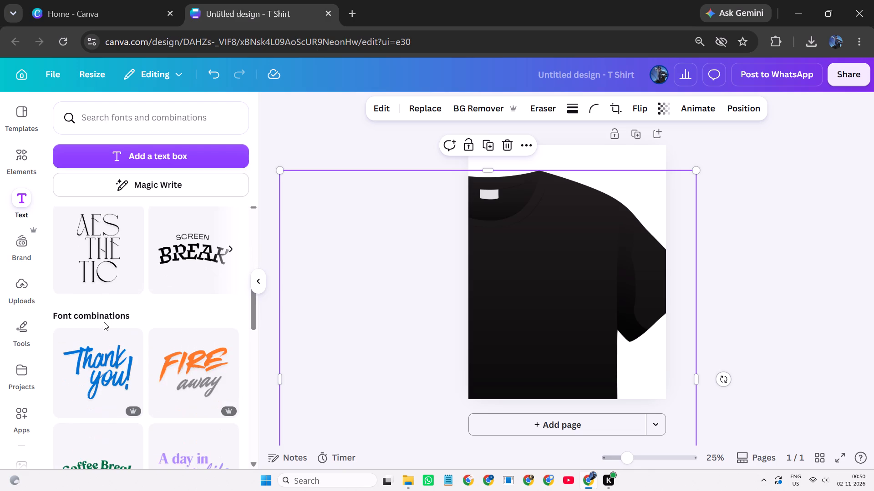
scroll(104, 322, down, 4)
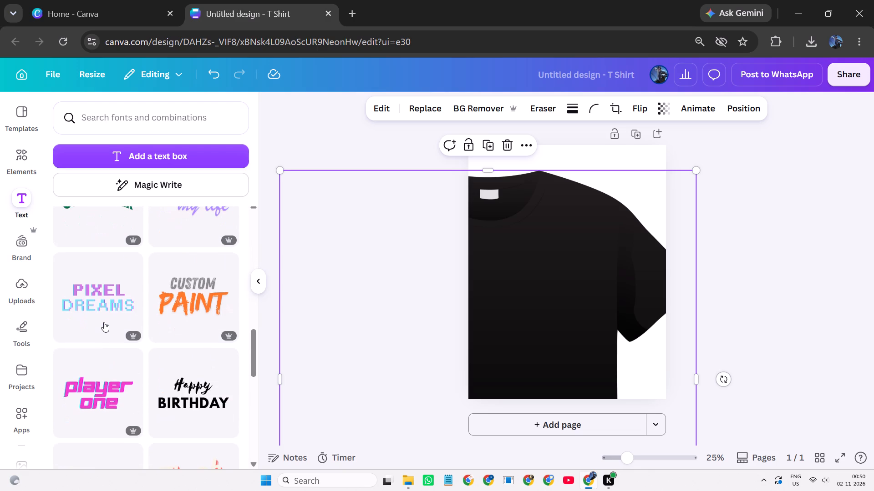
scroll(107, 321, down, 2)
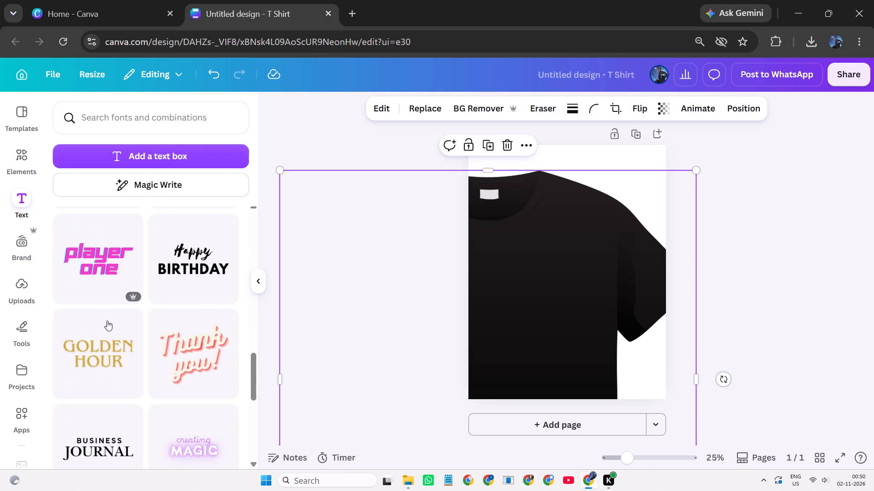
scroll(107, 321, down, 2)
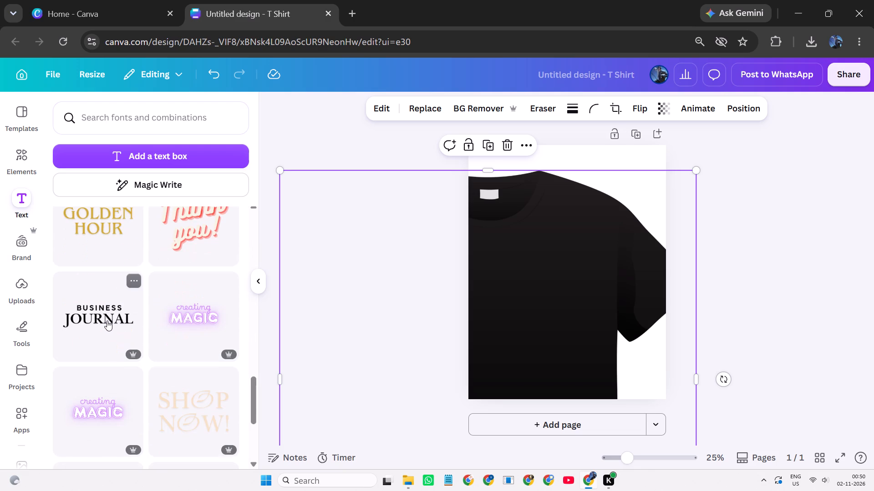
scroll(107, 321, up, 1)
scroll(107, 321, down, 3)
scroll(107, 321, up, 2)
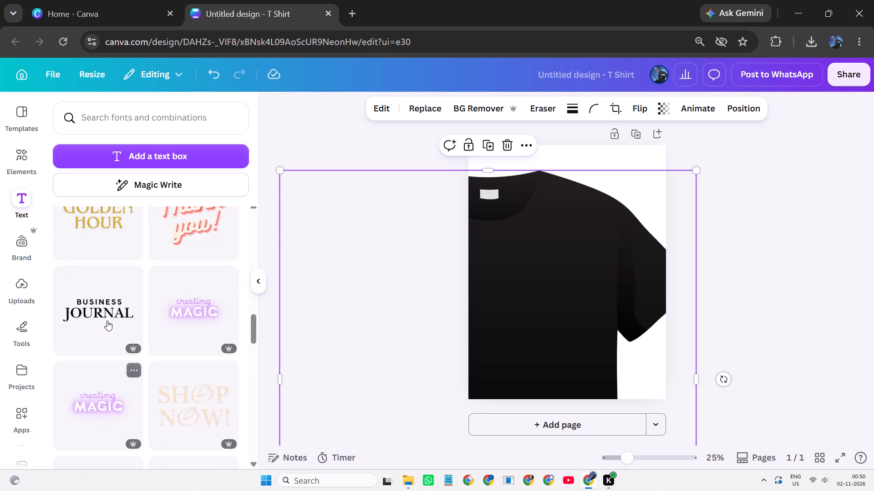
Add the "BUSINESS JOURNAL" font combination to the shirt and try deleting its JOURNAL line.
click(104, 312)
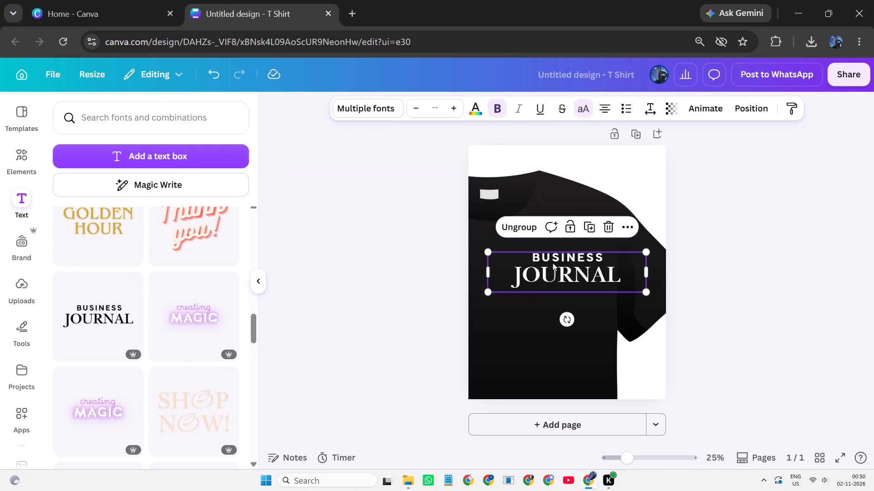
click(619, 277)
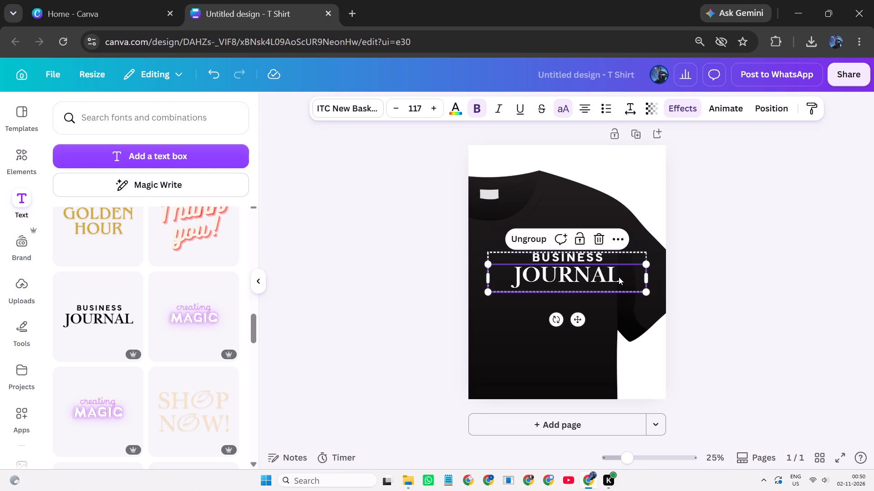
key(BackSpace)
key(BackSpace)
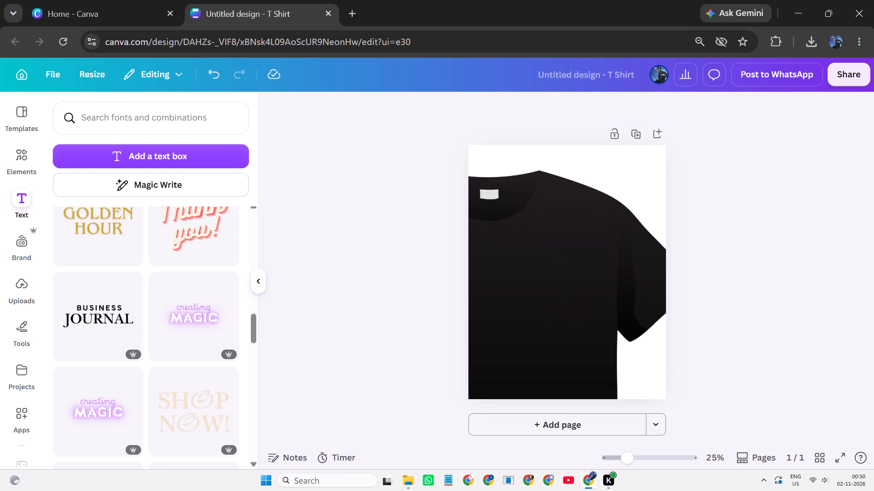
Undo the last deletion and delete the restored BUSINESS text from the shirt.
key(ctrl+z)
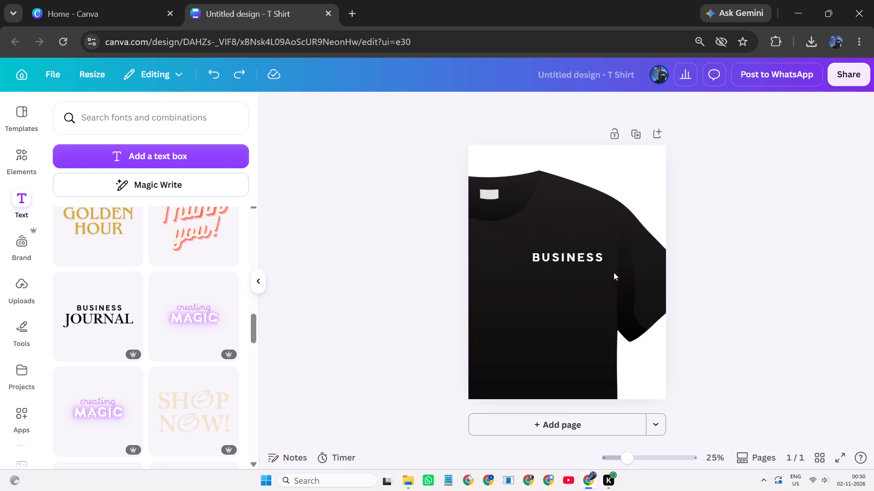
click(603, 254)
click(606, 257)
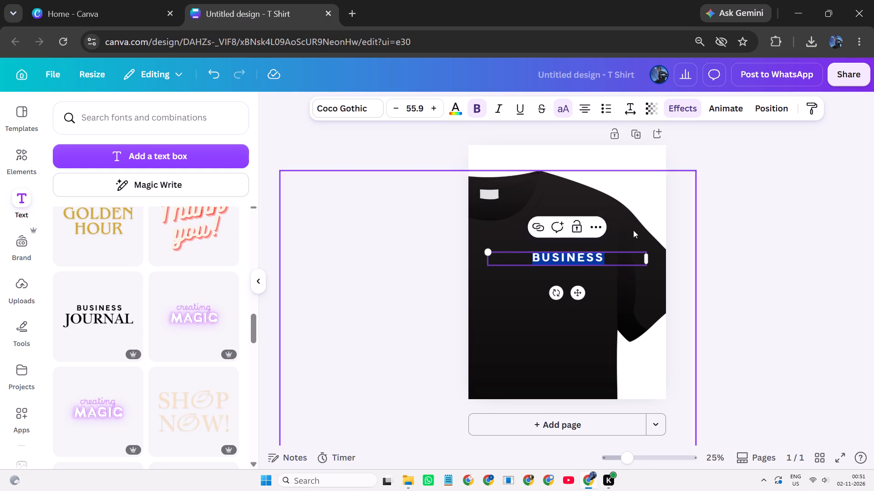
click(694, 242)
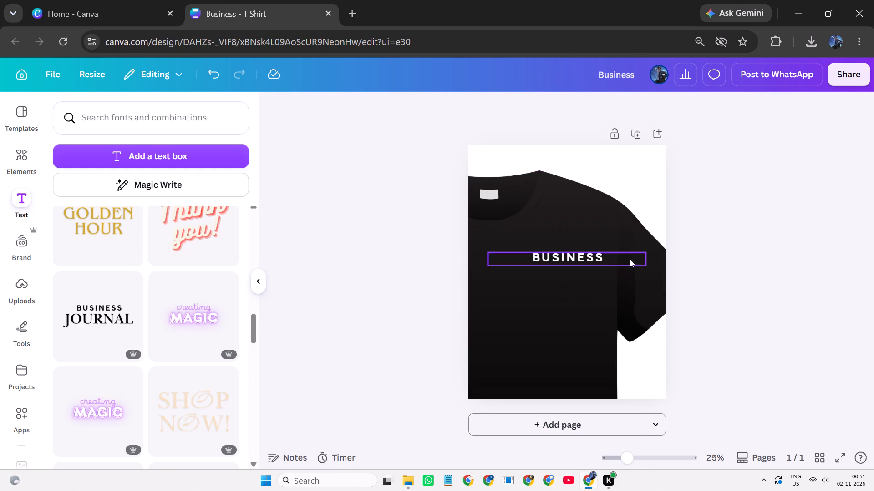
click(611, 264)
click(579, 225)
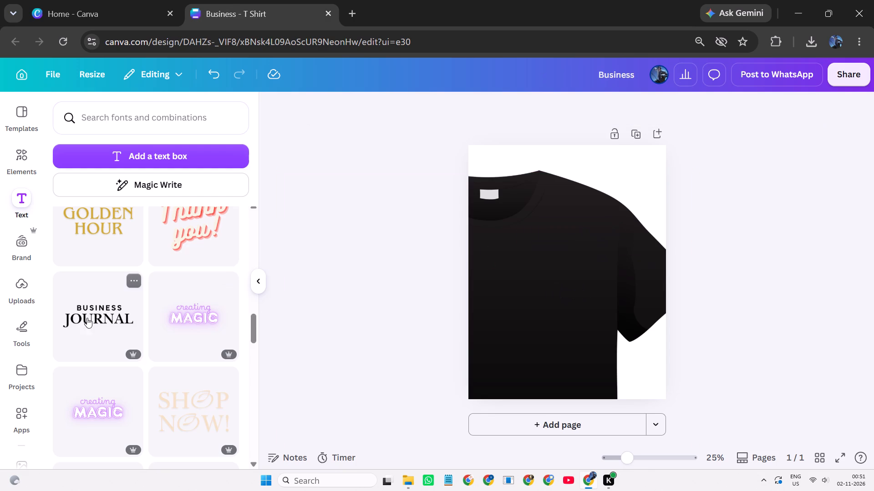
Add the "BUSINESS JOURNAL" font combination to the shirt and delete only its BUSINESS line.
click(94, 318)
click(586, 258)
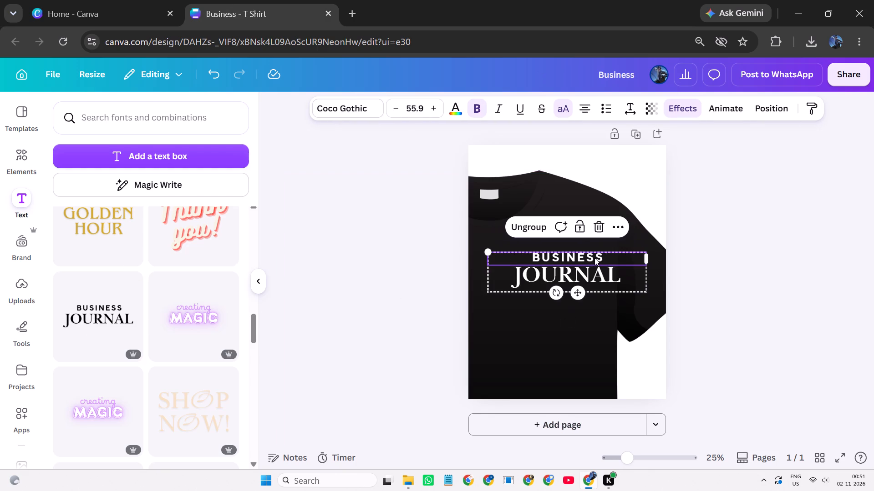
click(598, 228)
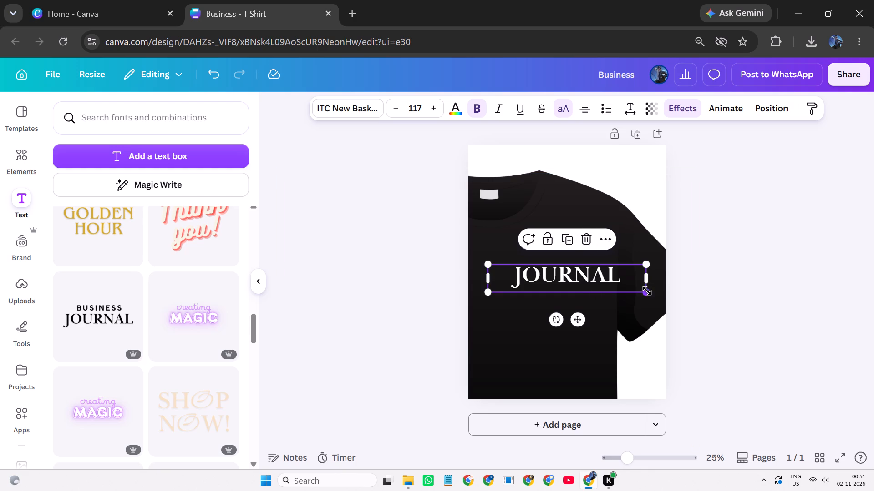
Replace the JOURNAL text on the shirt with "MR. ANONYMOUS", using the suggested completion for the last word.
double_click(622, 281)
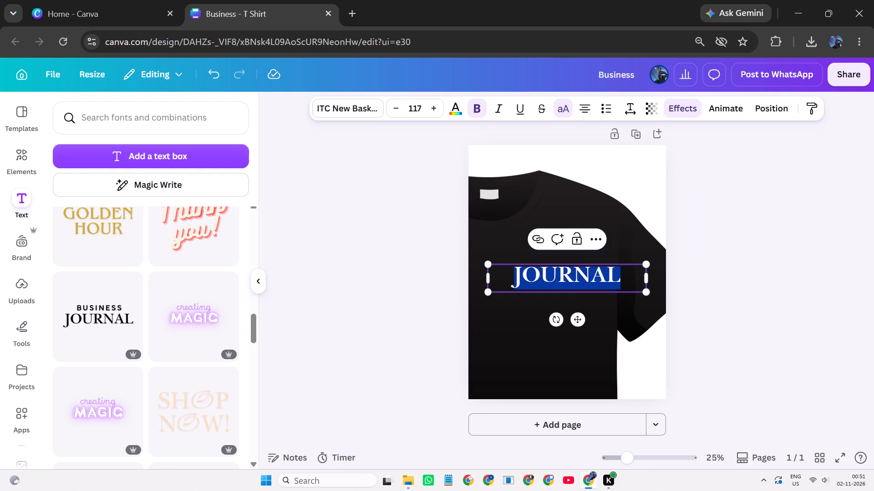
key(BackSpace)
key(m)
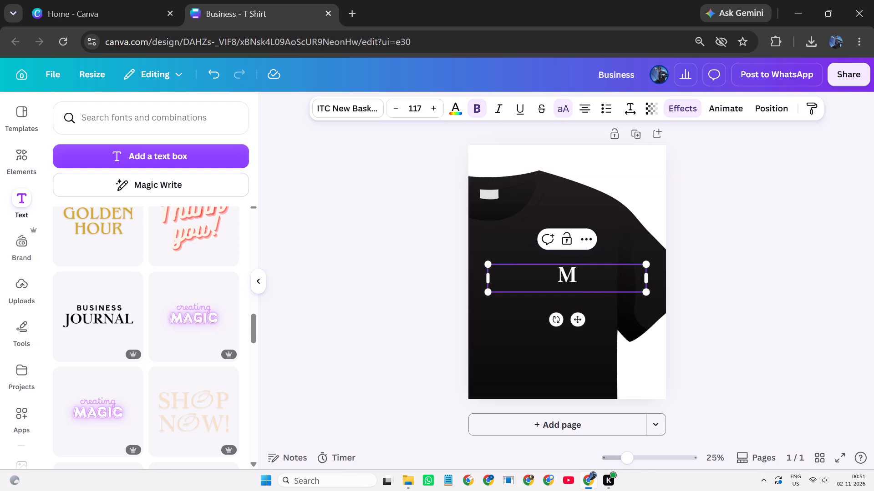
key(r)
key(BackSpace)
key(r)
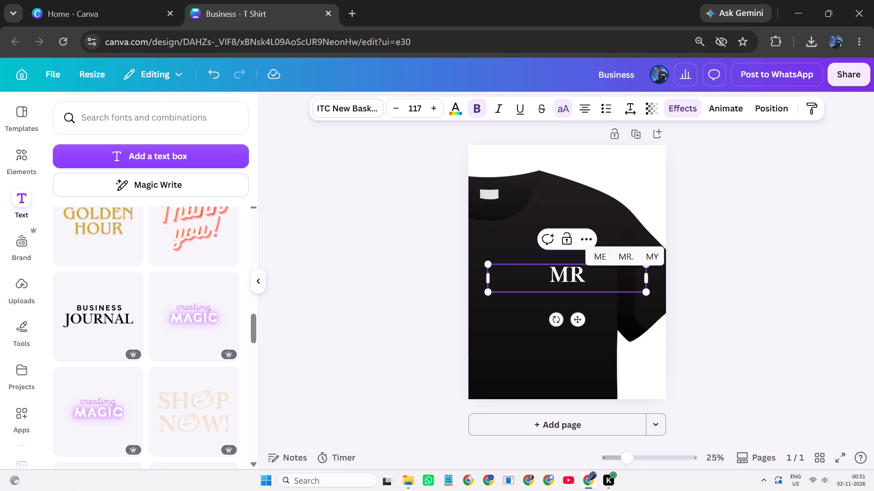
key(BackSpace)
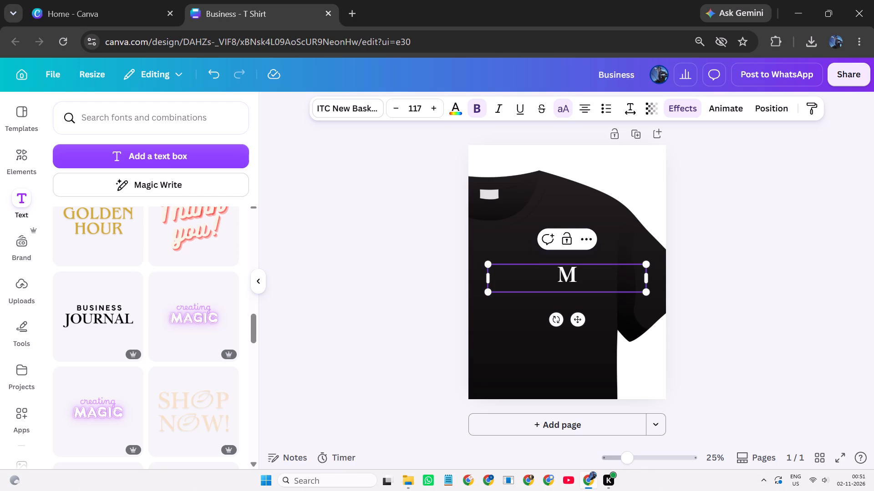
key(shift+r)
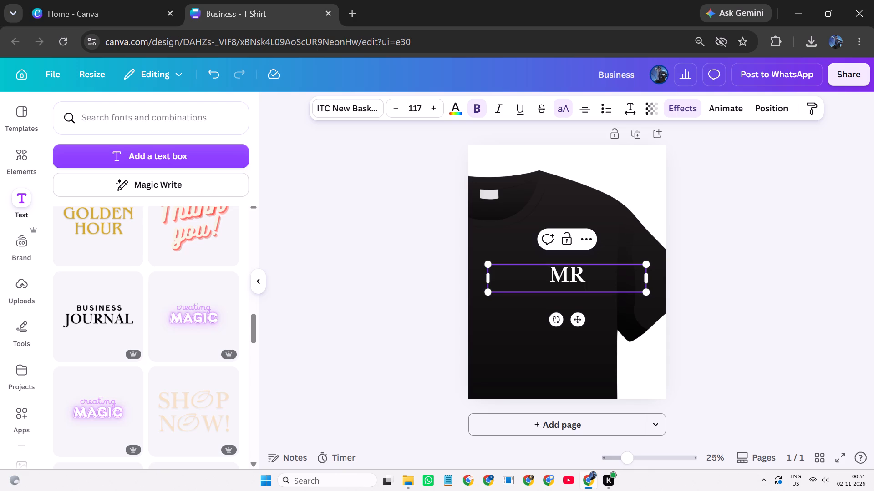
key(BackSpace)
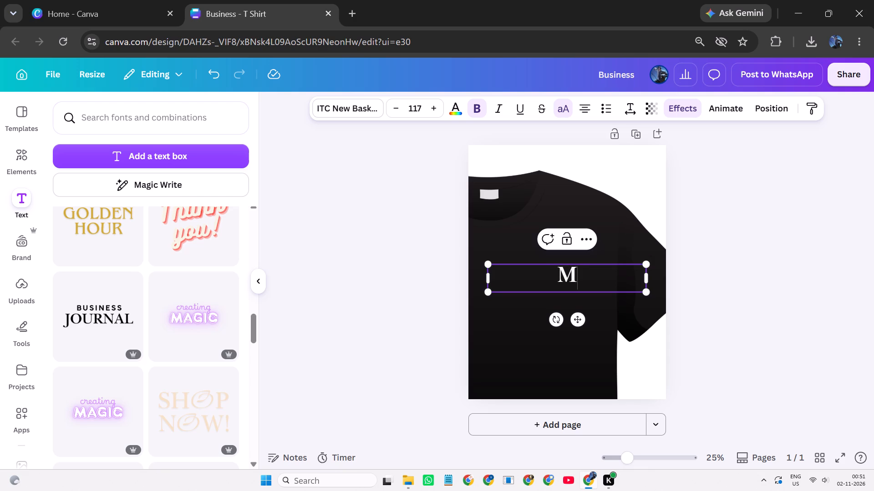
key(r)
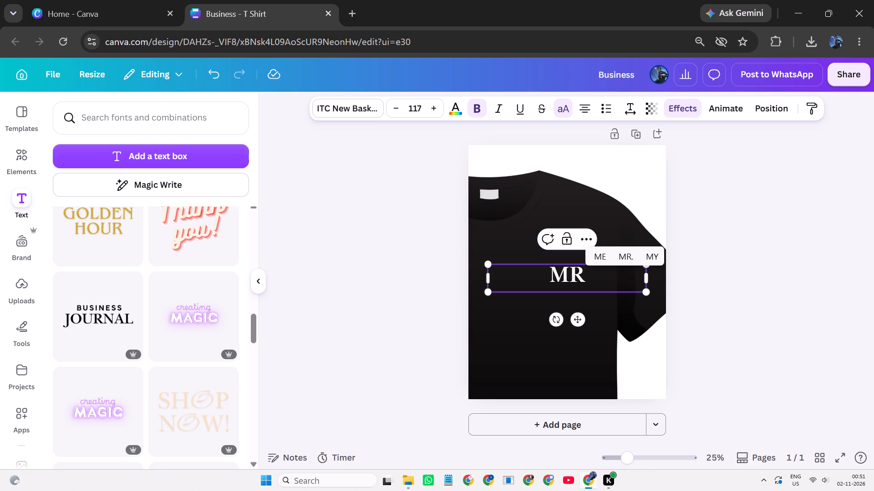
text(.)
key(space)
key(a)
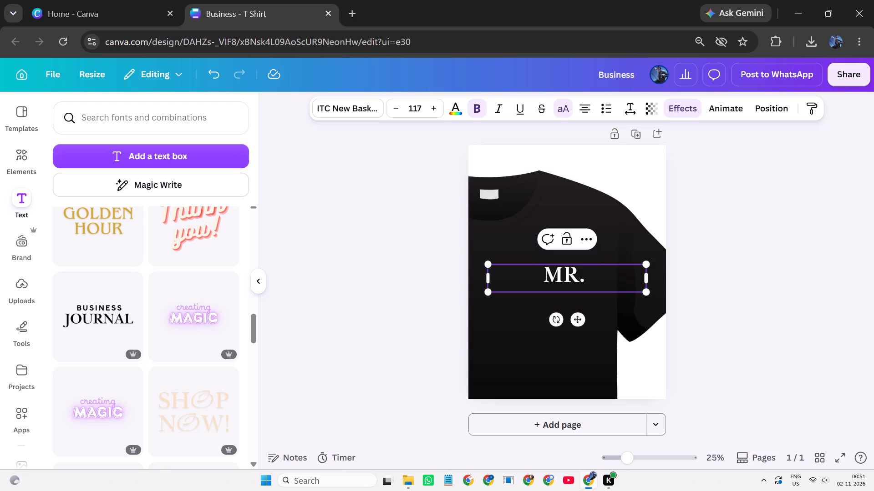
key(n)
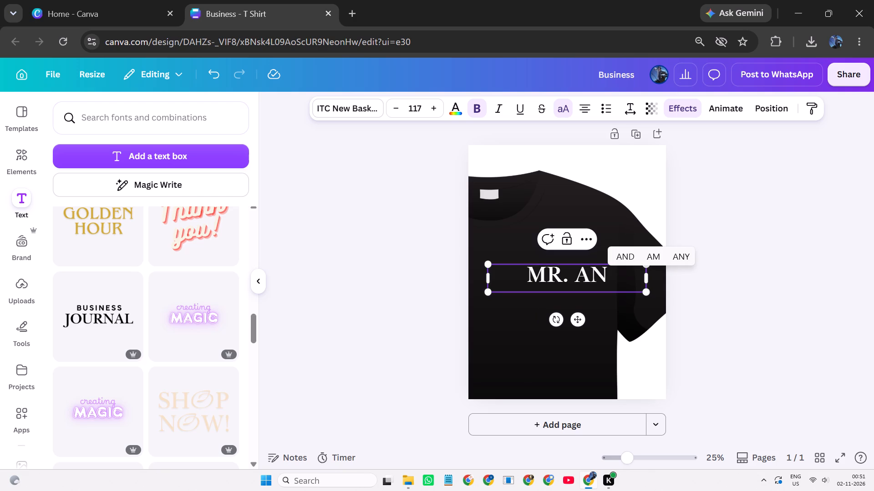
key(o)
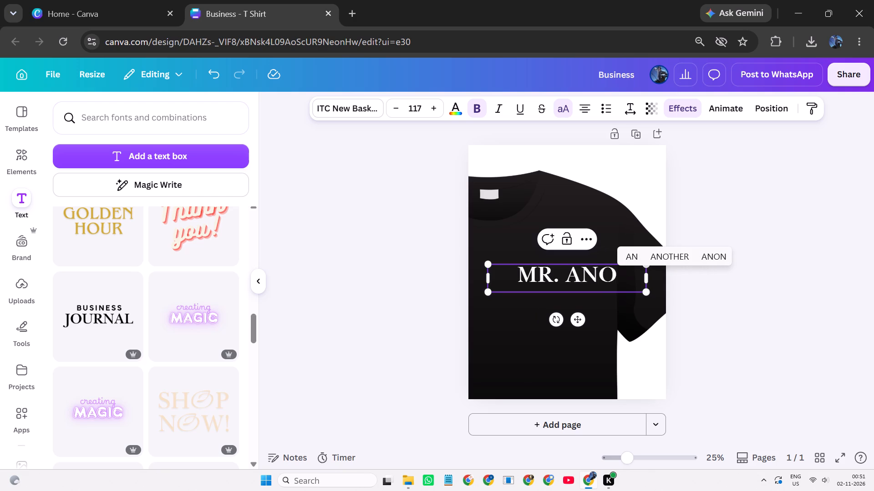
key(n)
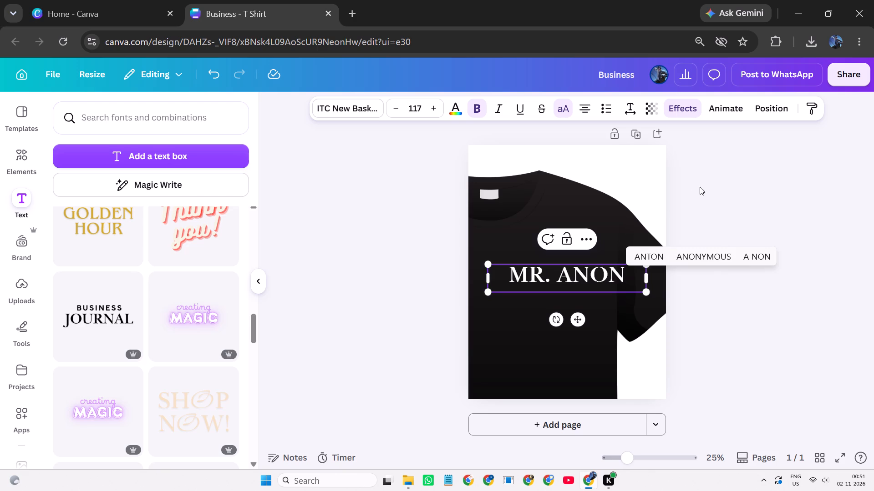
click(701, 255)
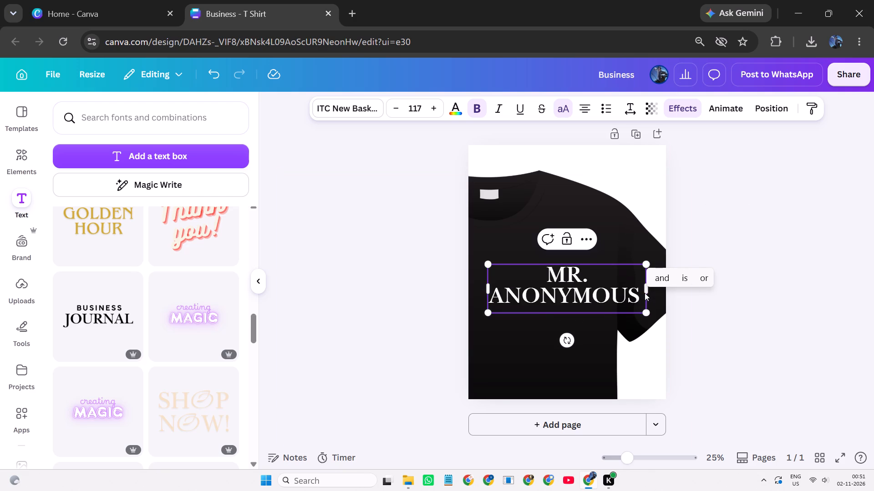
Scale the "MR. ANONYMOUS" text down to size 70.1 and widen its box so the text sits on one line.
drag(647, 313, 514, 274)
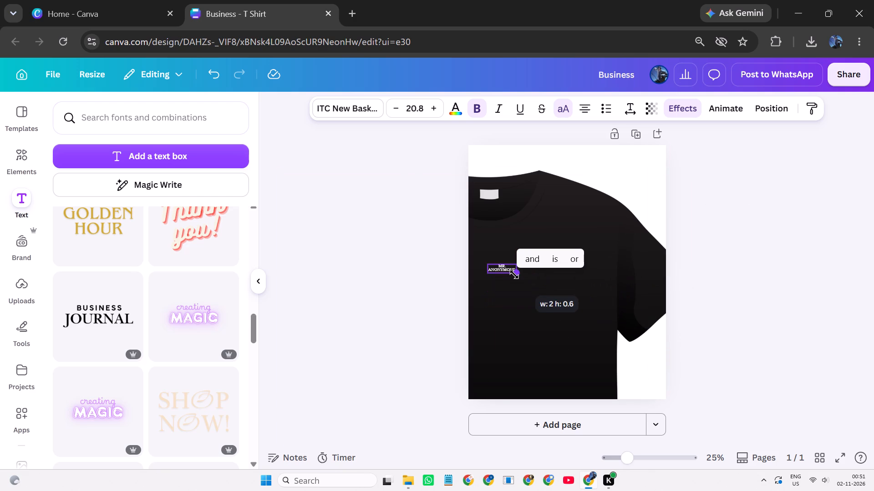
drag(514, 274, 580, 305)
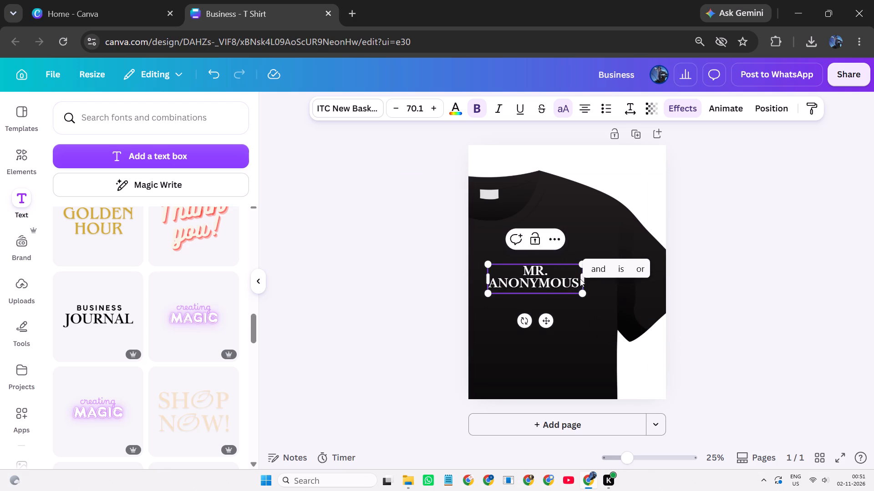
drag(582, 283, 590, 281)
drag(590, 281, 589, 281)
click(603, 283)
click(544, 282)
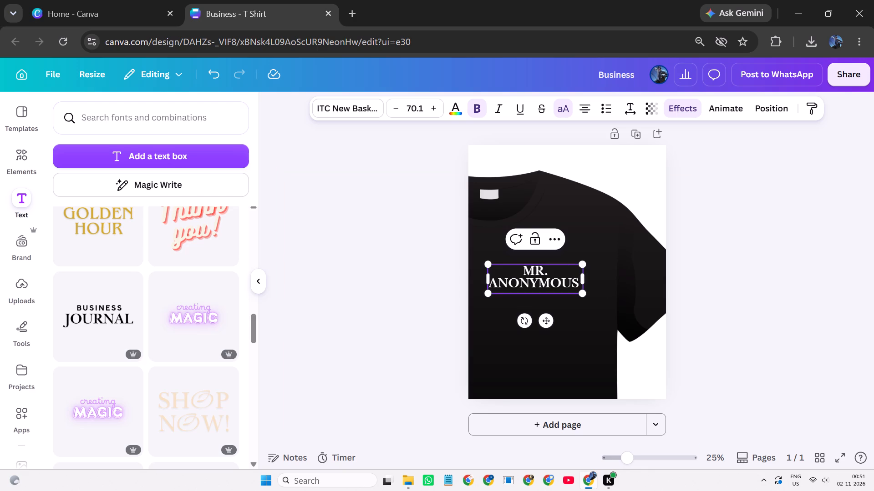
drag(584, 277, 722, 277)
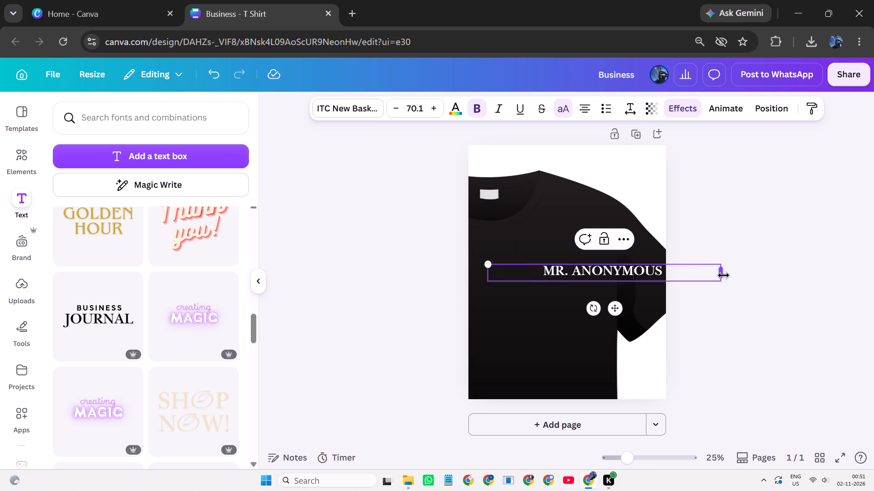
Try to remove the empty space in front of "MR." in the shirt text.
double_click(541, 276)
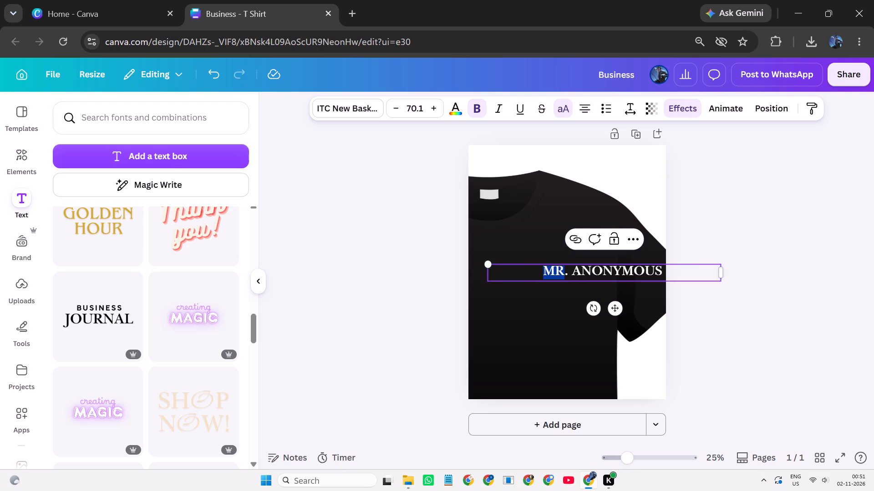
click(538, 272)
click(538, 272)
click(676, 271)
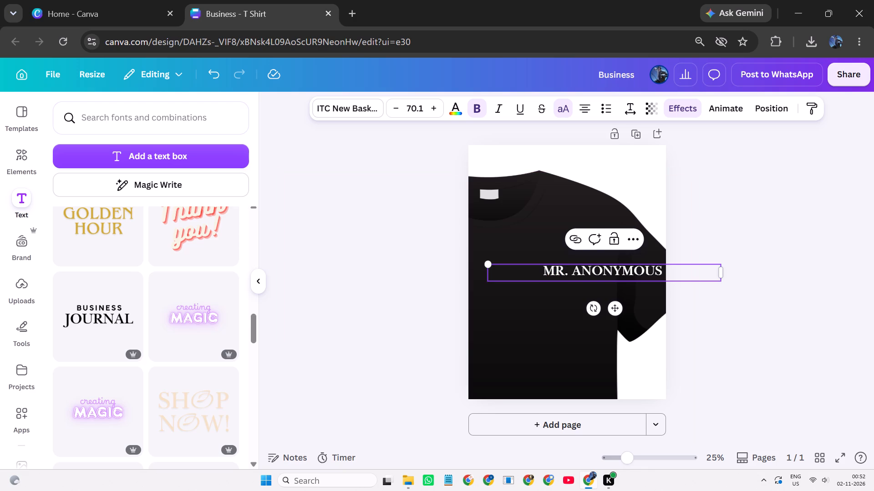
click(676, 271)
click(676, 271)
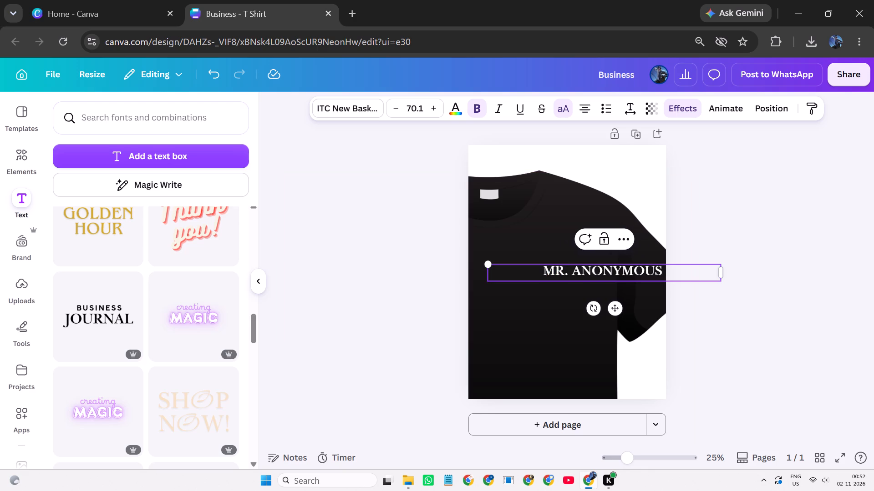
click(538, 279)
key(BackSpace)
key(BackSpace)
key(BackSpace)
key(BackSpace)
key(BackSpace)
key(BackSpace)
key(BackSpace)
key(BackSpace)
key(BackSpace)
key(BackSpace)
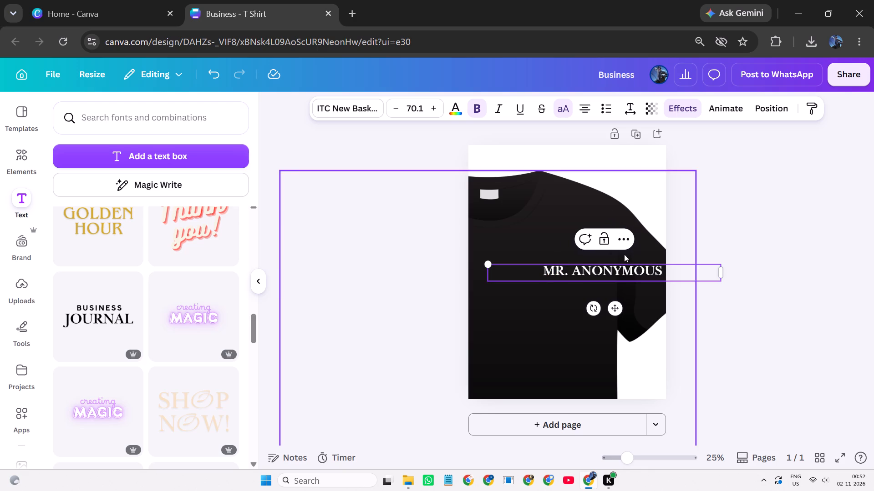
Narrow the text box to fit the single line and scale the "MR. ANONYMOUS" text down to size 37.4.
drag(722, 275, 720, 274)
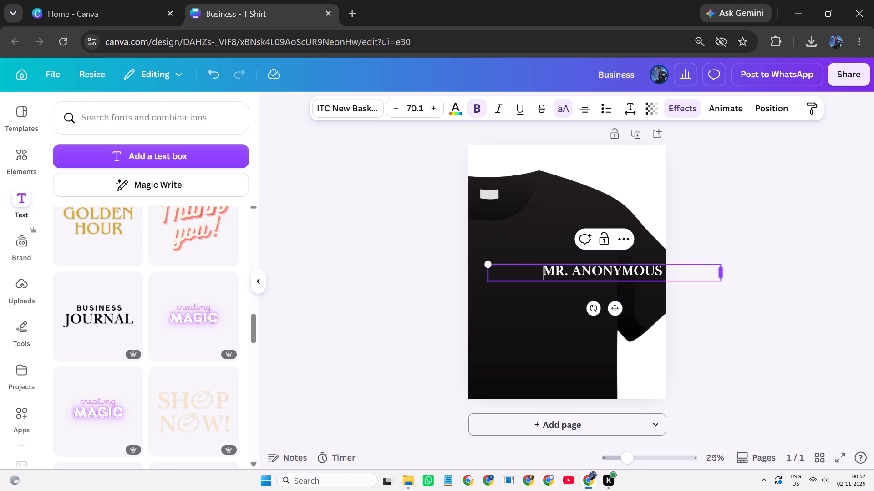
drag(720, 274, 618, 270)
drag(487, 261, 488, 261)
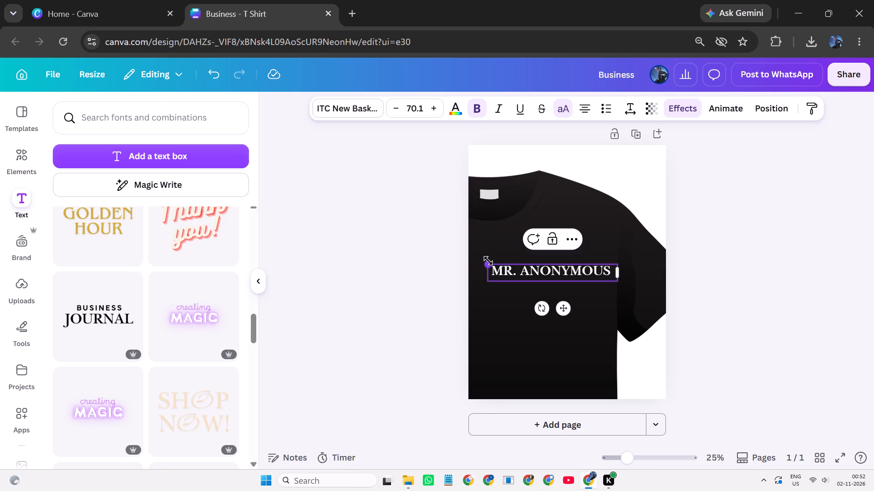
drag(488, 261, 554, 295)
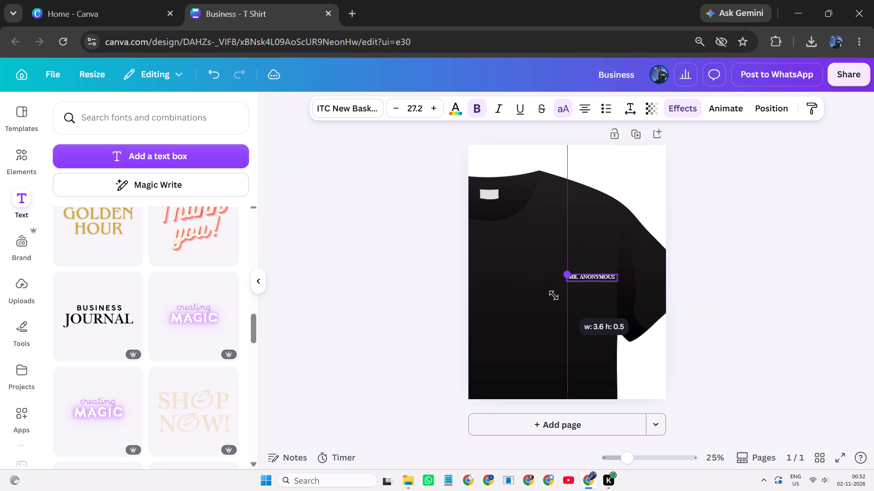
drag(554, 295, 545, 293)
Shrink the black T-shirt image and reposition it on the page so the whole shirt, including collar and hem, shows.
scroll(742, 147, down, 1)
scroll(671, 253, down, 1)
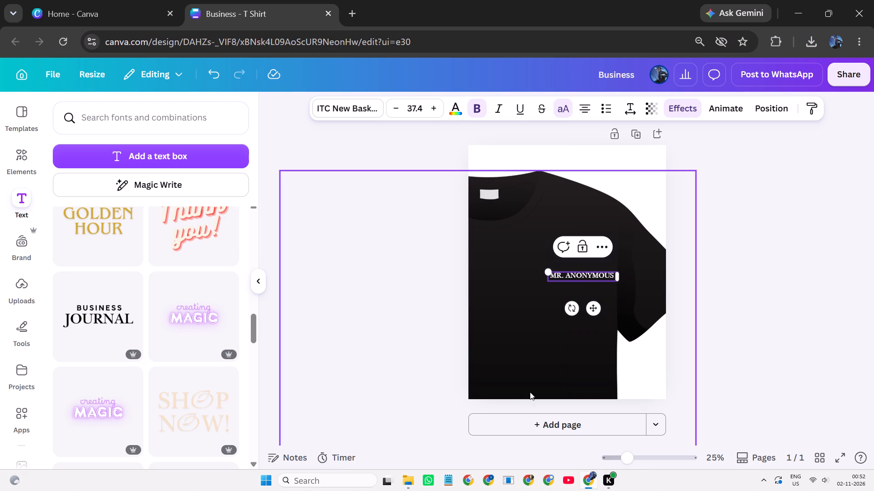
click(523, 386)
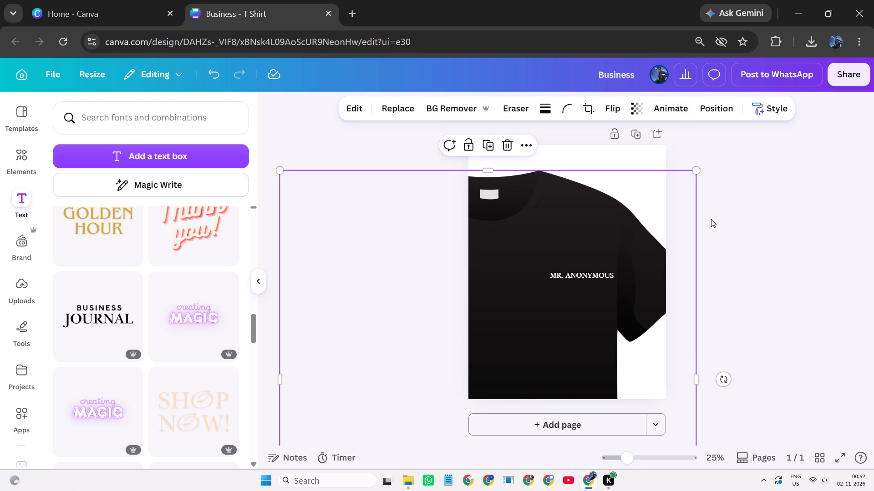
drag(699, 172, 631, 214)
drag(574, 314, 579, 277)
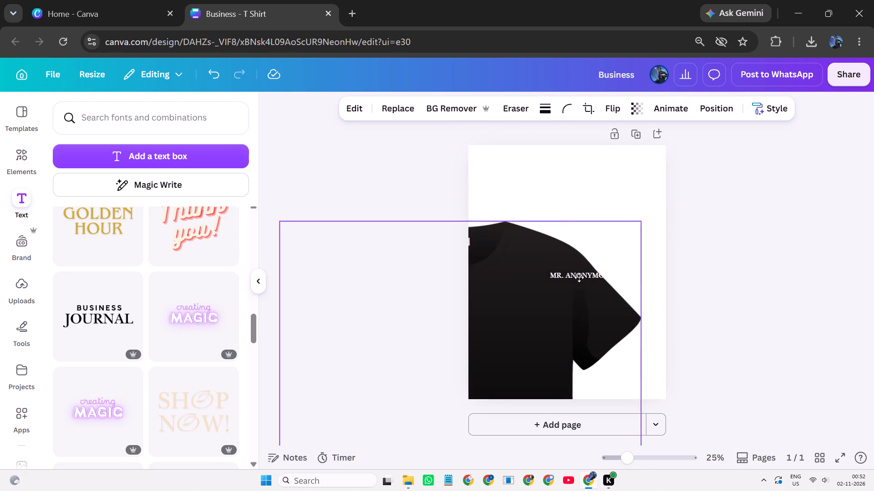
drag(579, 277, 645, 158)
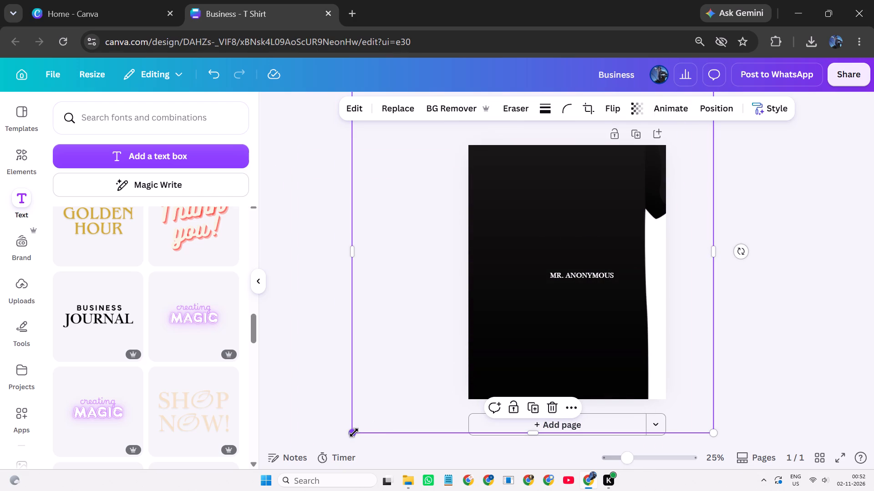
drag(354, 432, 531, 261)
drag(591, 188, 552, 250)
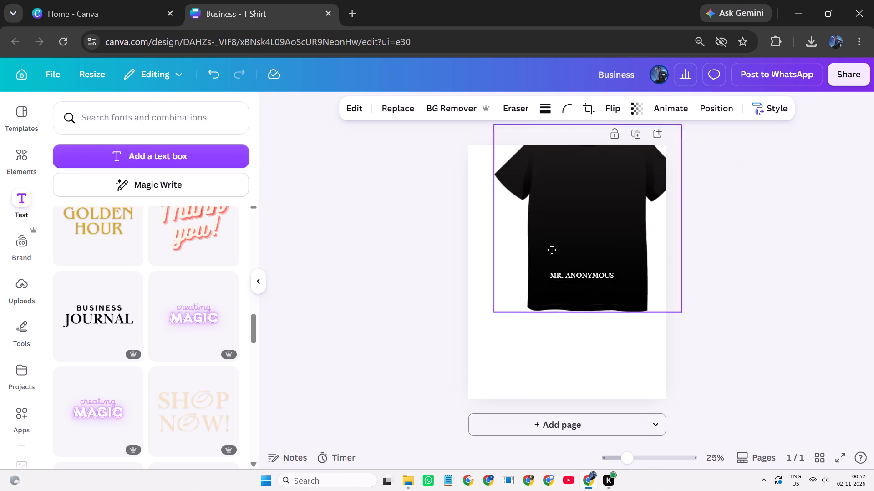
drag(552, 250, 547, 299)
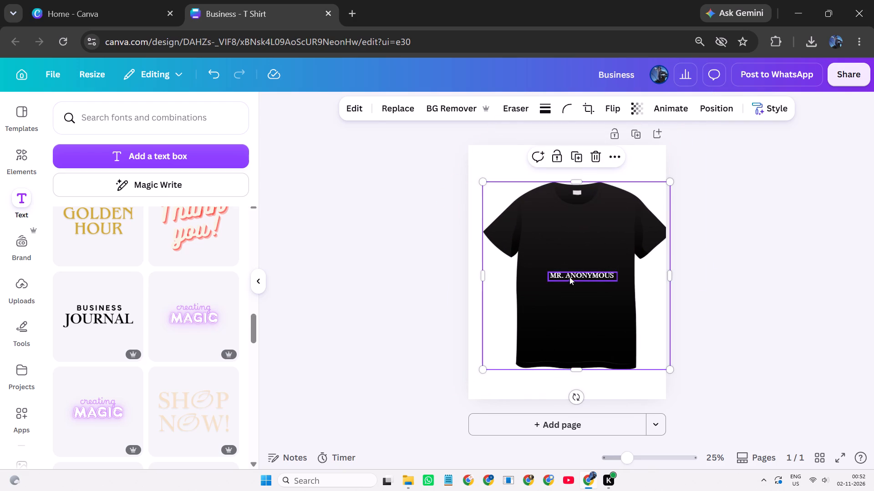
Move the "MR. ANONYMOUS" text to the shirt's upper chest and narrow its box so the words wrap onto several lines.
drag(574, 274, 569, 355)
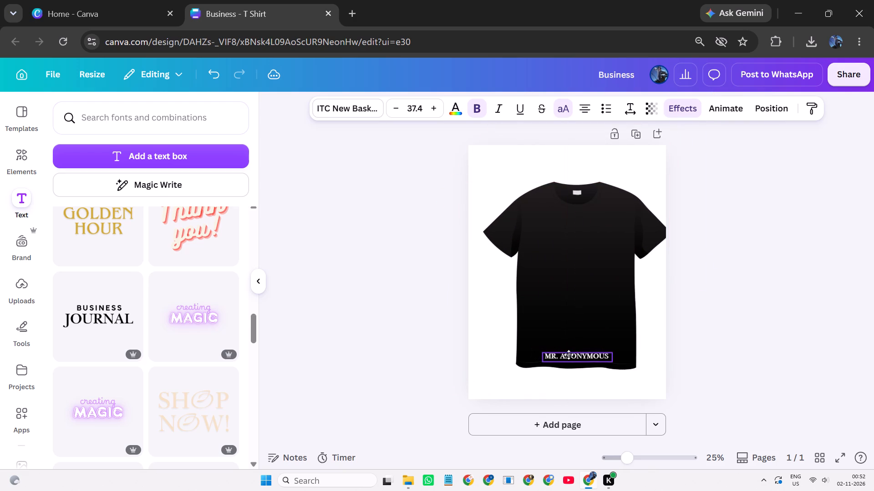
drag(569, 355, 589, 242)
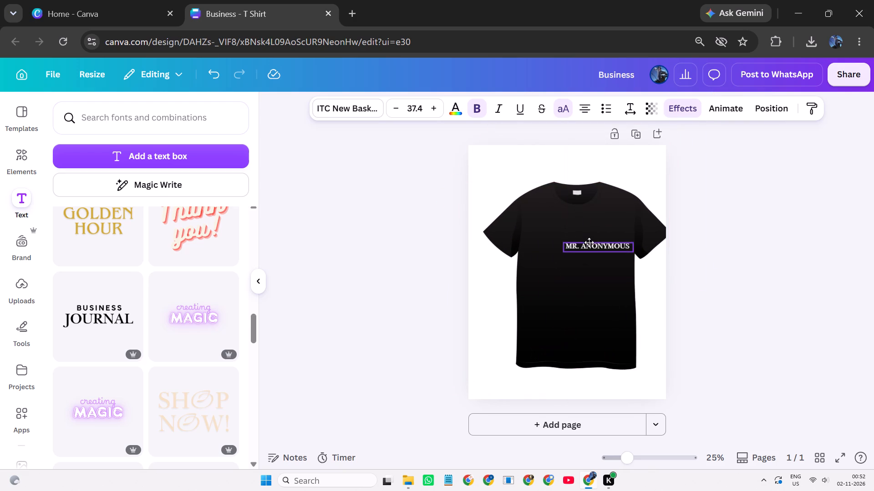
drag(589, 242, 581, 244)
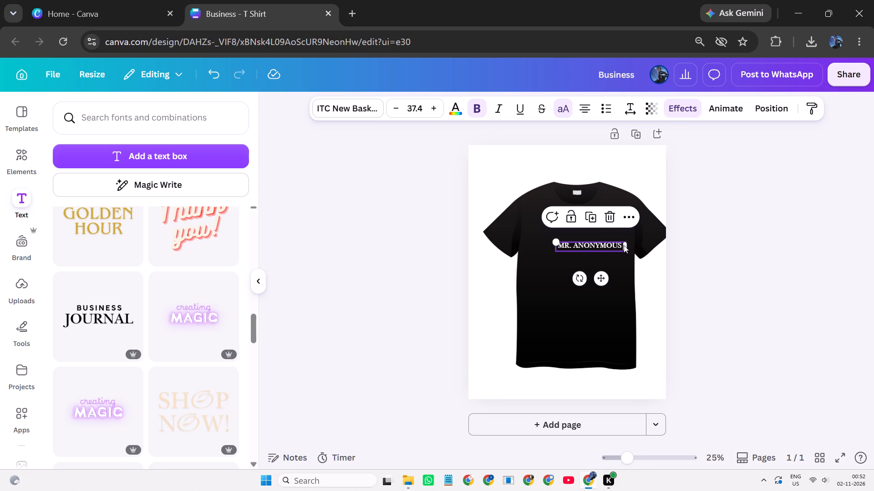
drag(625, 244, 602, 240)
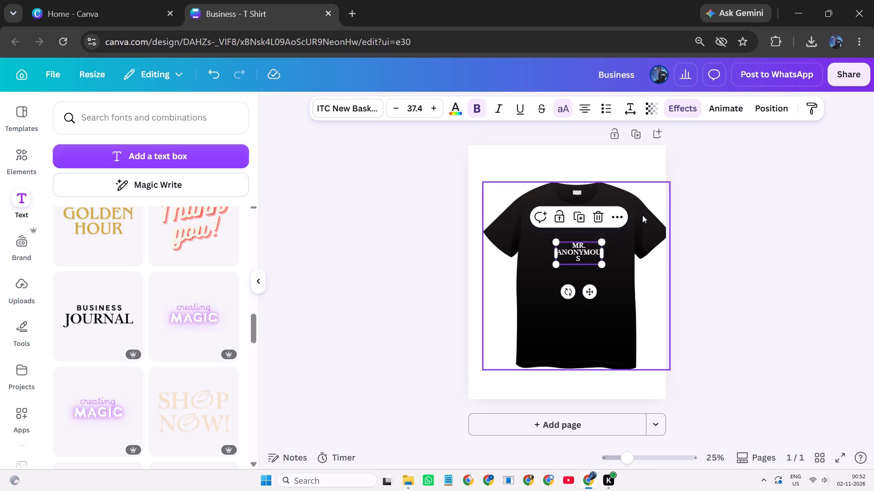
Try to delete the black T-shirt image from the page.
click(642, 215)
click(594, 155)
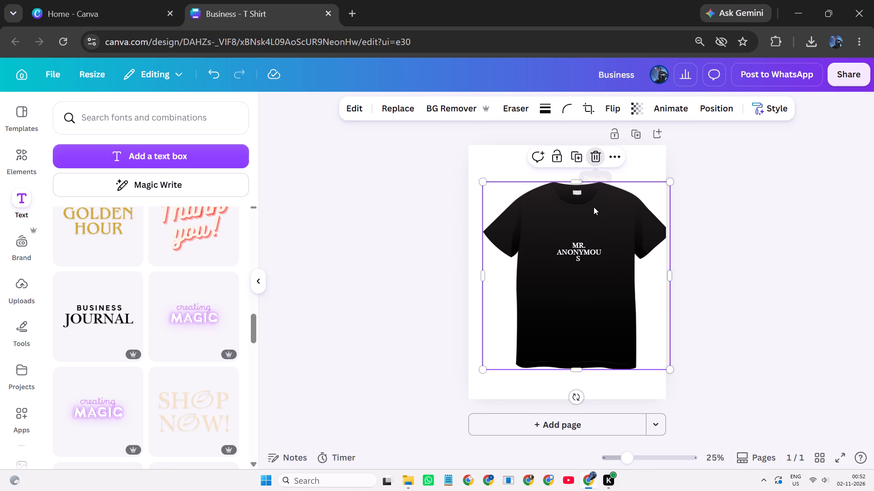
Leave the T-shirt design for the home page and create a new 2000 × 2000 px Logo design.
click(24, 77)
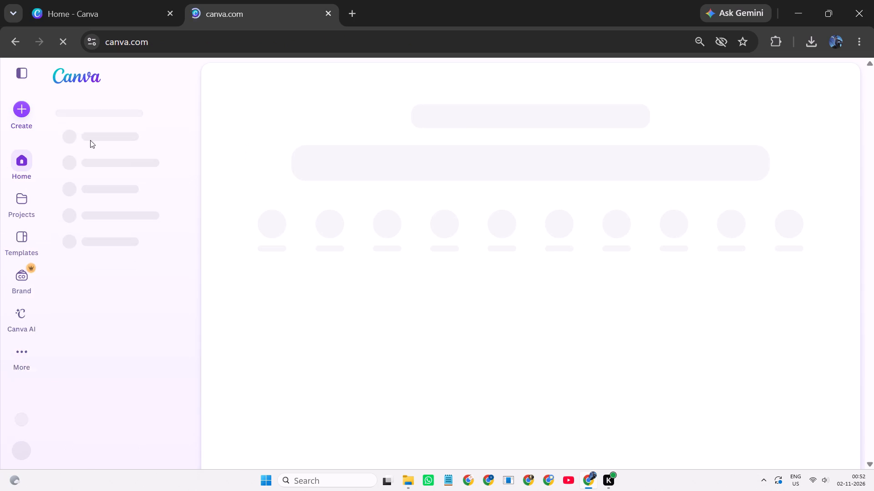
click(24, 115)
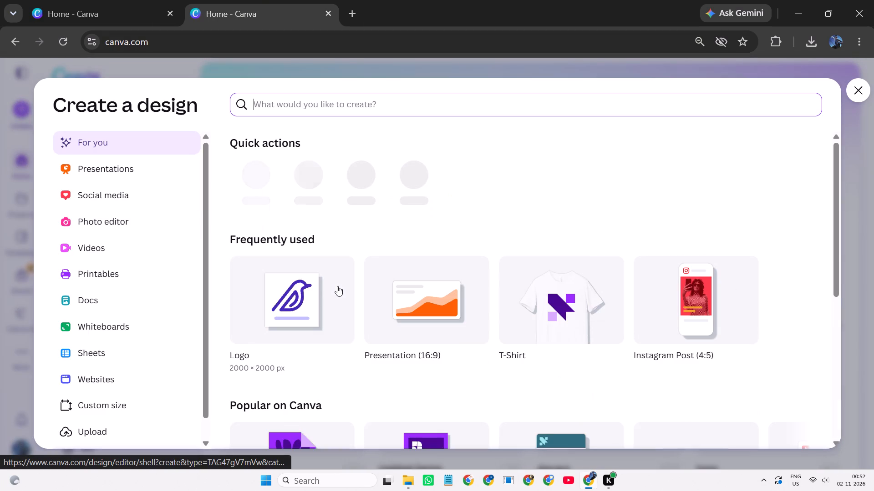
click(319, 312)
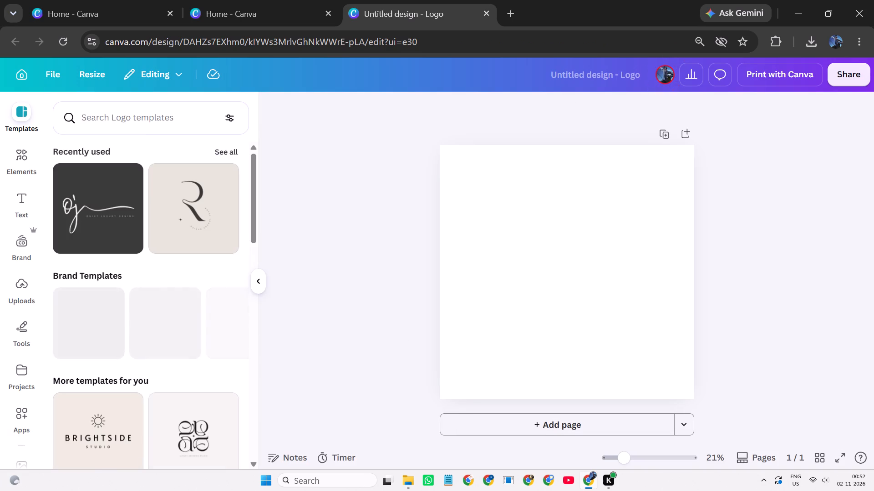
Search the logo templates for "circle" and apply the "Modern Aesthetic Circle Monogram Logo" template to the blank page.
click(187, 121)
text(circle)
key(Return)
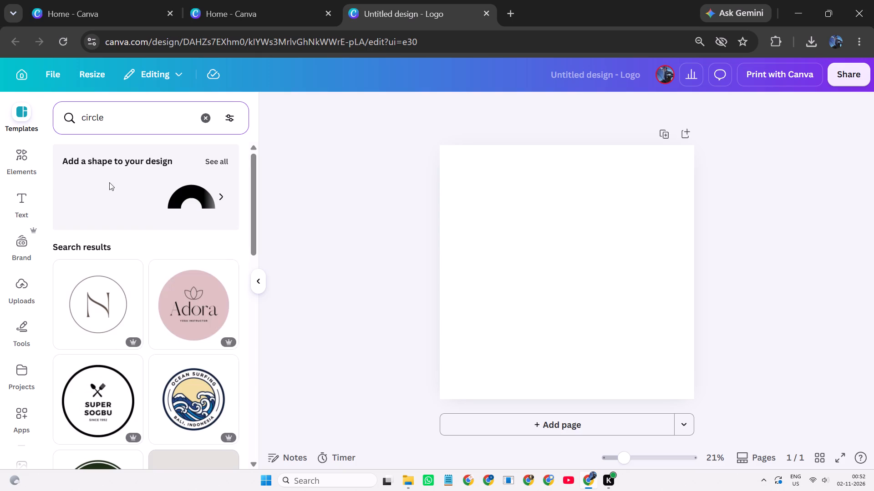
scroll(182, 280, down, 2)
scroll(175, 289, up, 3)
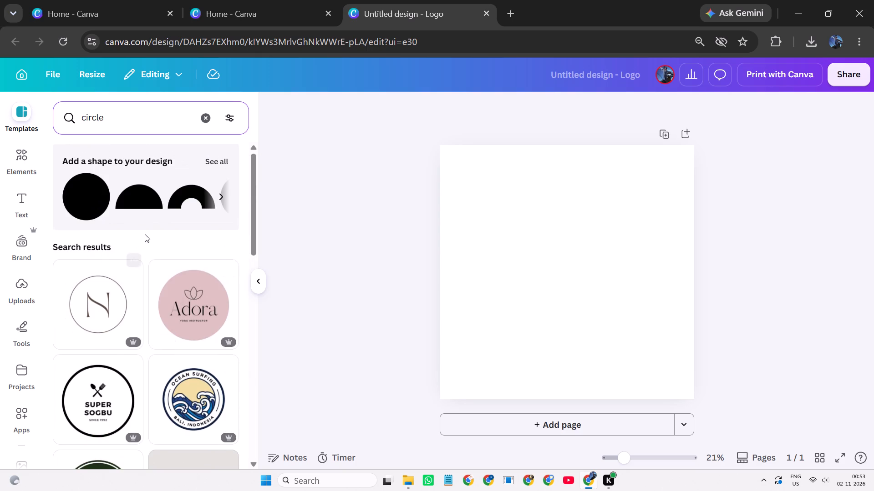
scroll(135, 239, down, 9)
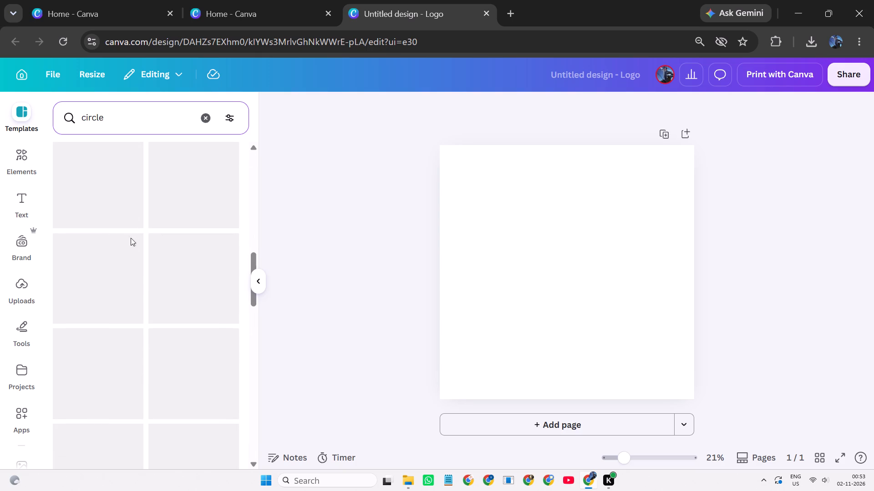
scroll(102, 227, down, 3)
scroll(102, 227, up, 10)
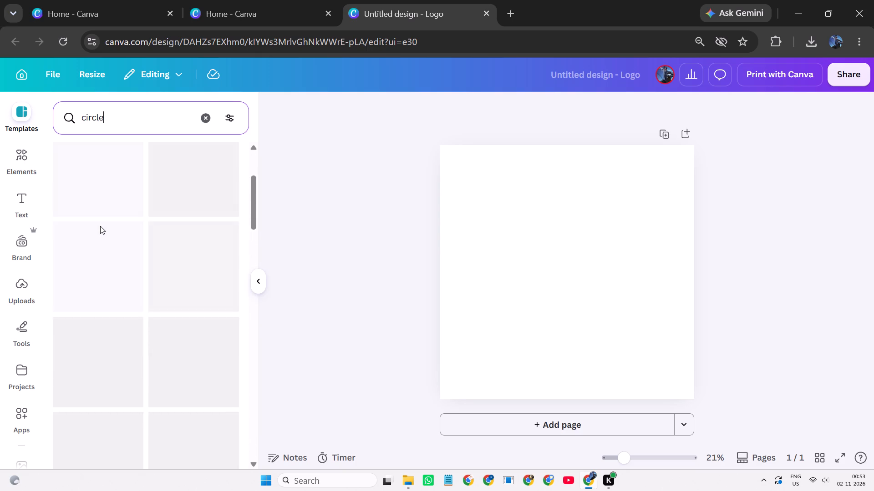
scroll(100, 225, up, 4)
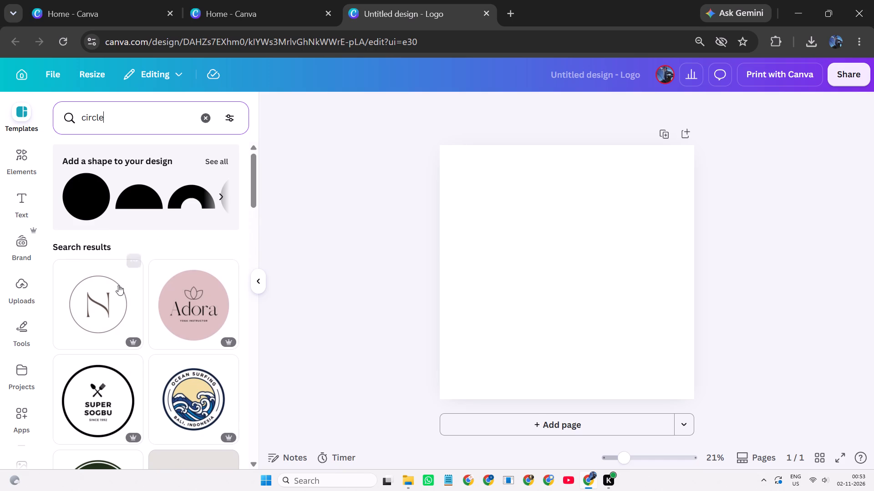
drag(115, 302, 531, 205)
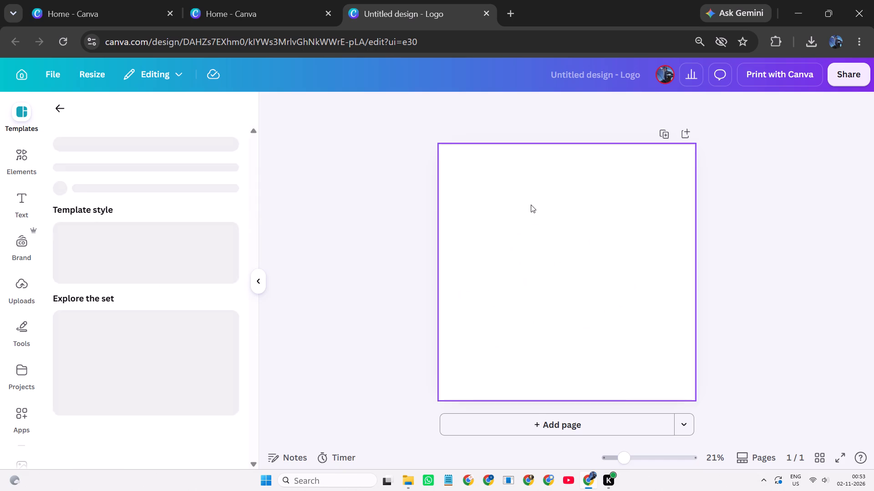
Delete the large "N" letter from the middle of the monogram logo.
click(579, 259)
click(565, 278)
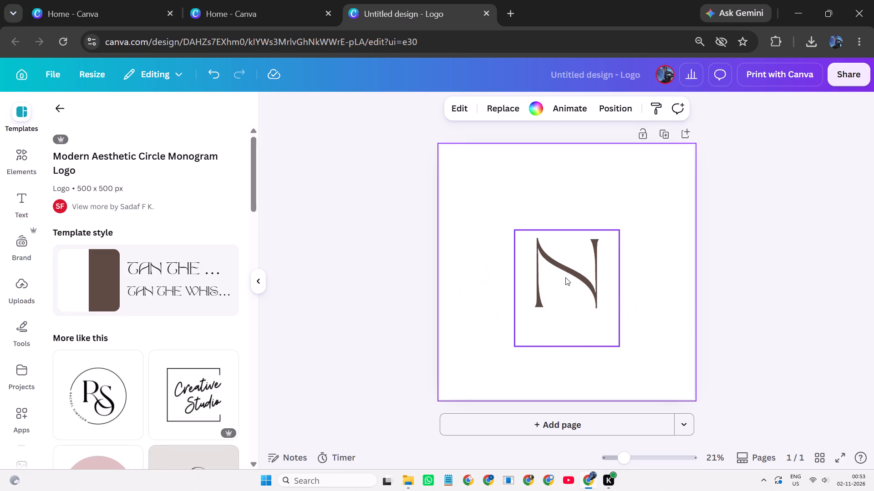
click(564, 279)
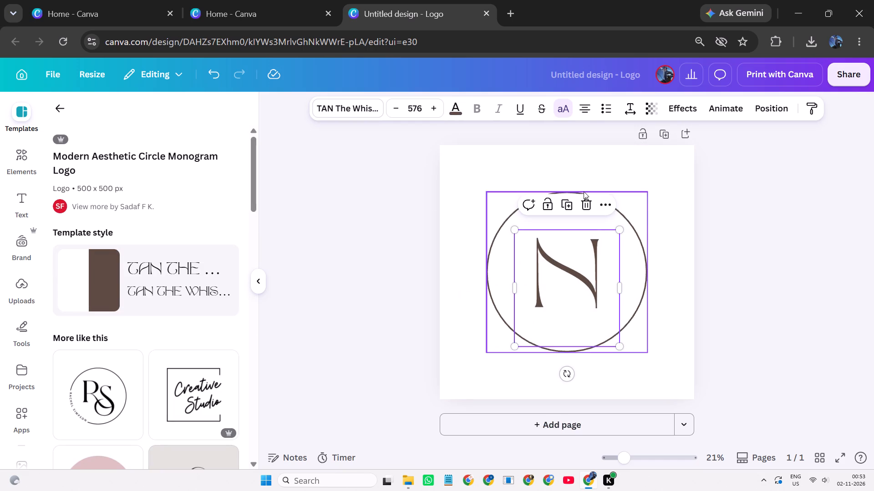
click(580, 205)
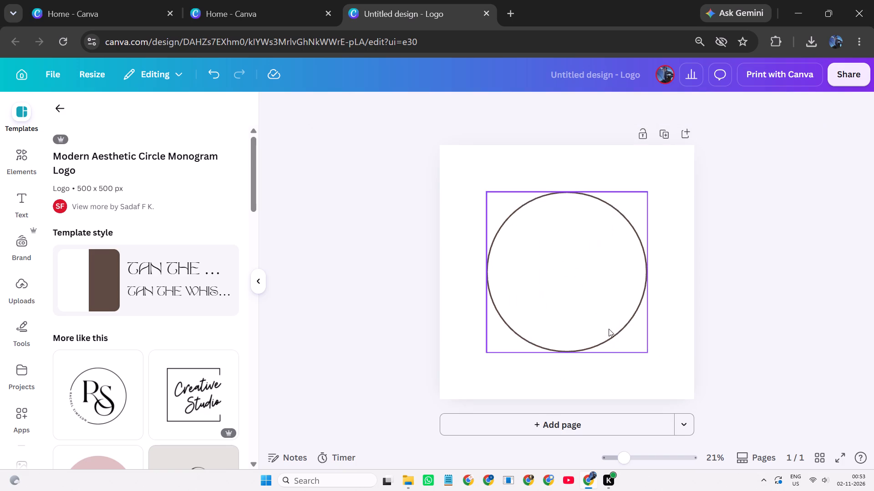
Enlarge the brown circle outline and reposition it near the centre of the page.
click(609, 329)
drag(647, 354, 677, 374)
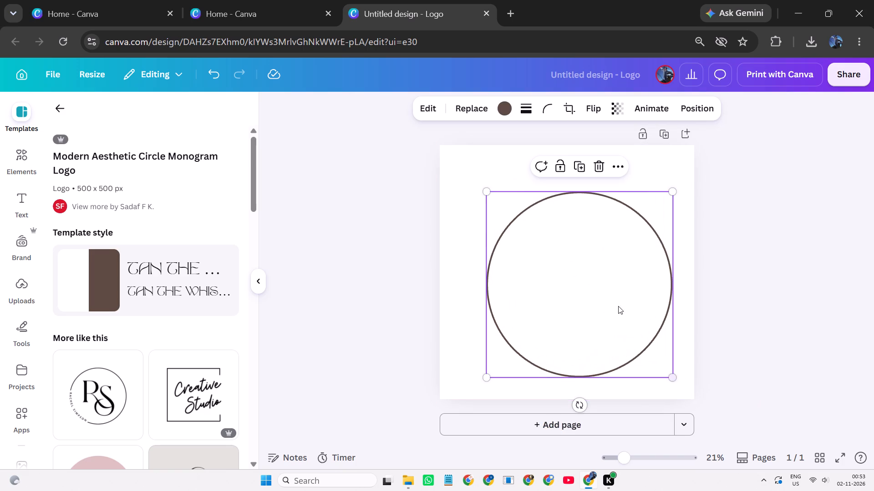
drag(618, 289, 608, 273)
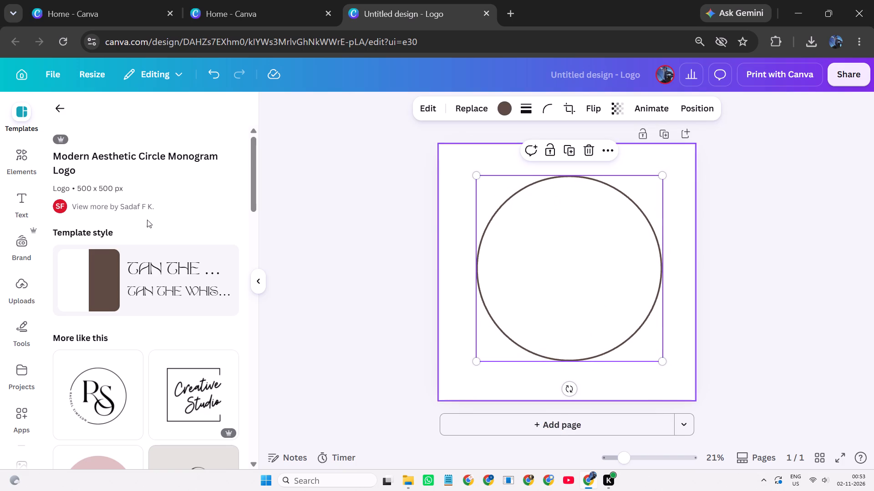
Search the elements library for "black unknown man pic" and look through the results.
click(56, 112)
click(124, 132)
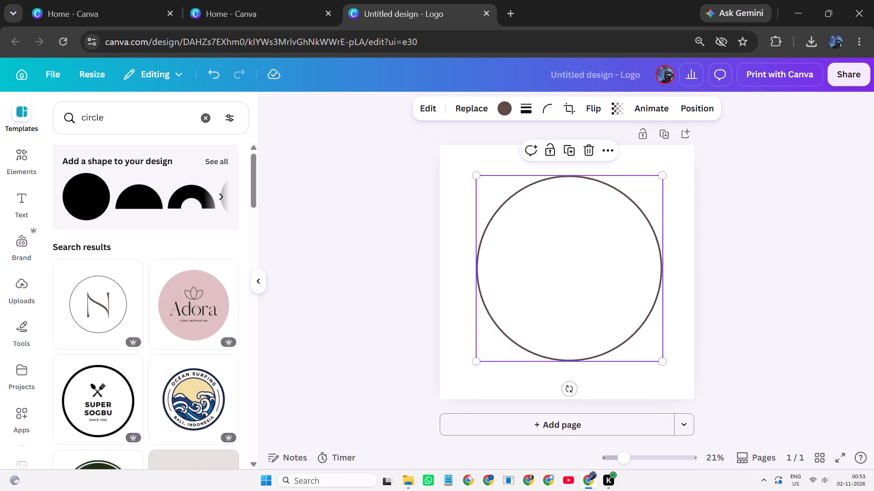
click(21, 150)
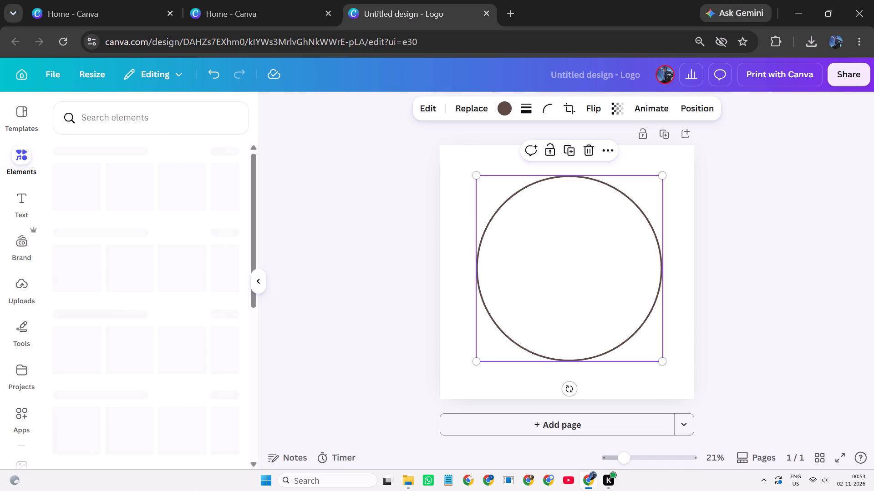
click(170, 123)
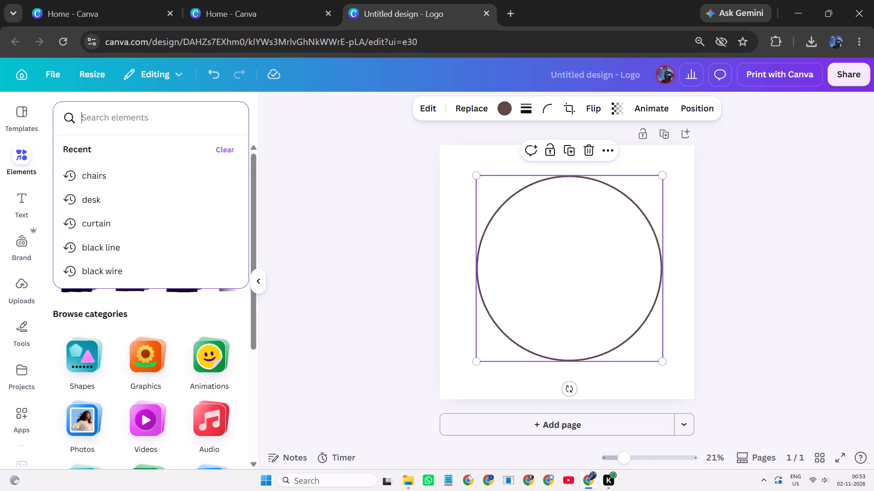
key(b)
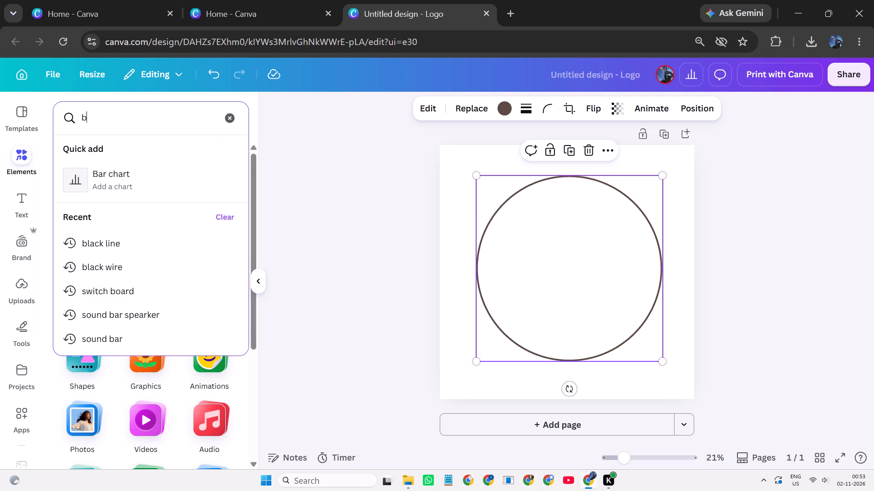
key(BackSpace)
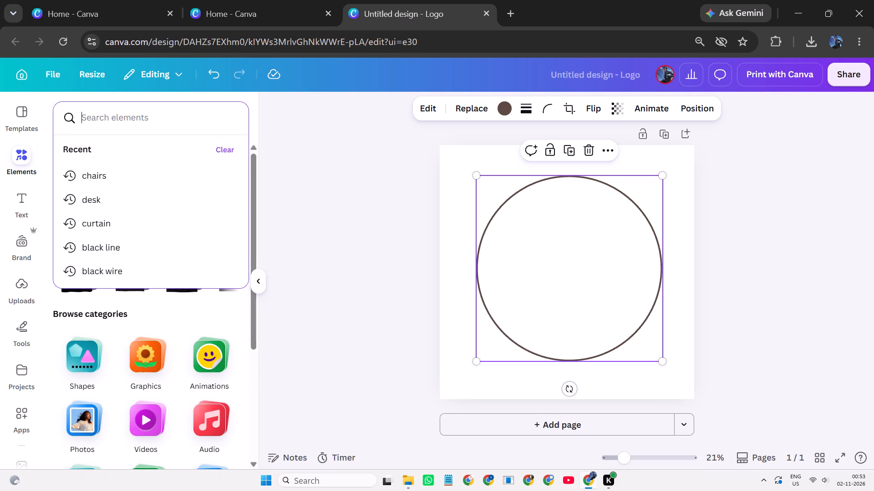
text(man)
key(BackSpace)
key(BackSpace)
key(BackSpace)
text(black un)
text(known m)
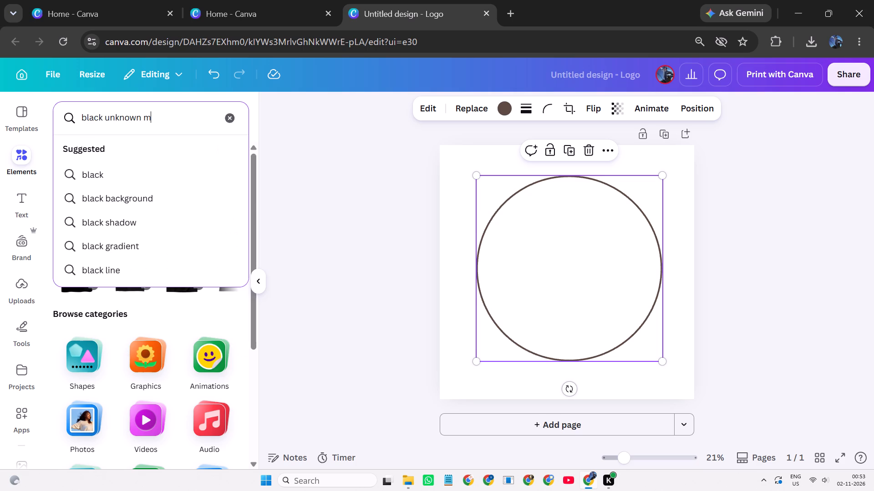
text(an pic)
key(Return)
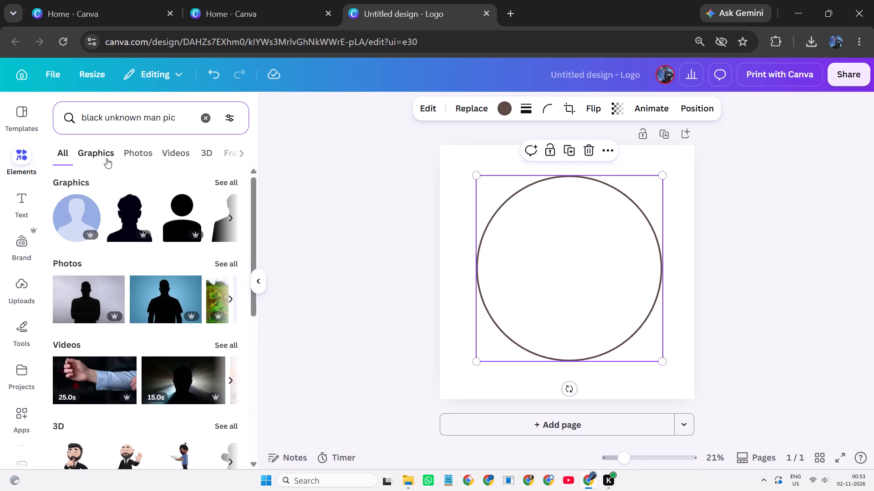
scroll(112, 142, down, 2)
scroll(166, 165, down, 5)
scroll(125, 198, down, 2)
scroll(158, 273, up, 2)
Search the elements for "black hacker pic" and add the black hooded figure with a laptop inside the circle.
click(190, 123)
click(211, 120)
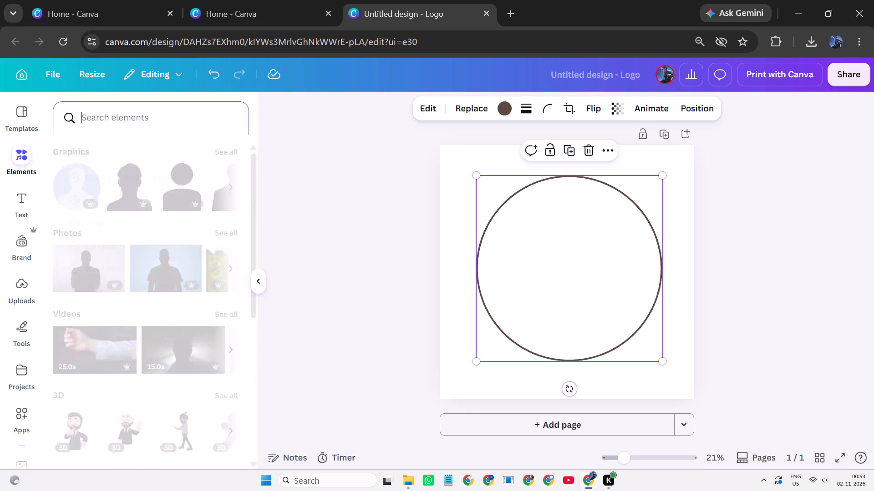
text(black hacker pic)
key(Return)
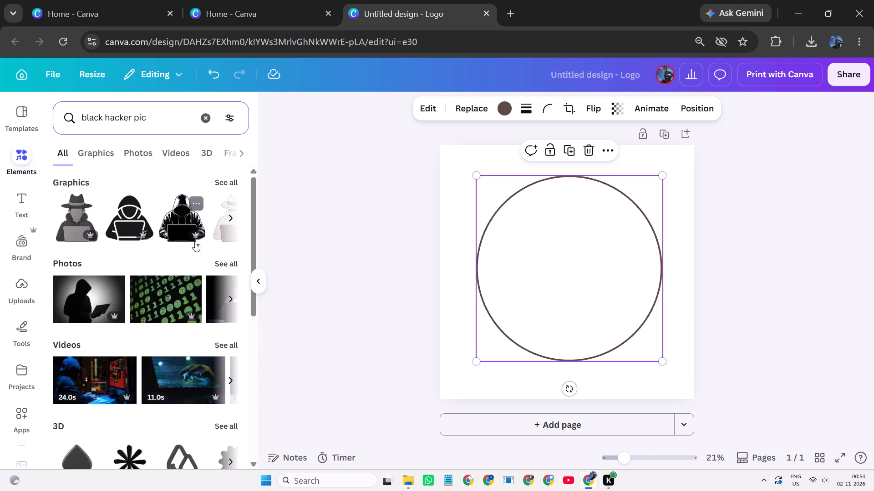
drag(179, 217, 553, 262)
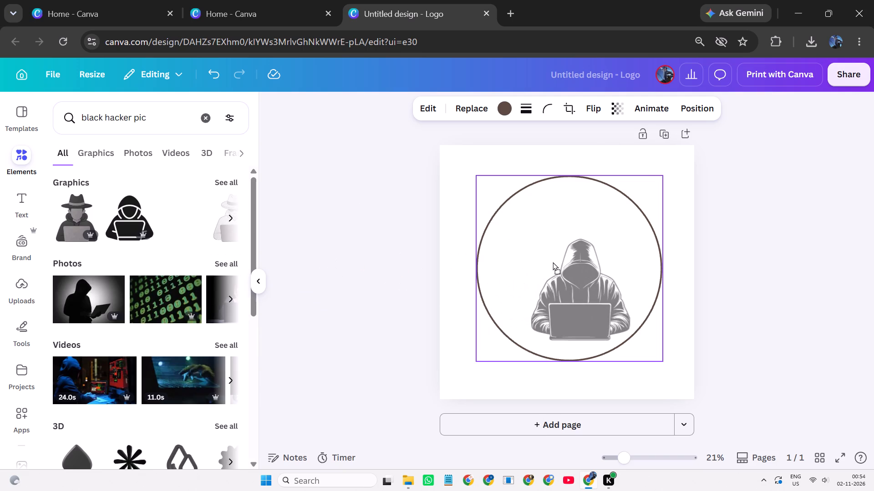
drag(553, 262, 544, 257)
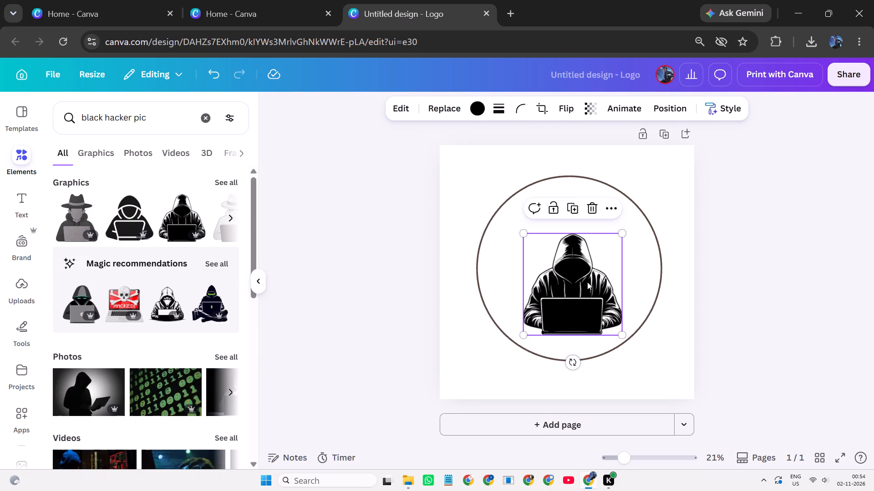
Enlarge the hooded hacker graphic and centre it within the circle.
drag(524, 233, 508, 224)
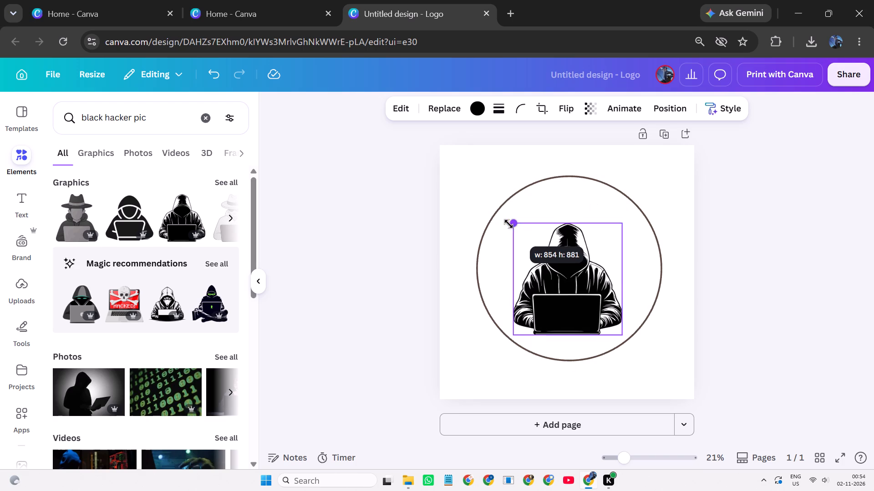
drag(508, 224, 494, 213)
drag(538, 281, 548, 281)
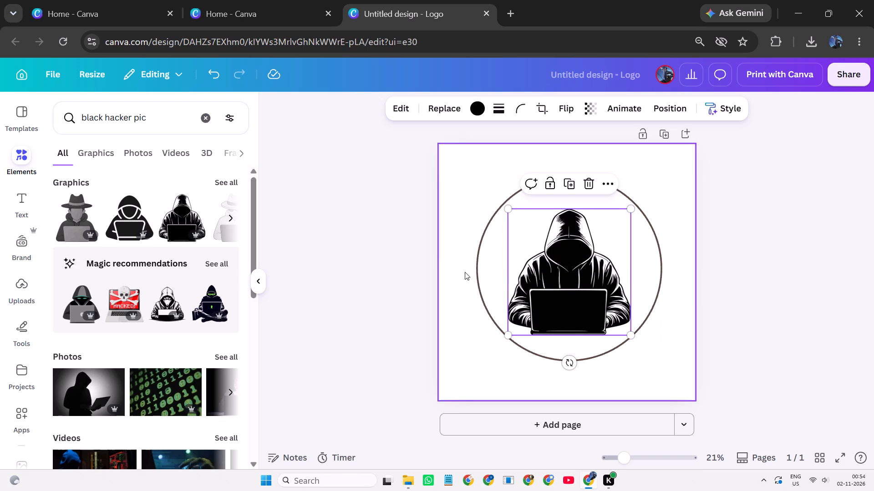
click(387, 251)
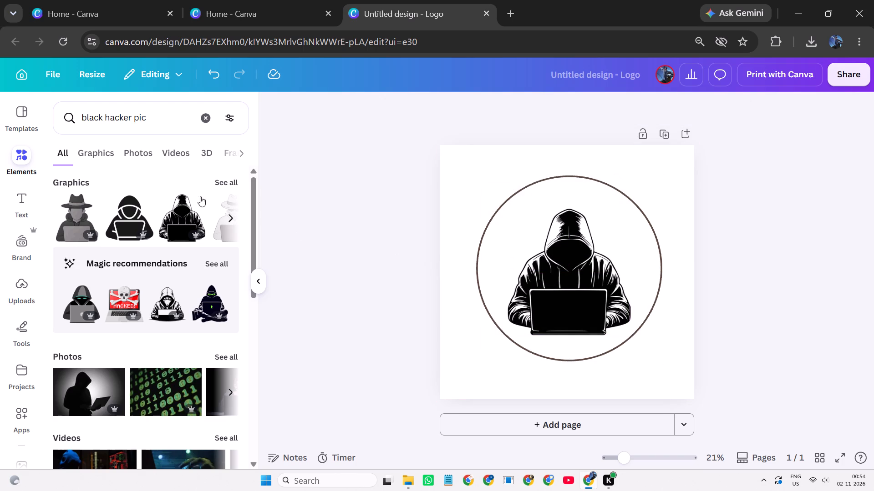
Search the elements for "question mark" and add the solid black question mark graphic over the hacker's laptop.
click(207, 122)
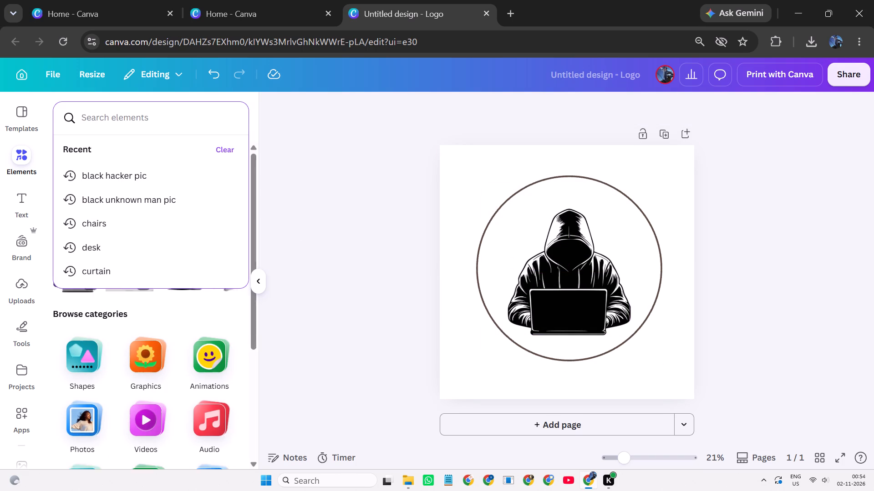
text(que)
text(stion m)
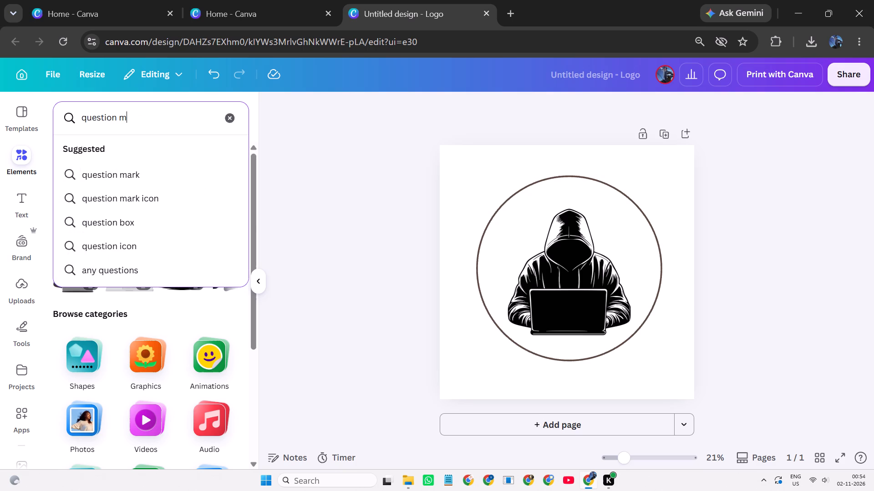
click(139, 176)
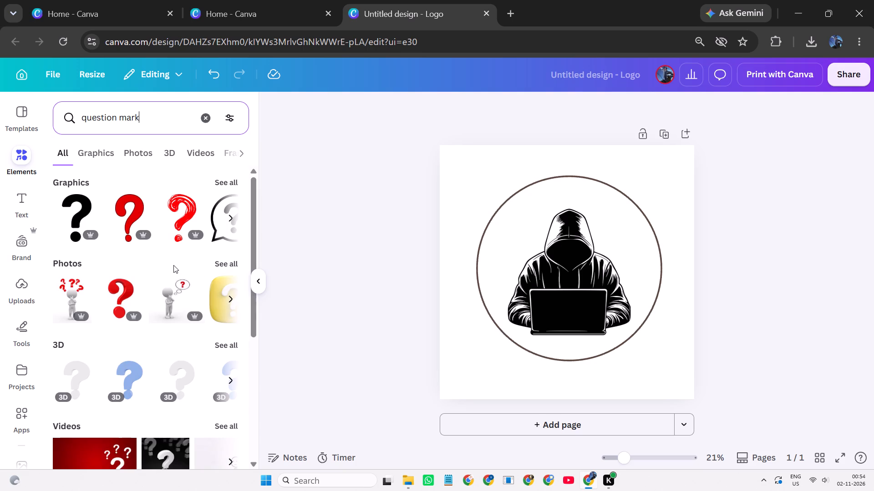
scroll(158, 281, down, 2)
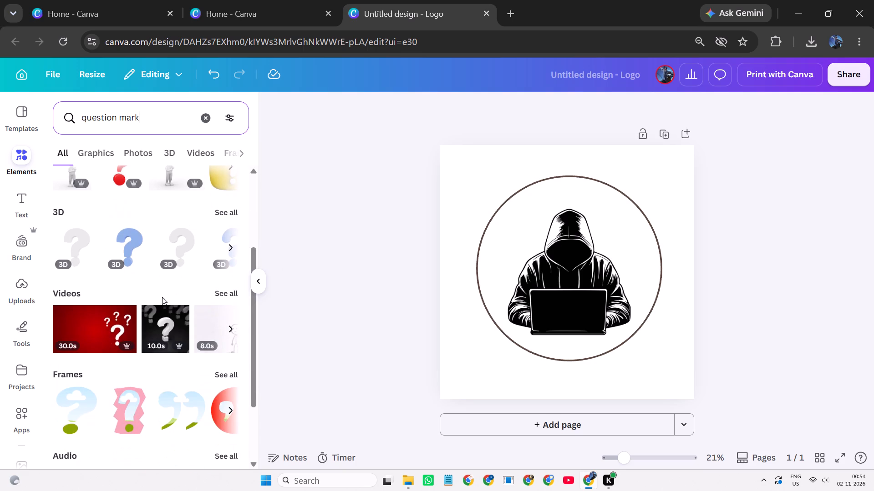
scroll(162, 307, down, 4)
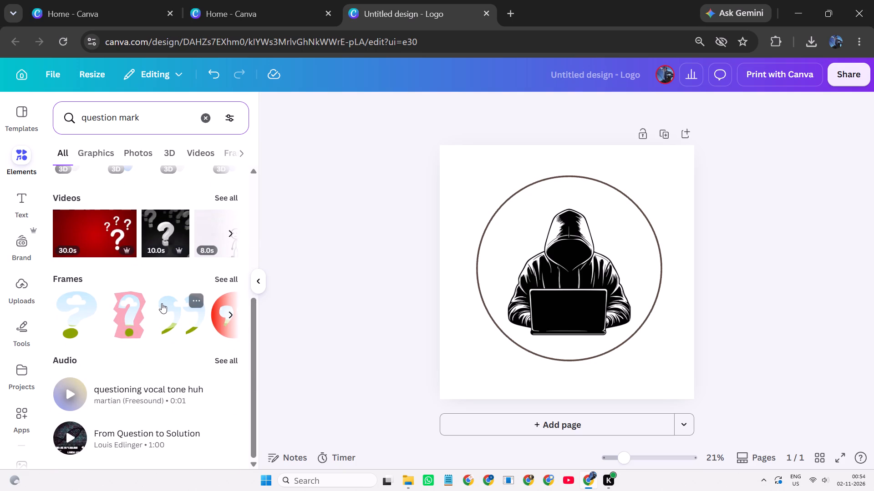
scroll(162, 303, down, 1)
scroll(162, 303, up, 3)
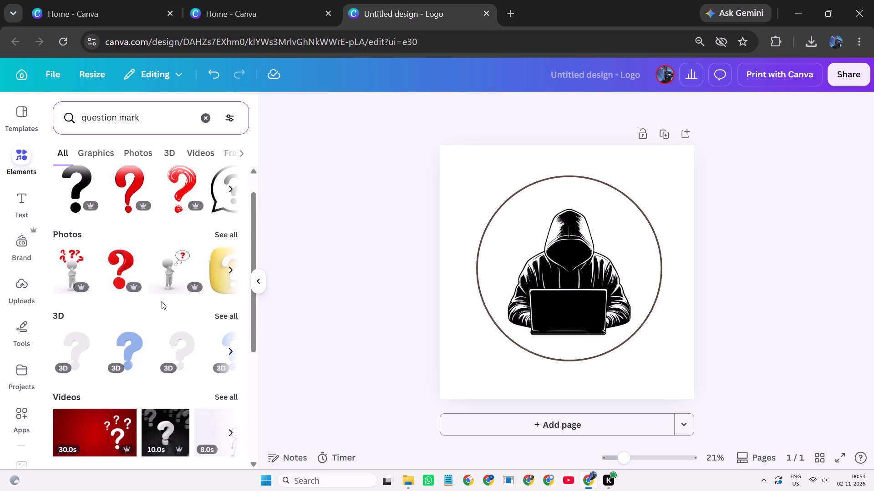
scroll(148, 286, up, 1)
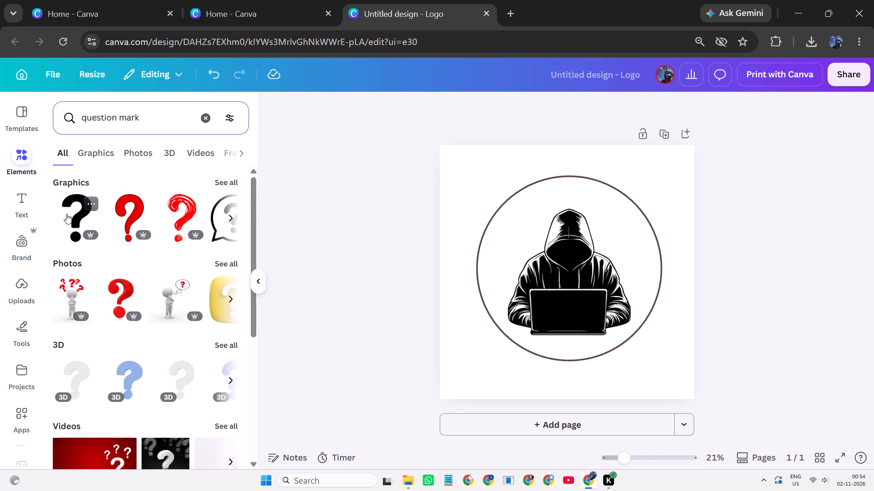
drag(66, 214, 558, 289)
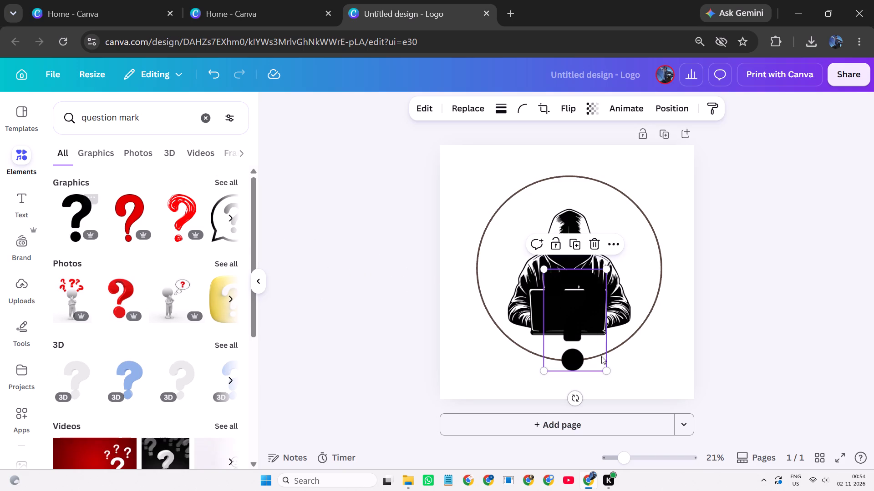
Reduce the question mark to about half its size and recolour it white.
drag(605, 371, 559, 327)
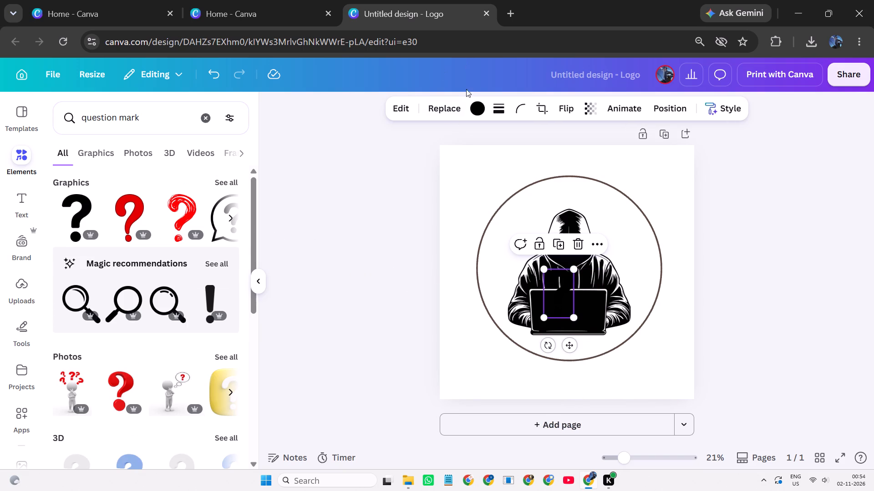
click(472, 106)
click(62, 238)
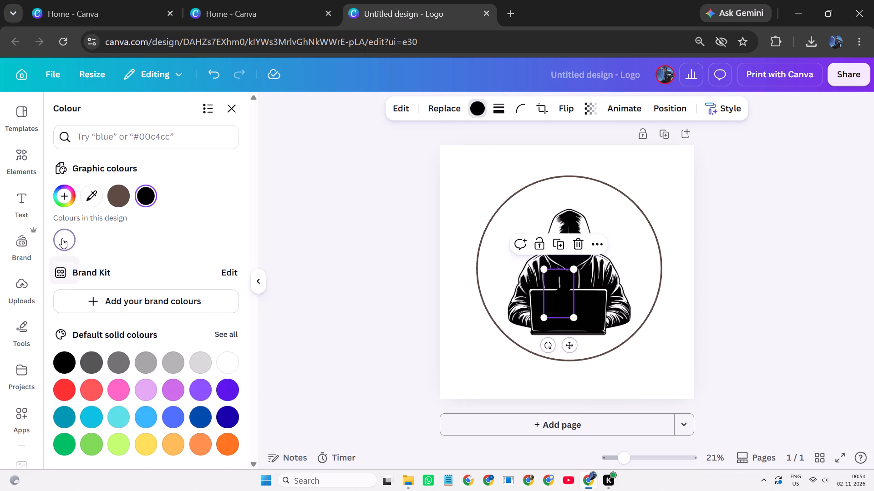
Shrink the white question mark to a small symbol and place it in the middle of the laptop lid.
drag(574, 316, 532, 289)
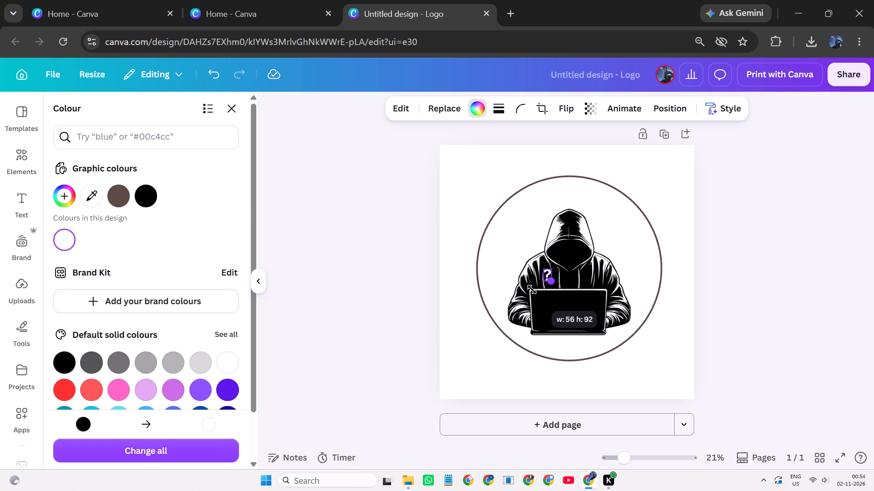
drag(532, 289, 538, 290)
drag(550, 278, 565, 299)
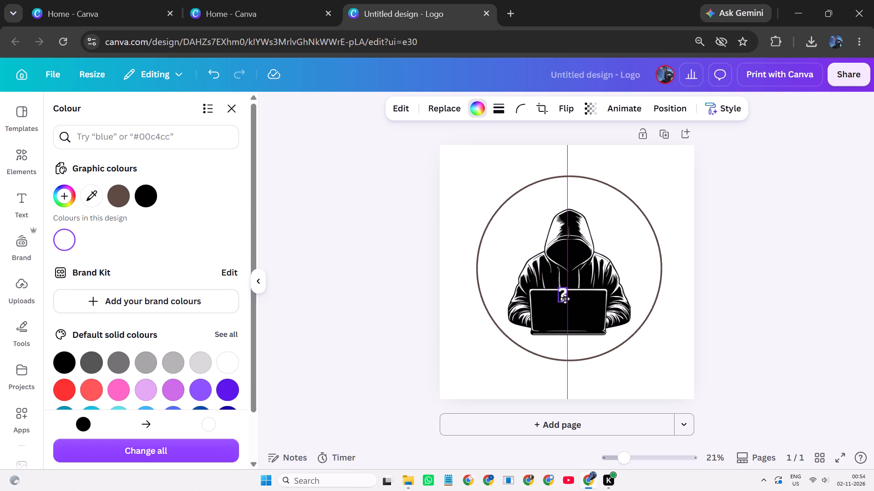
drag(565, 299, 569, 314)
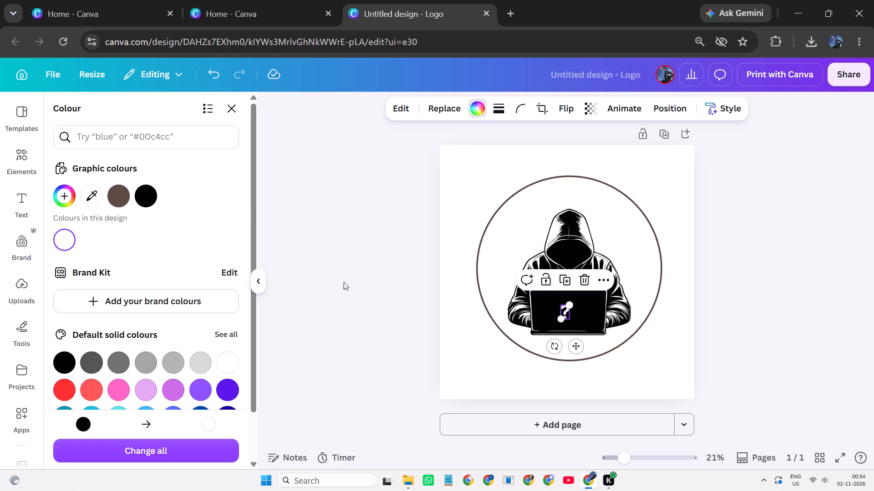
Move the white question mark off the laptop lid to the blank area beside the hacker's shoulder, inside the circle.
click(344, 282)
click(344, 282)
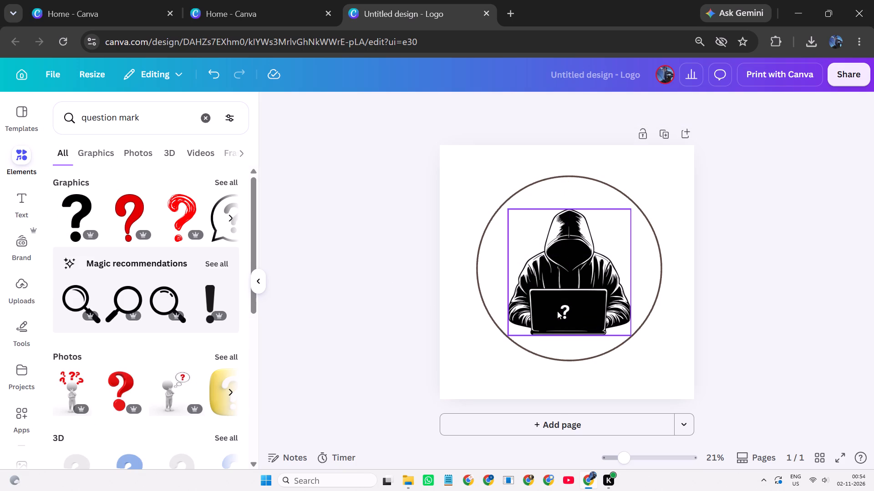
drag(562, 311, 640, 258)
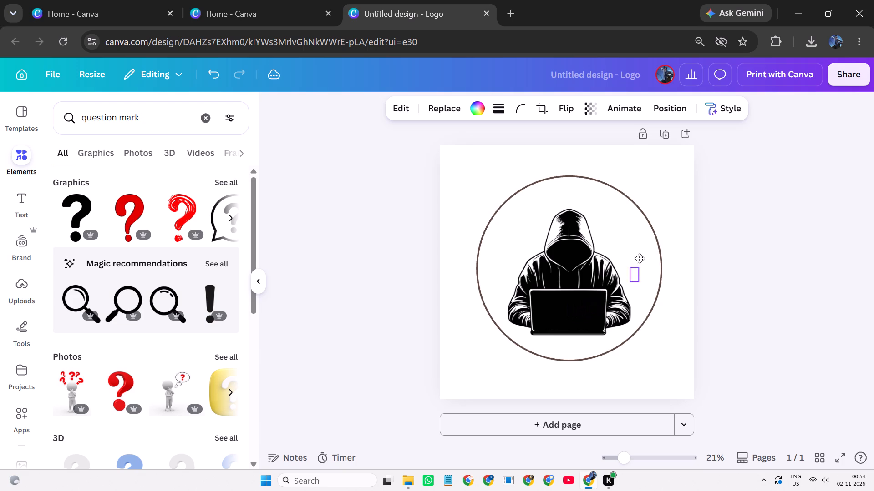
drag(640, 258, 639, 251)
Add a heading over the hacker graphic and replace its placeholder text with the letter "m".
click(21, 212)
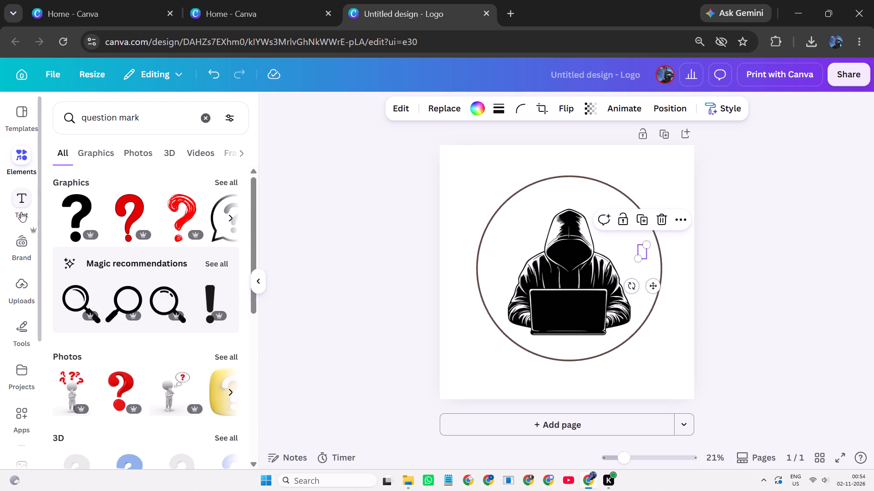
click(222, 291)
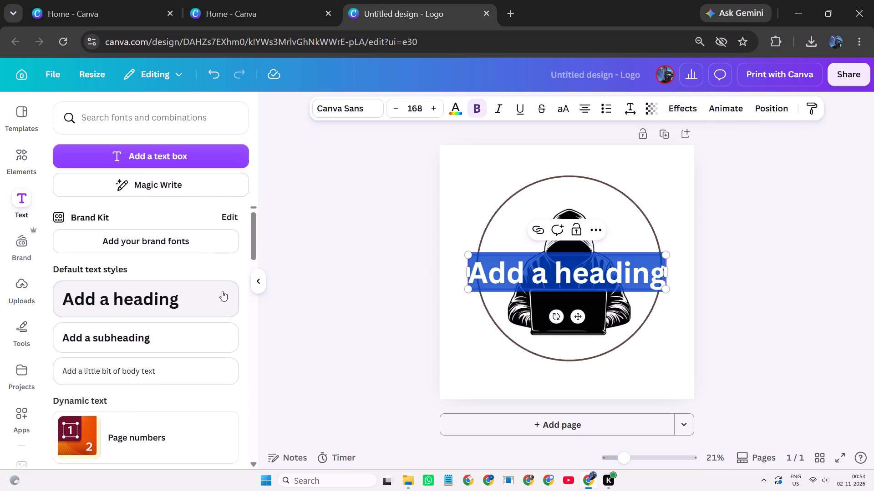
key(BackSpace)
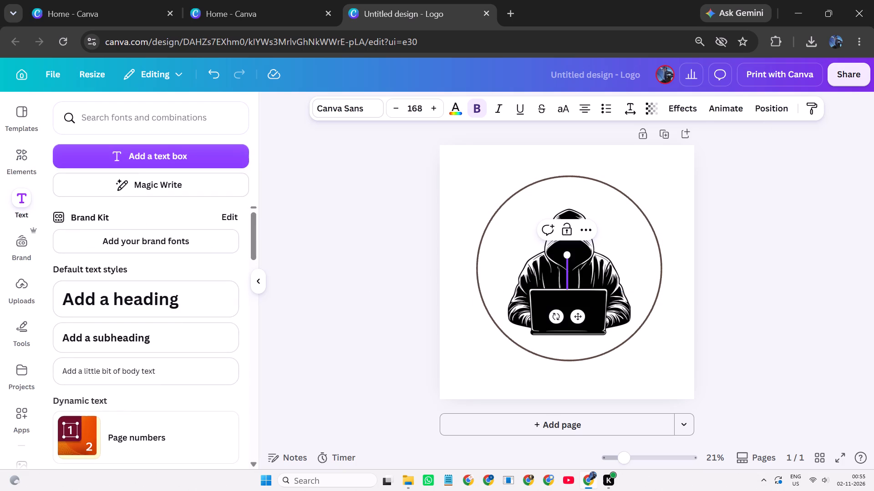
key(m)
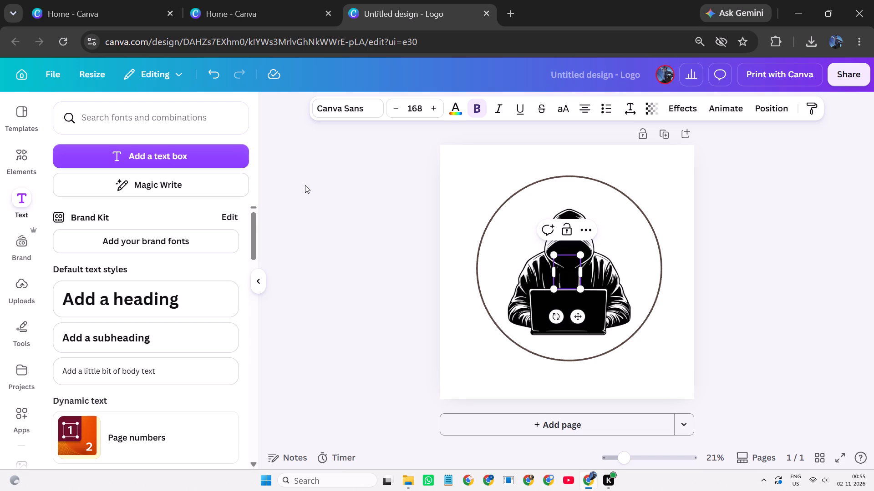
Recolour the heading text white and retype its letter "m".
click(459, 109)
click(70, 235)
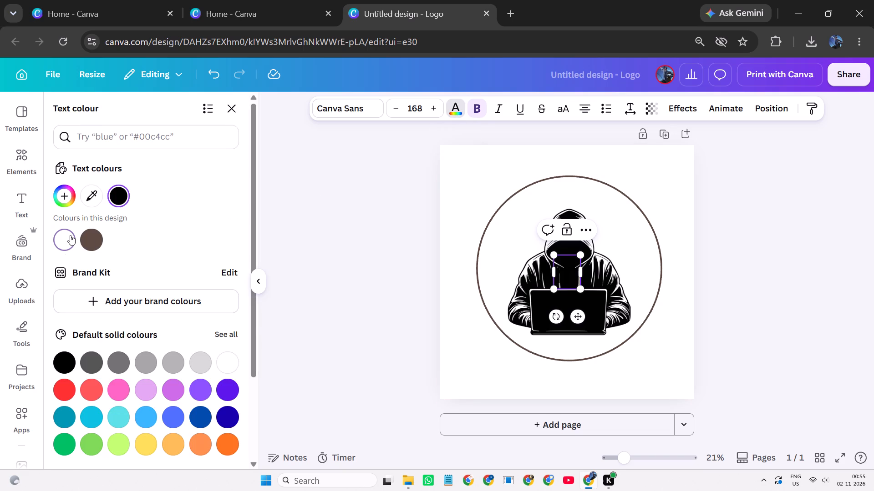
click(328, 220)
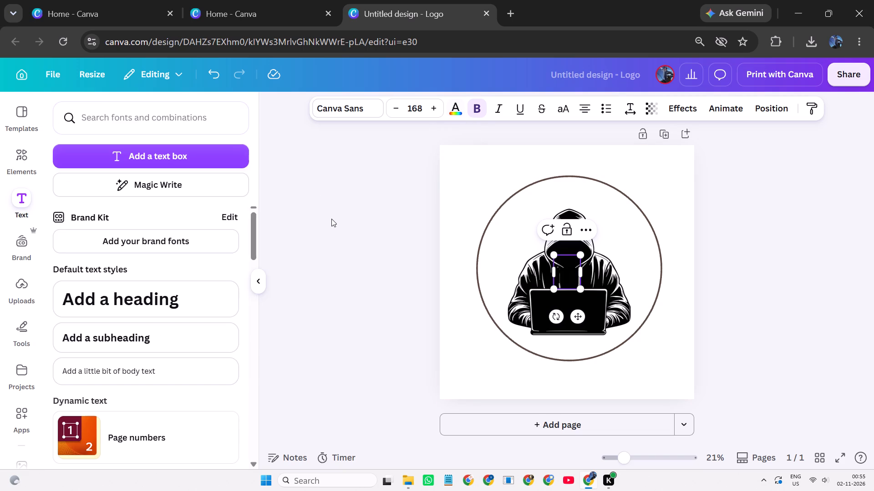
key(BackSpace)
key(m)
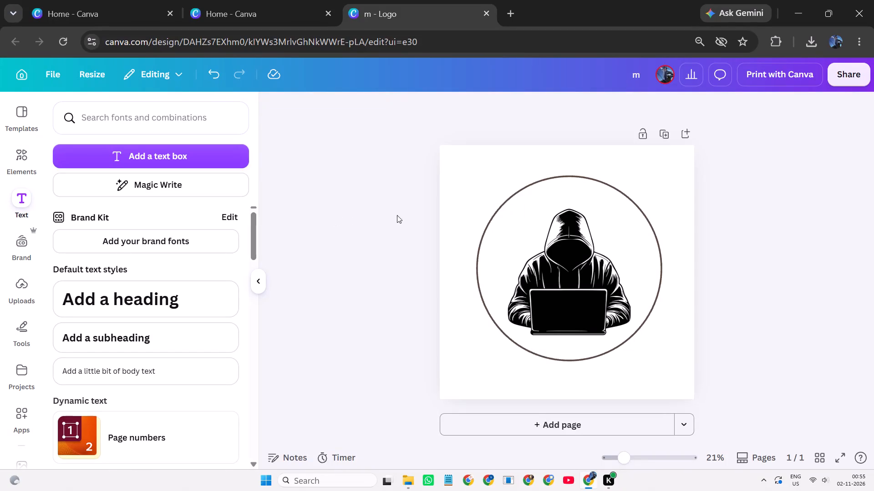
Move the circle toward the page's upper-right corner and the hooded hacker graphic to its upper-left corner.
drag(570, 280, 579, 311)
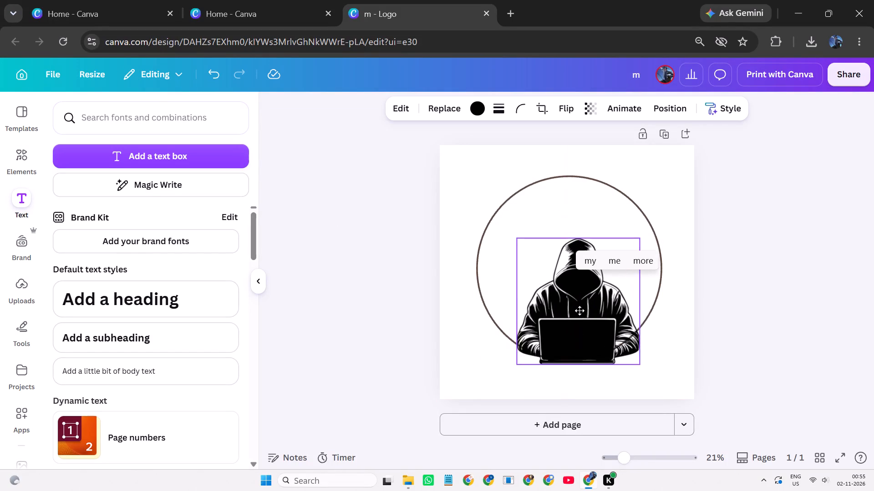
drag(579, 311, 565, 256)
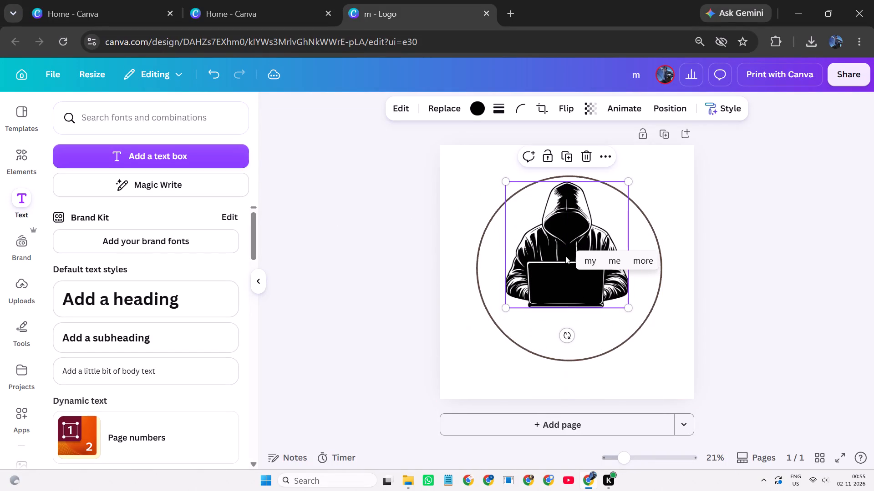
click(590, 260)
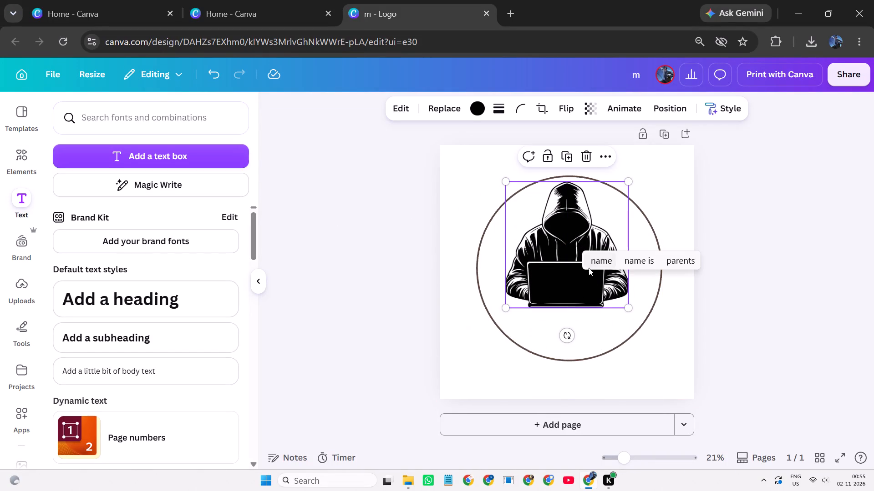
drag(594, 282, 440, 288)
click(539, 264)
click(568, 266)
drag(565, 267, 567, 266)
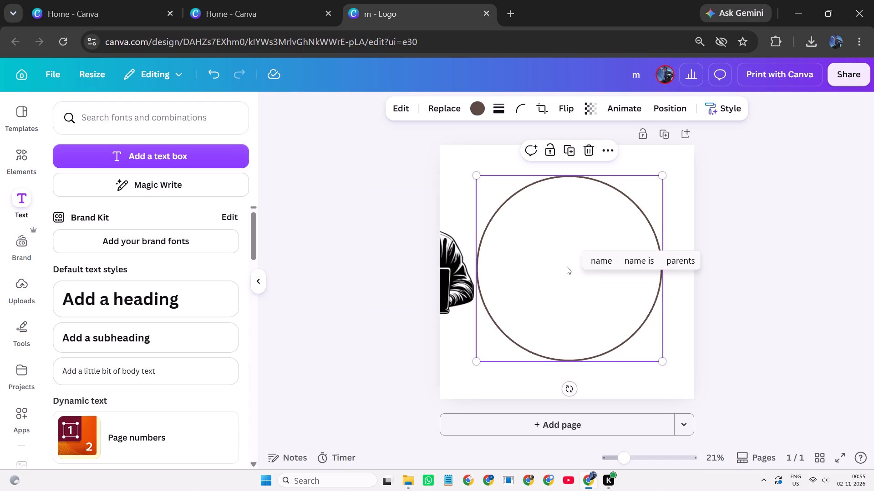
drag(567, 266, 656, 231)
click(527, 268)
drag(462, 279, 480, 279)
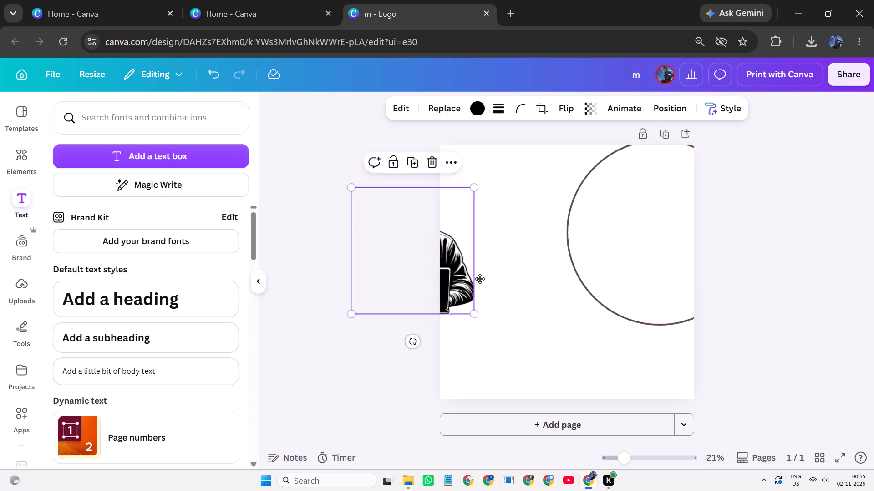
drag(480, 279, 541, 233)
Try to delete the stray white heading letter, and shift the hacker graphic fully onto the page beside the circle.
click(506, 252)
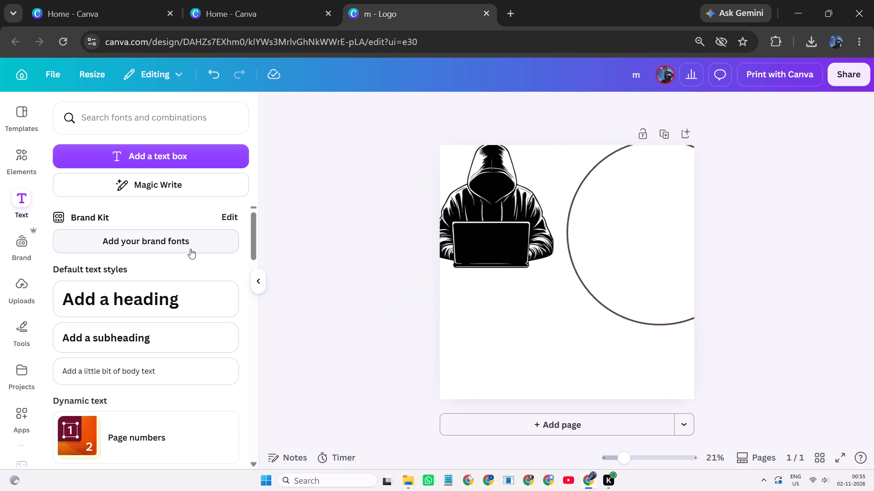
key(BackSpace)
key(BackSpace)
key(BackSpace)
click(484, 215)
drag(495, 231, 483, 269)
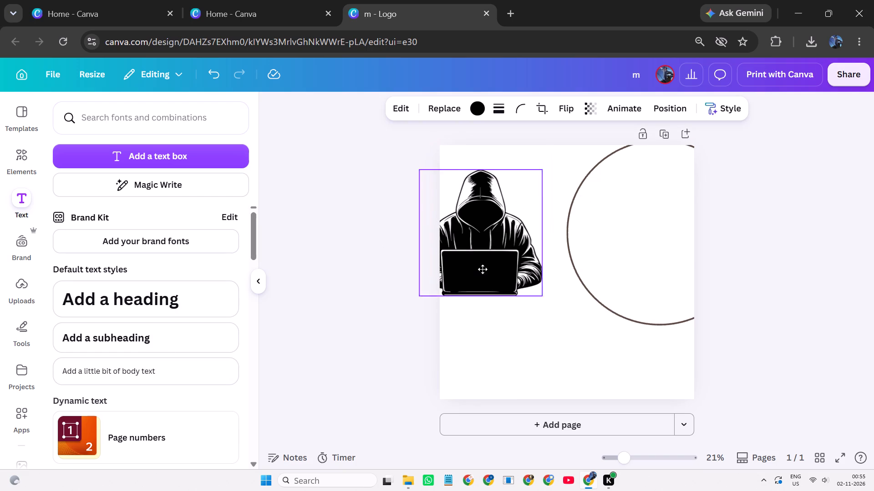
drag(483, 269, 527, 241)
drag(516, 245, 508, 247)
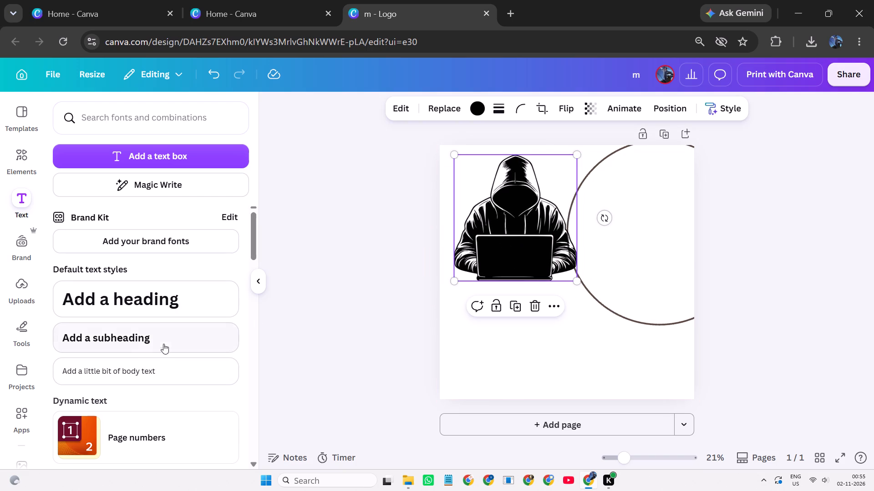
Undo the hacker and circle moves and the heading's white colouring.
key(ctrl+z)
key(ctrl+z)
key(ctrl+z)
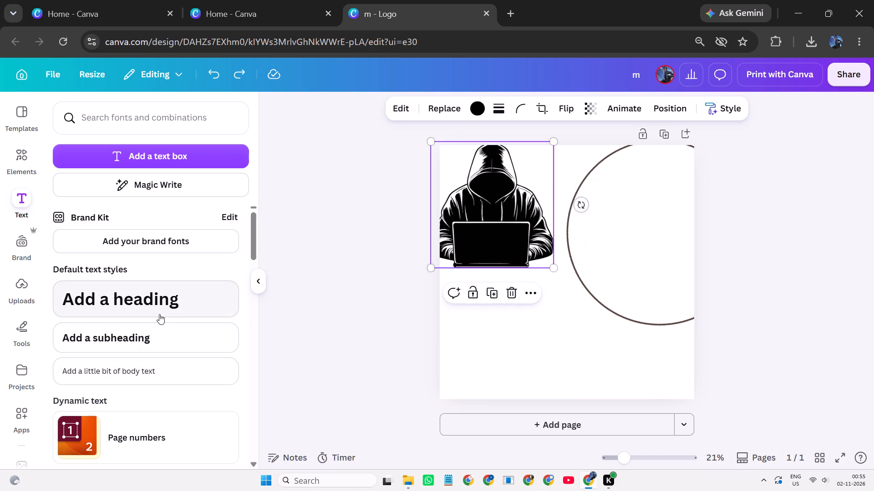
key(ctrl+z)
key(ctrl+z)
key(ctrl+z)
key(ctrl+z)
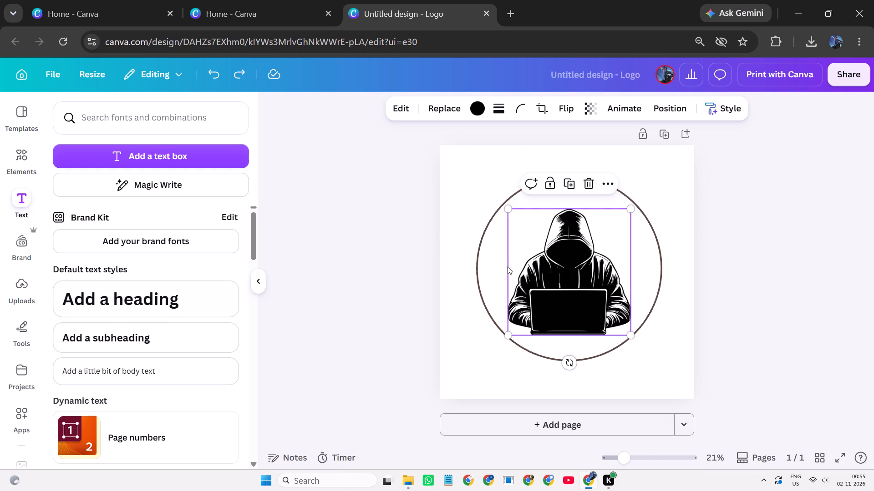
Move the heading letter down over the laptop's lower edge and recolour it white.
drag(573, 271, 592, 329)
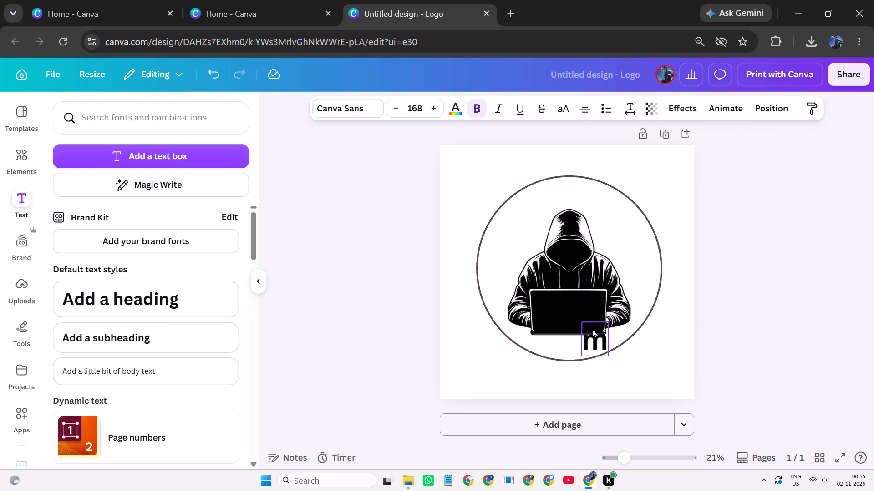
drag(592, 329, 571, 329)
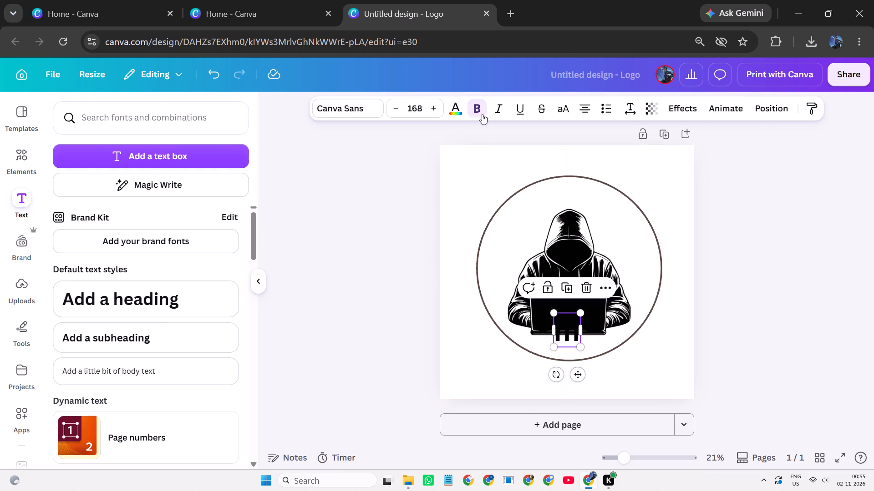
click(457, 103)
click(71, 245)
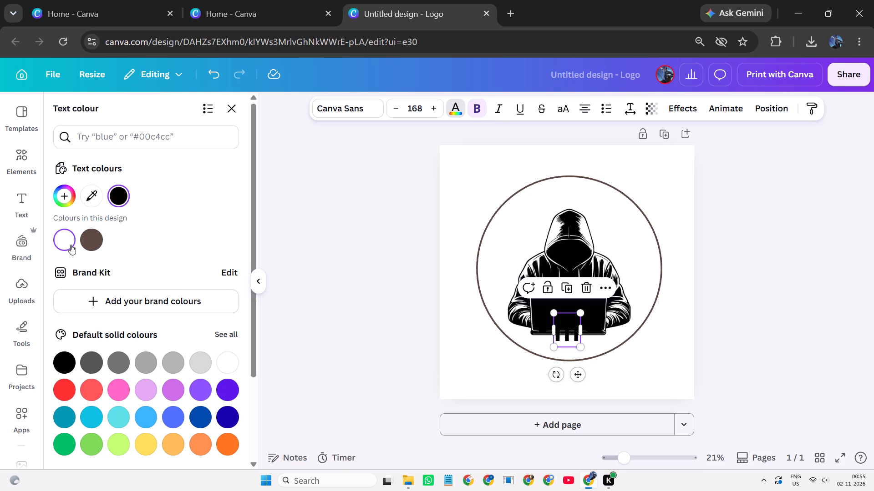
click(277, 346)
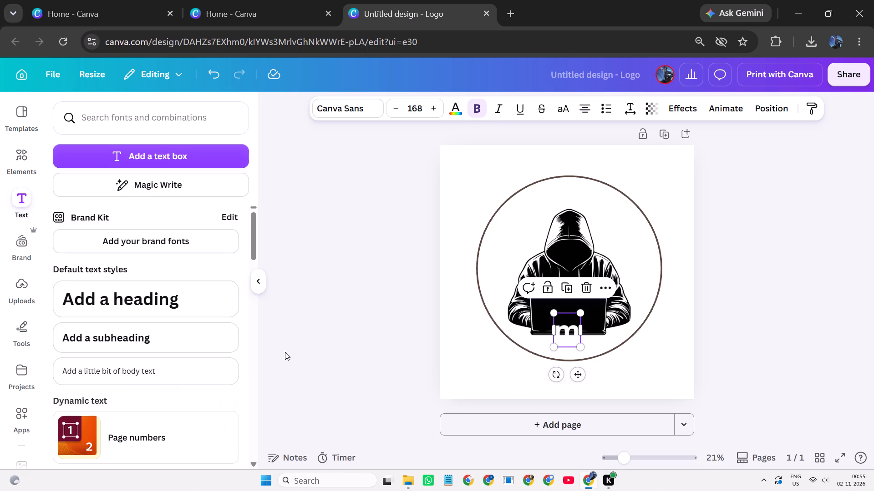
Replace the heading letter with the text "Mr.anonymous anonymous".
click(574, 328)
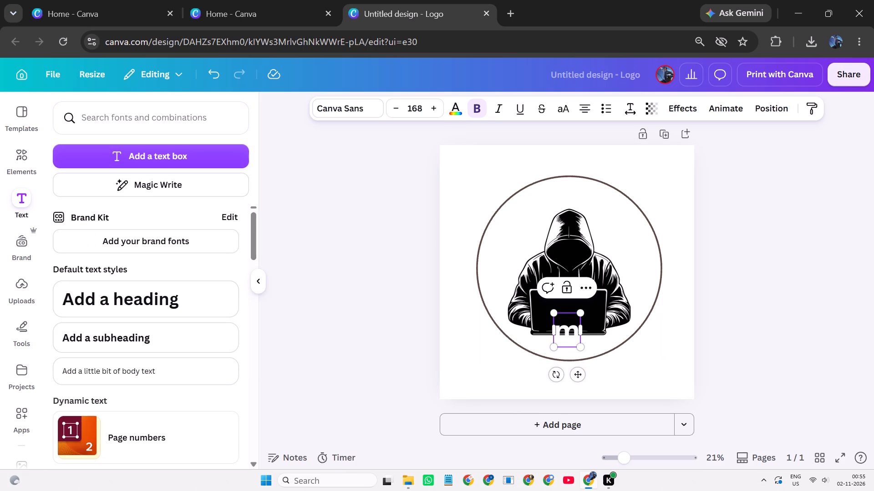
key(BackSpace)
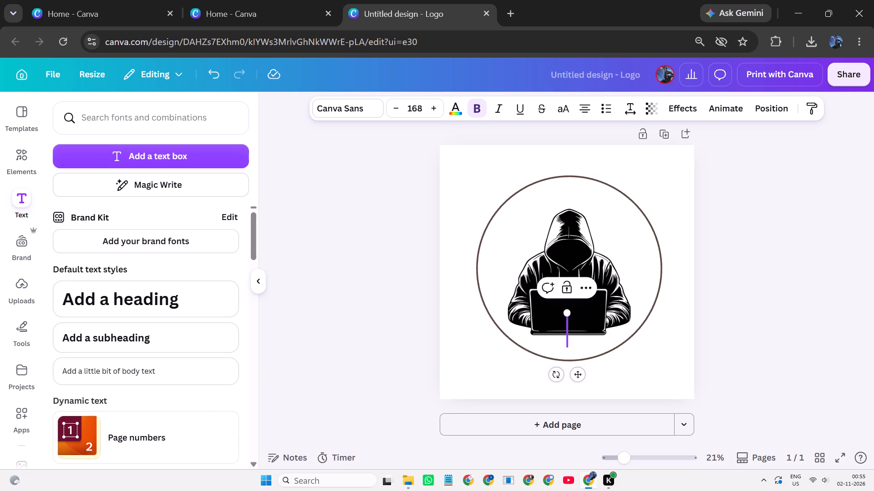
key(shift+m)
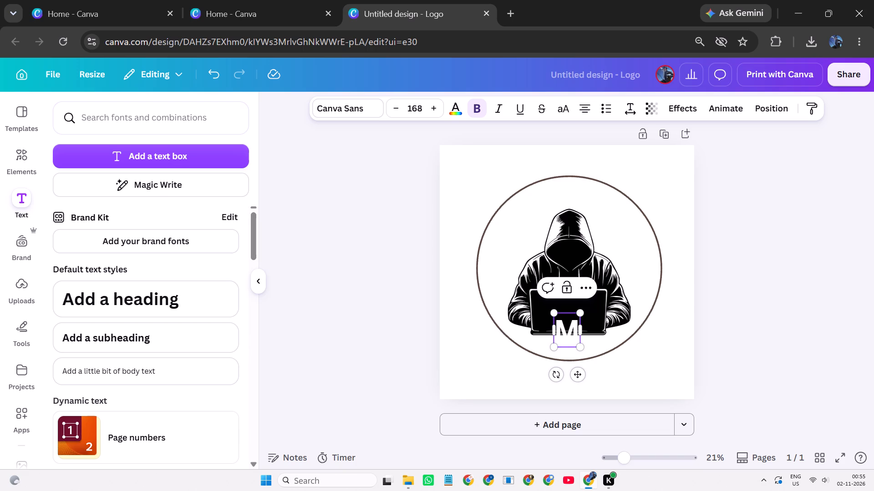
key(r)
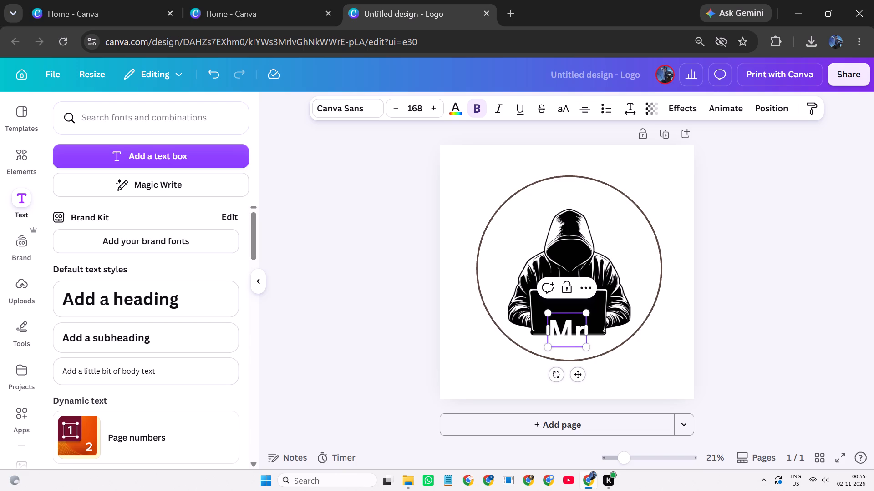
key(period)
key(a)
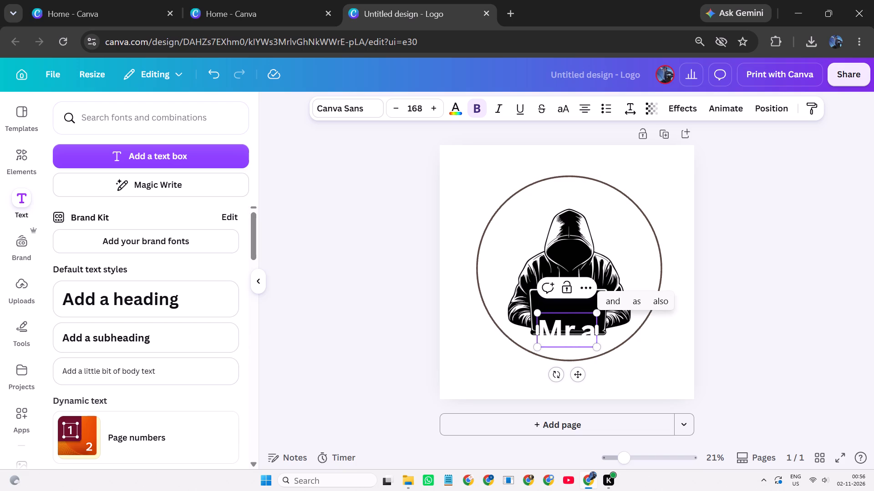
text(non)
key(Up)
key(Return)
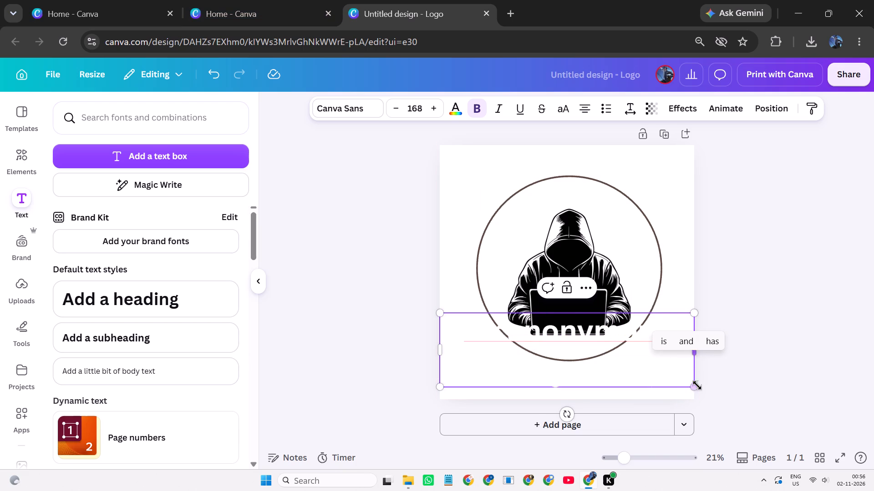
Shrink the white heading text to a font size of about 48.3 and place it on the laptop lid.
drag(697, 388, 558, 338)
drag(496, 325, 519, 329)
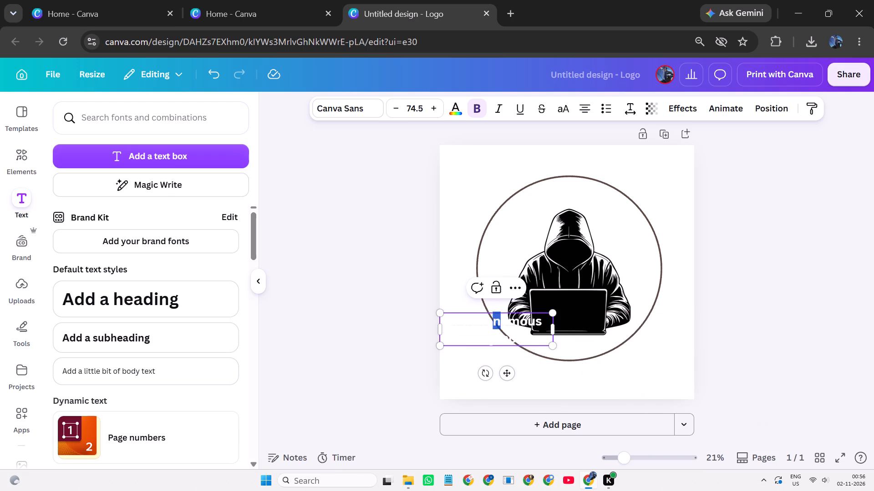
drag(519, 329, 569, 331)
click(650, 371)
drag(521, 332, 605, 360)
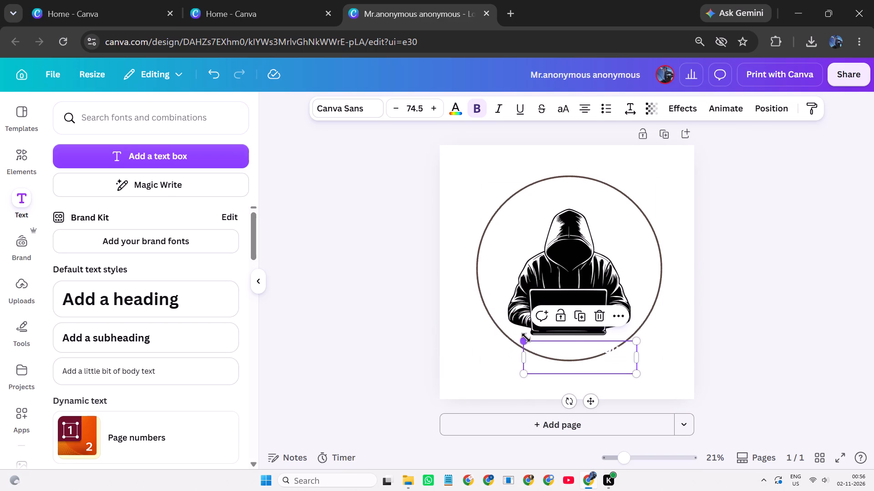
drag(526, 337, 562, 361)
drag(589, 366, 560, 341)
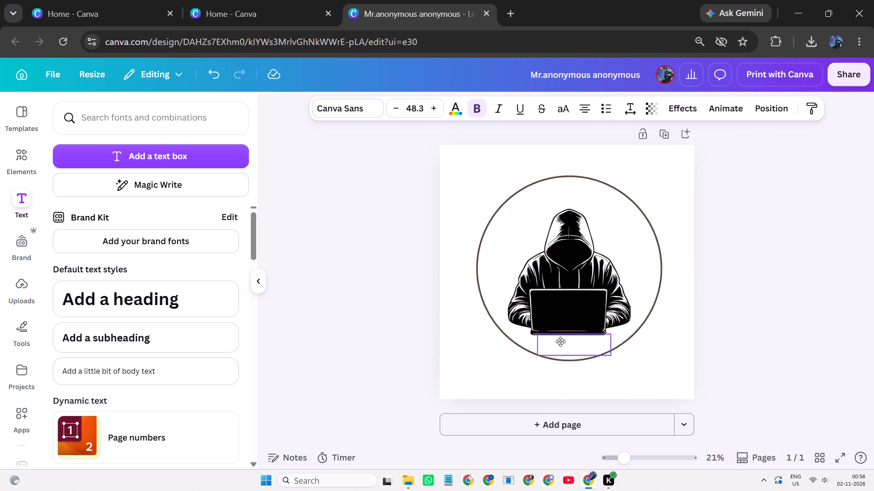
drag(560, 341, 556, 319)
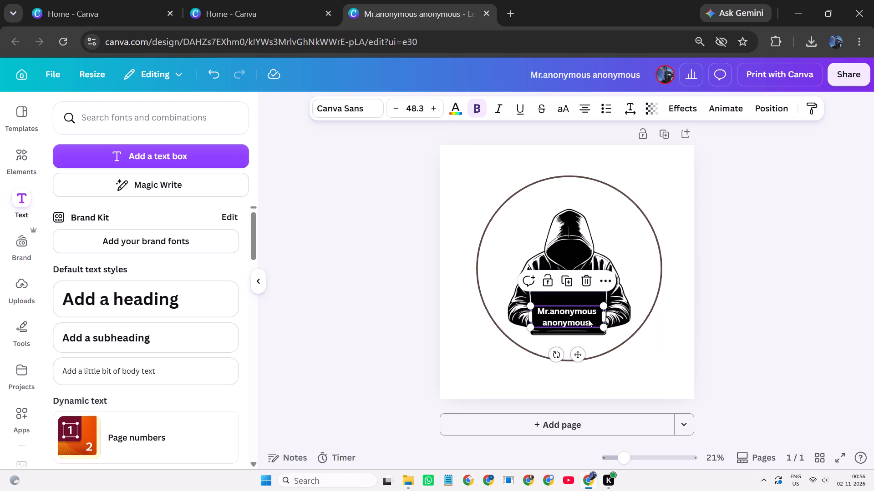
Delete the repeated word so the laptop text reads "Mr.anonymous", and nudge the text slightly up on the lid.
click(588, 319)
click(591, 322)
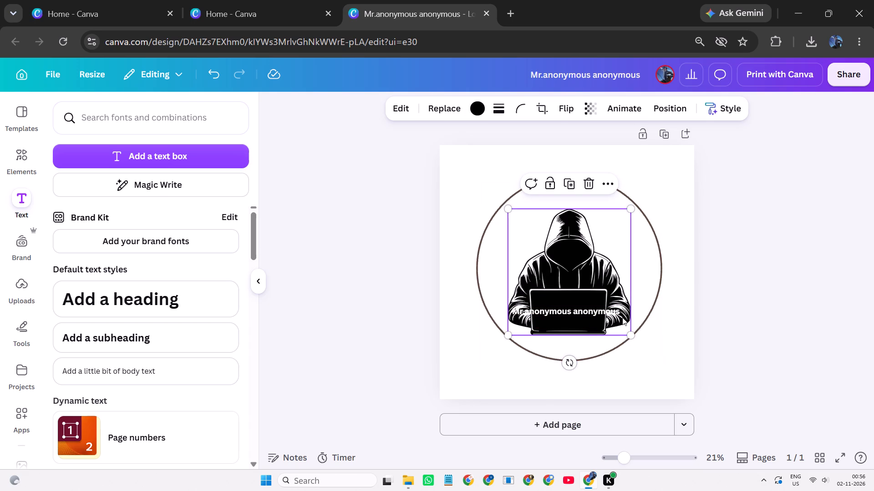
click(616, 310)
double_click(615, 312)
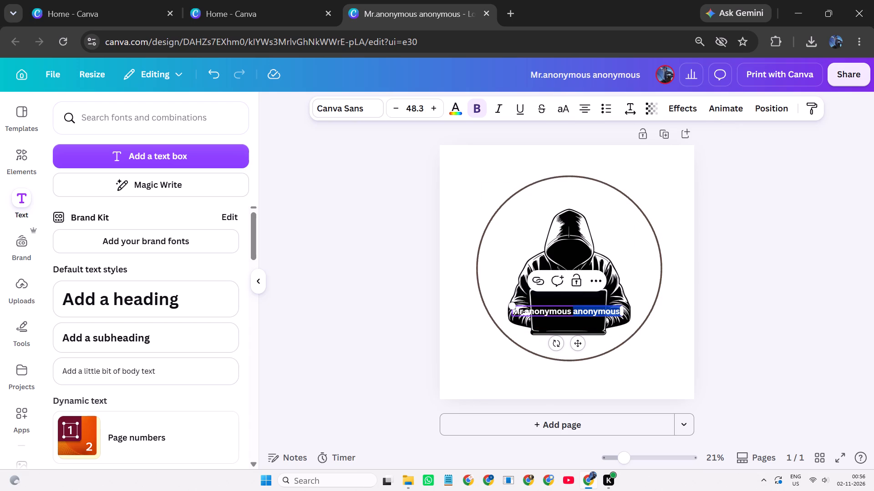
key(BackSpace)
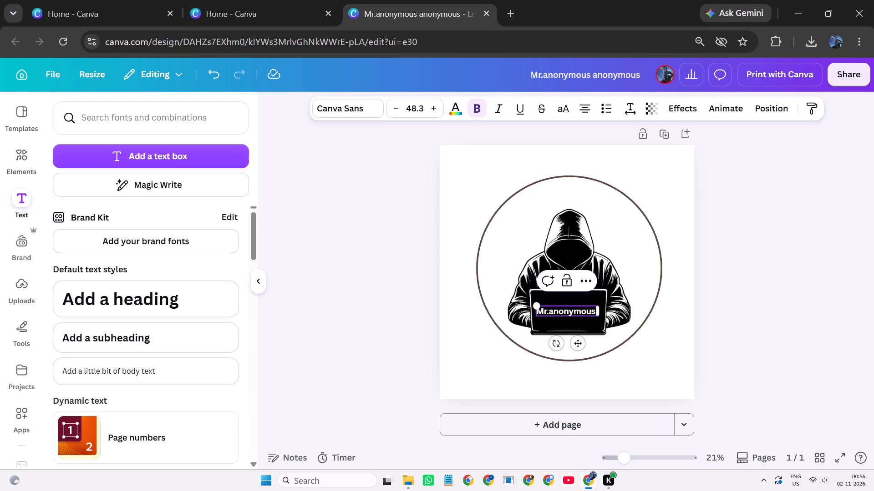
click(388, 253)
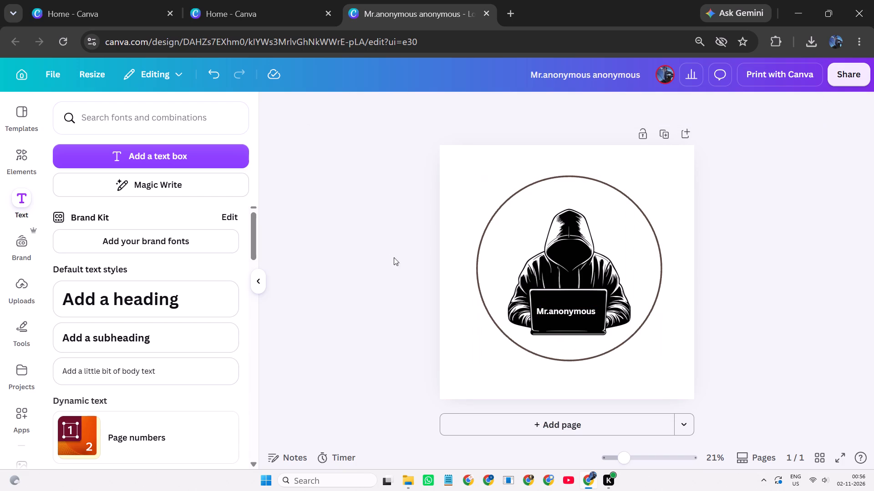
click(574, 312)
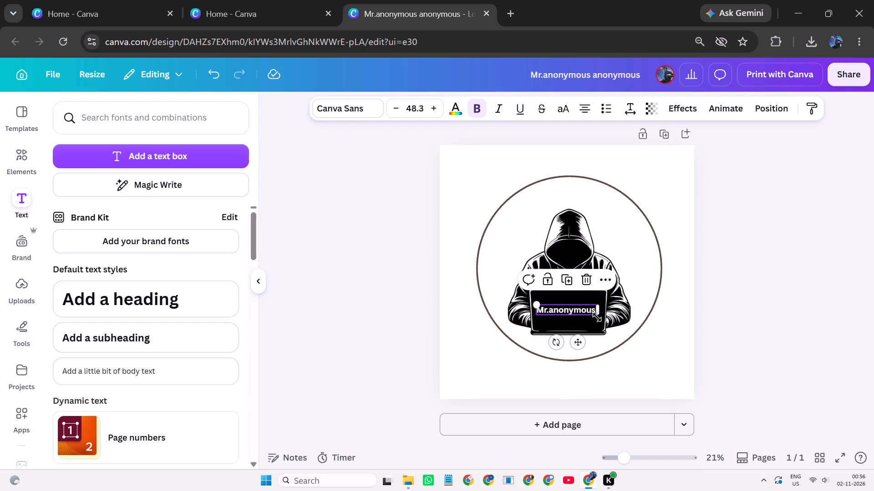
click(737, 283)
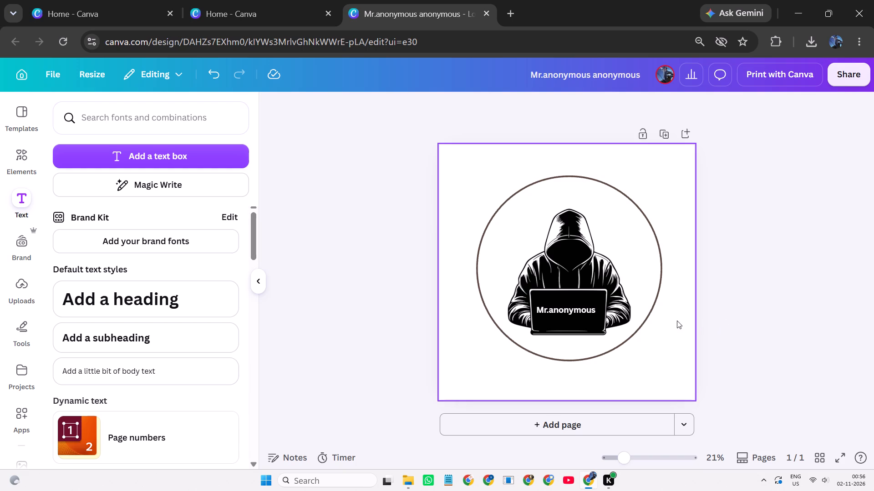
Capitalise the "a" so the laptop text reads "Mr.Anonymous".
click(548, 306)
click(551, 307)
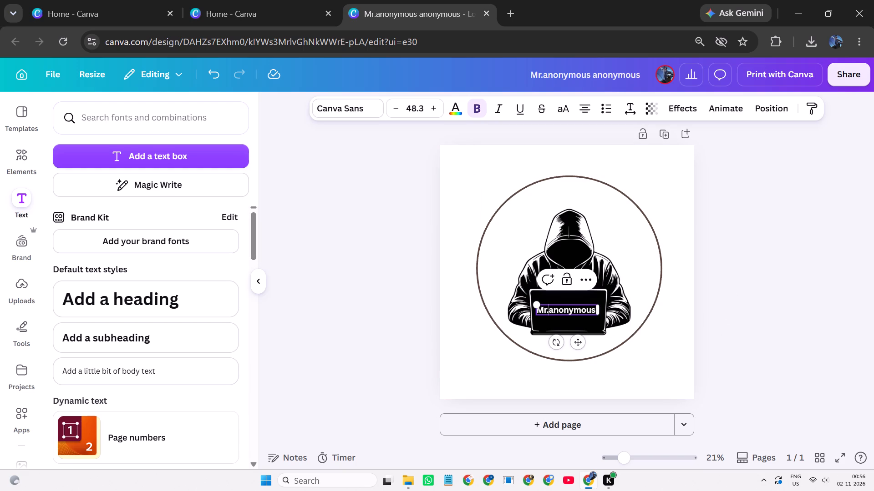
click(554, 310)
key(BackSpace)
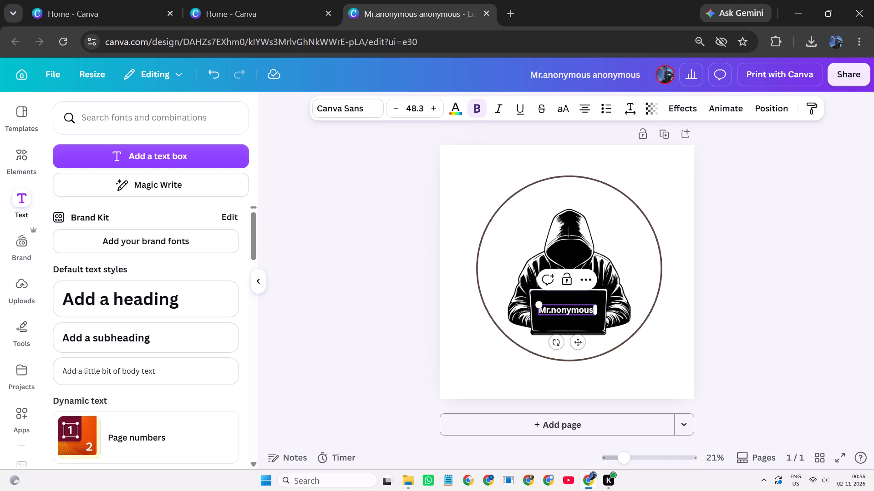
key(shift+a)
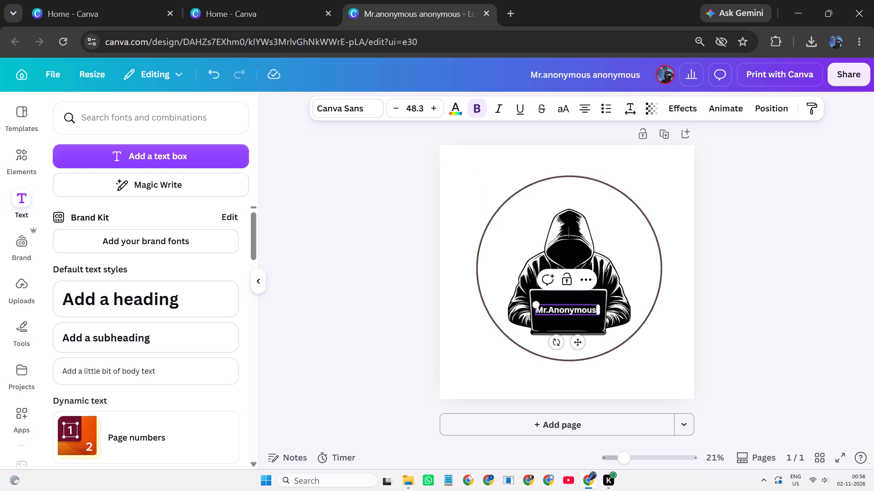
click(744, 304)
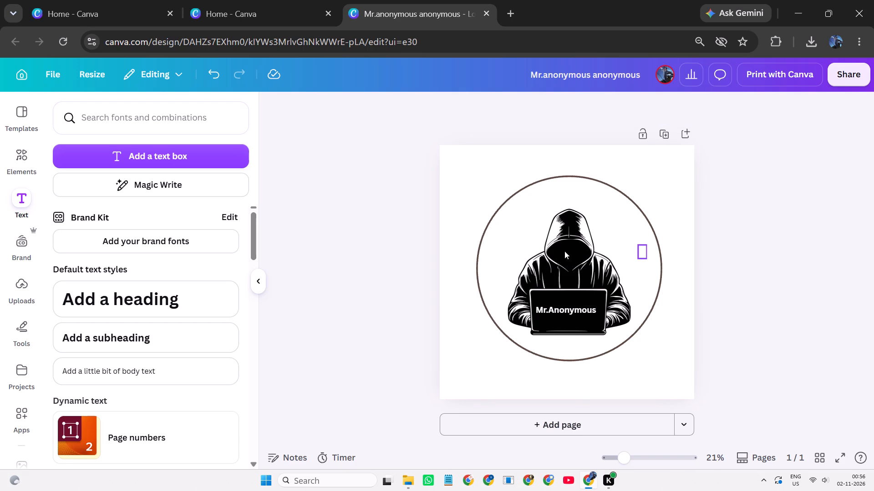
Search the fonts and text combinations for "black fog".
click(154, 119)
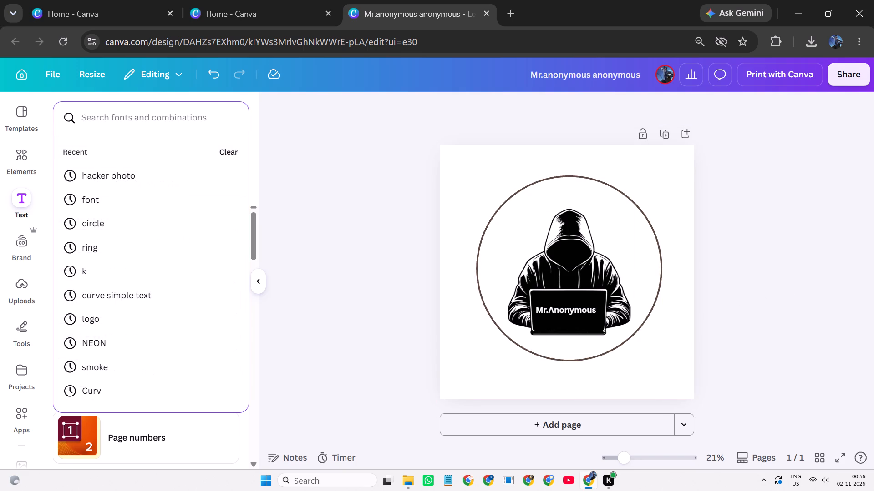
text(black)
key(space)
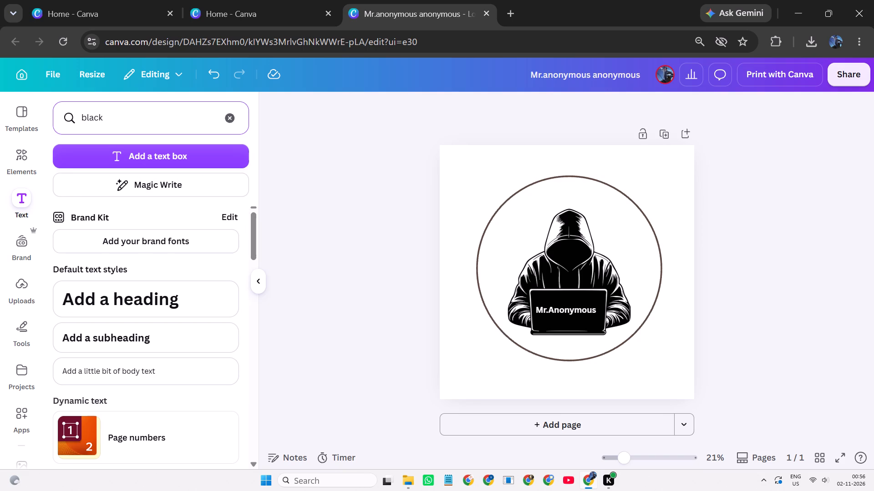
text(fog)
key(Return)
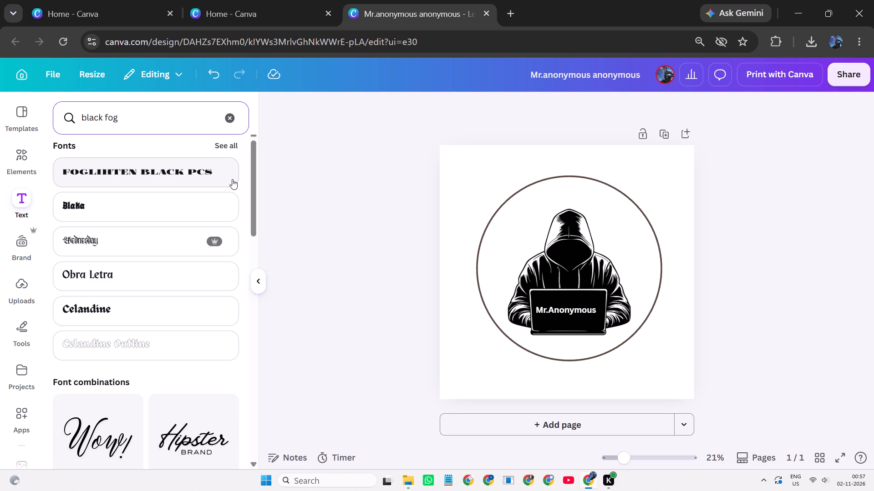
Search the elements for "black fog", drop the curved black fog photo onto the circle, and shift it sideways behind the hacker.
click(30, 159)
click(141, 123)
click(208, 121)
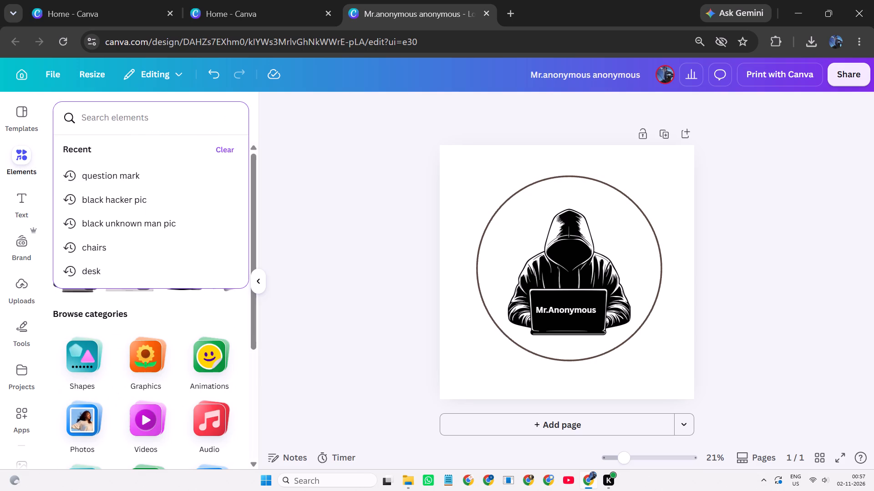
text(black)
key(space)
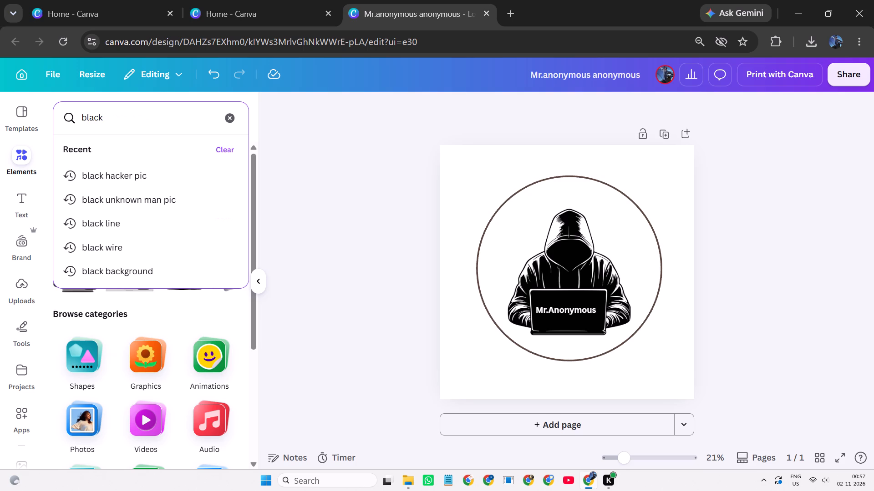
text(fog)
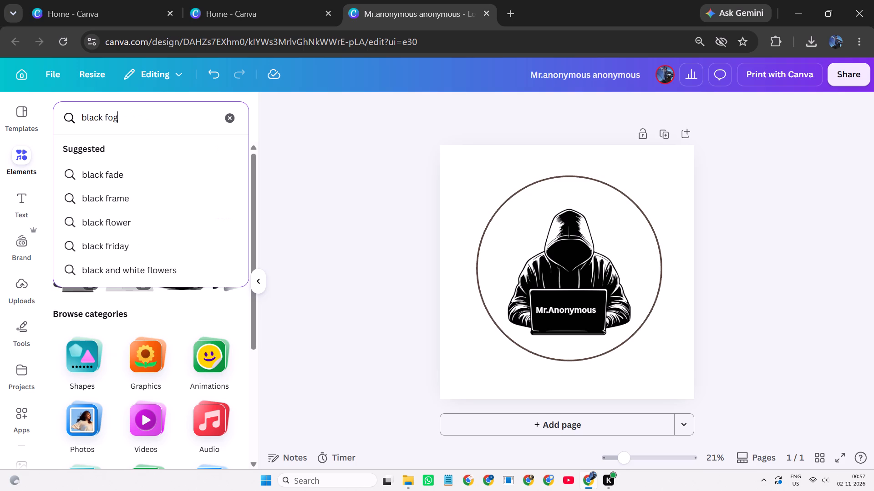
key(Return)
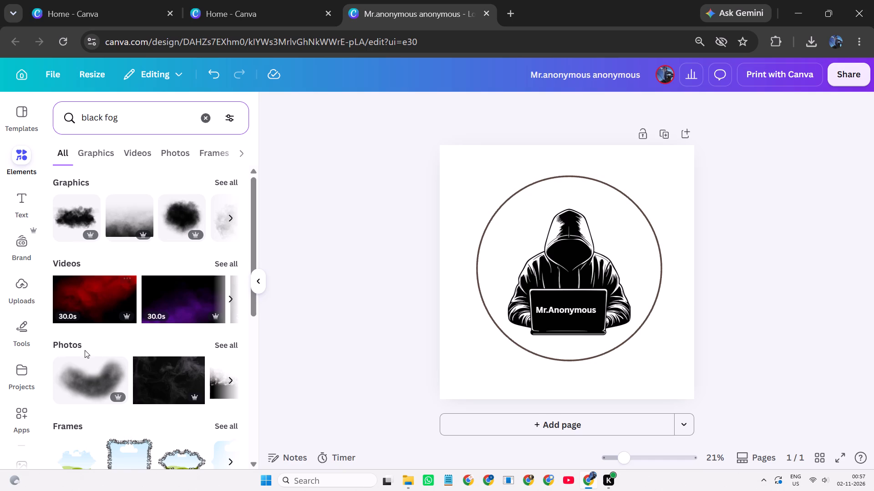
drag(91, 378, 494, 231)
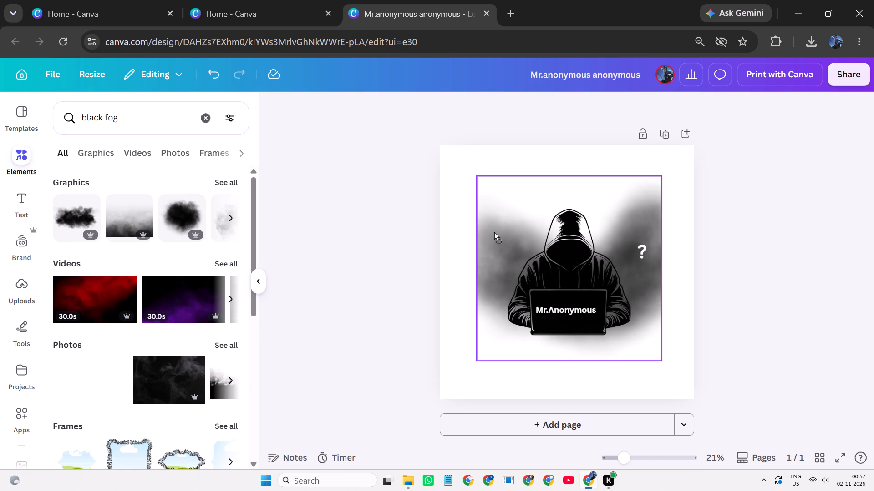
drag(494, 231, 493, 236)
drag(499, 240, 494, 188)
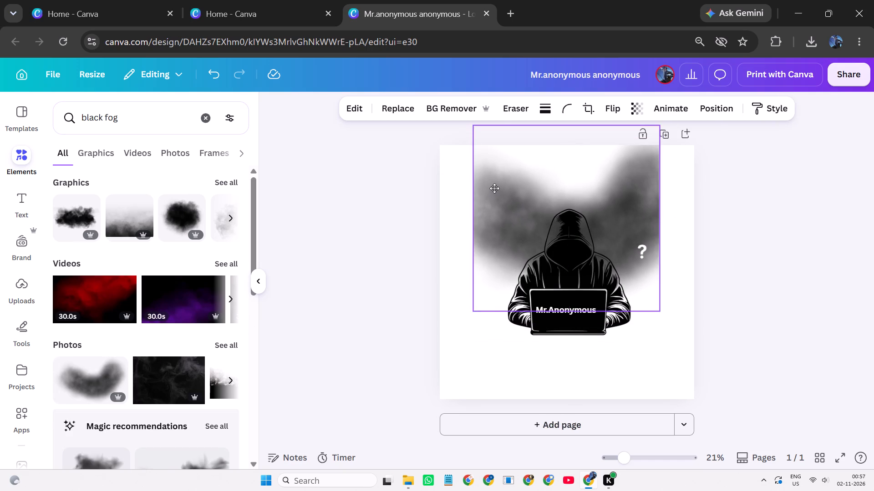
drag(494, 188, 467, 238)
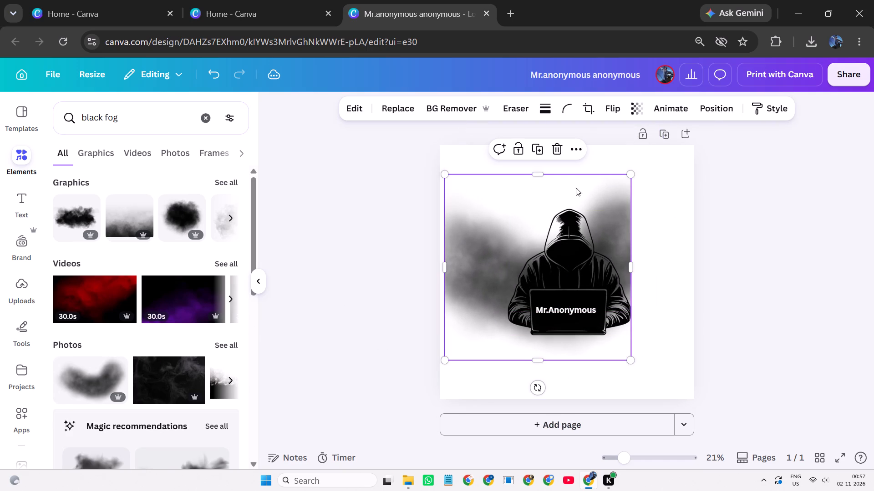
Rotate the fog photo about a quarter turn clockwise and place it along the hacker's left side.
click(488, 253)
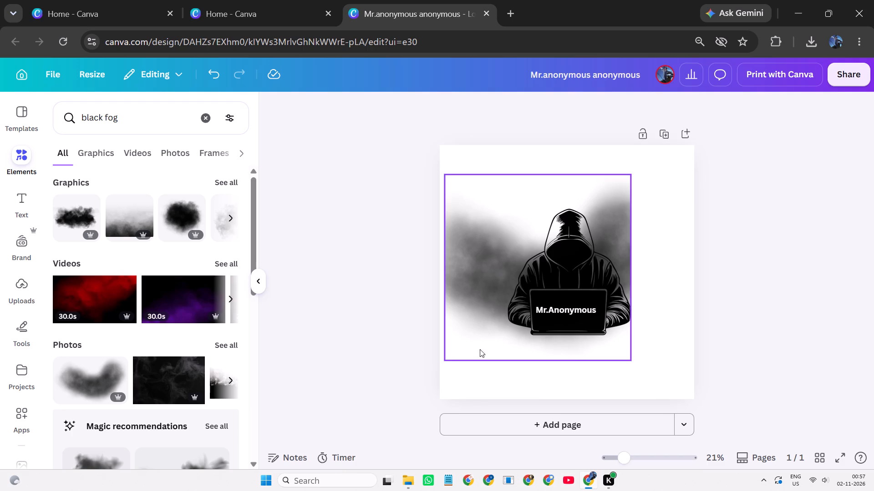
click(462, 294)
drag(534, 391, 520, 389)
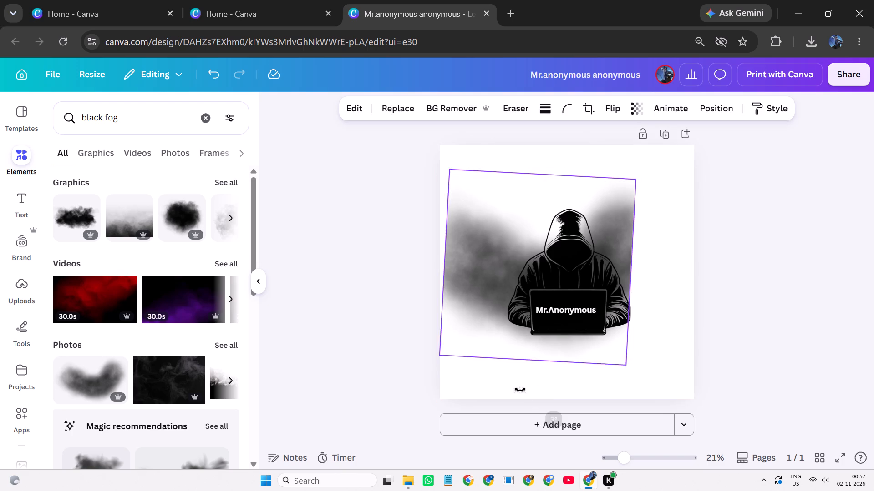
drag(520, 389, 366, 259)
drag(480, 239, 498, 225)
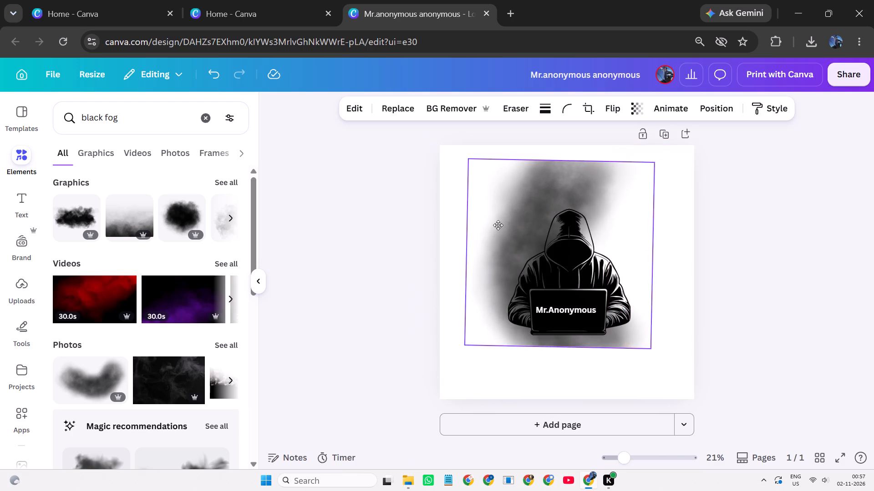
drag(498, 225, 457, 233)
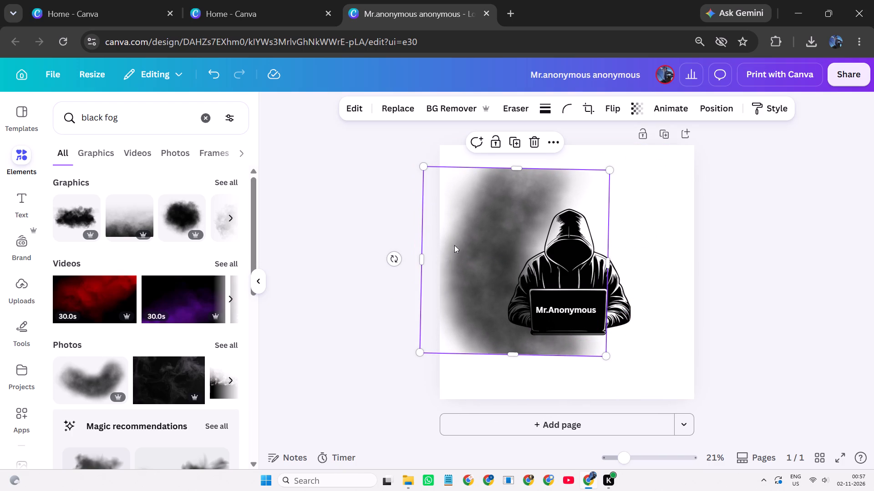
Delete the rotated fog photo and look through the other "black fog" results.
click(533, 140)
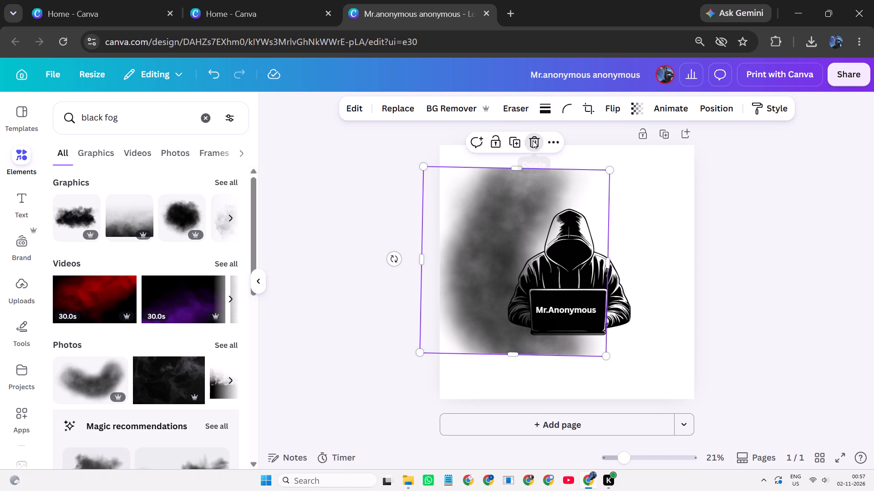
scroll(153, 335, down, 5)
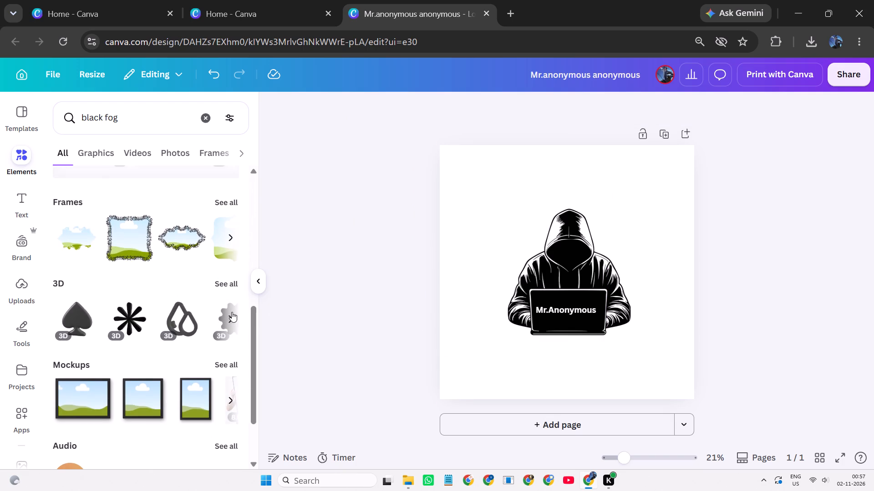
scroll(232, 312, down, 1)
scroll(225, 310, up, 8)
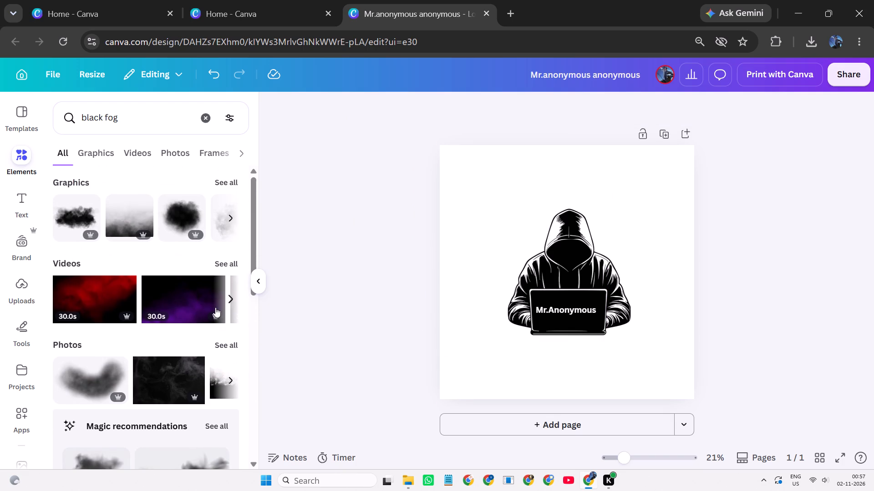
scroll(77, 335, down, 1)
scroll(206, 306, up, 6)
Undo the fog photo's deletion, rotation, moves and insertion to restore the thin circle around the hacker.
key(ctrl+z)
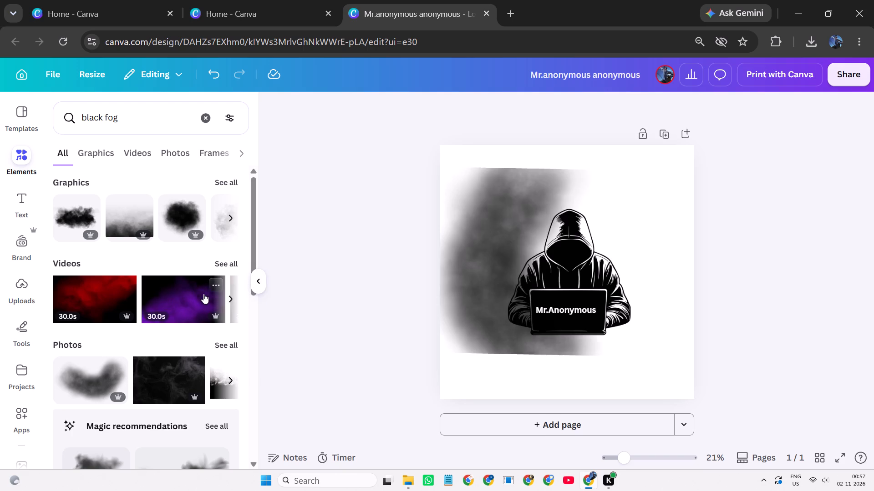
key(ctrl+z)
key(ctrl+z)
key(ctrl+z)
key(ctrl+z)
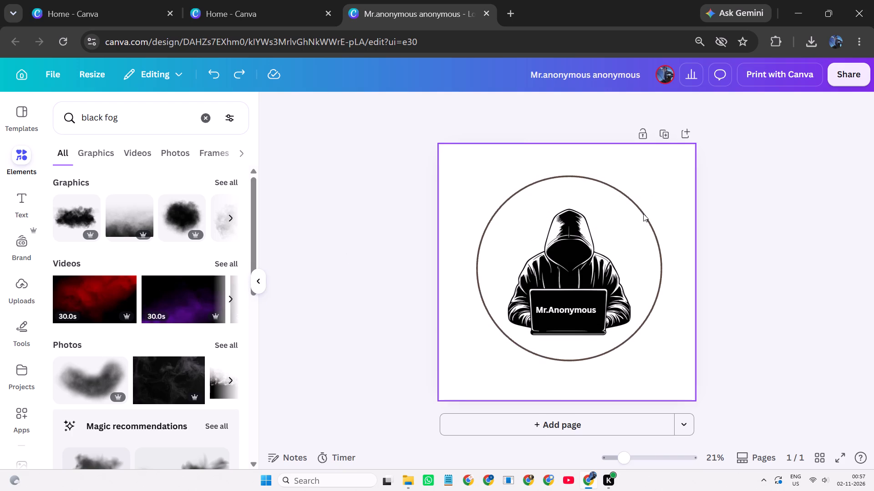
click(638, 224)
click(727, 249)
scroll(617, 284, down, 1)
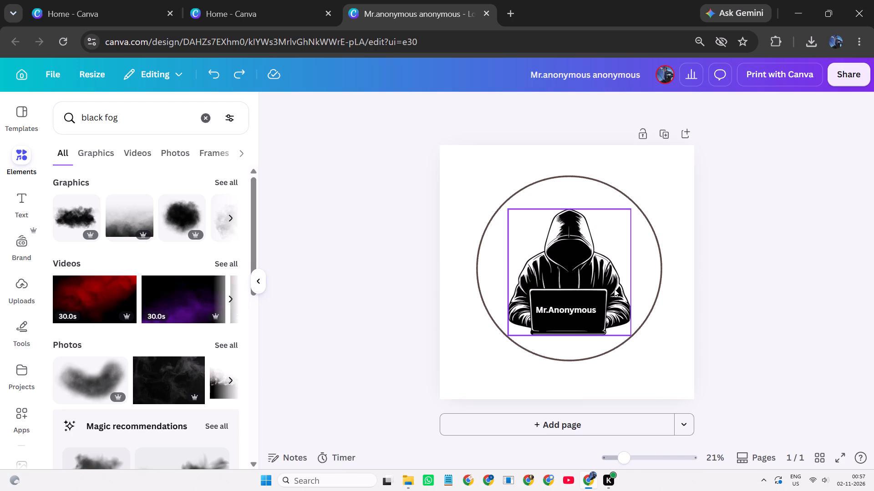
Move the "Mr.Anonymous" text up from the laptop lid onto the hacker's hood.
drag(574, 307, 573, 310)
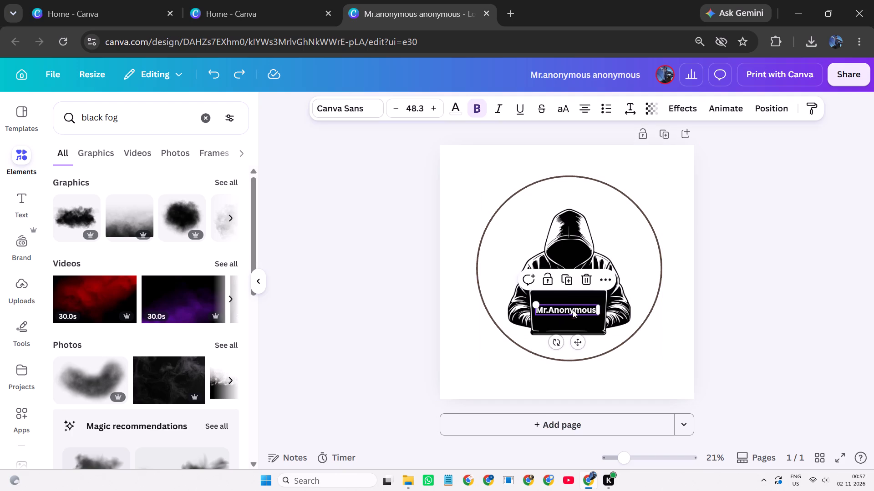
drag(573, 310, 574, 238)
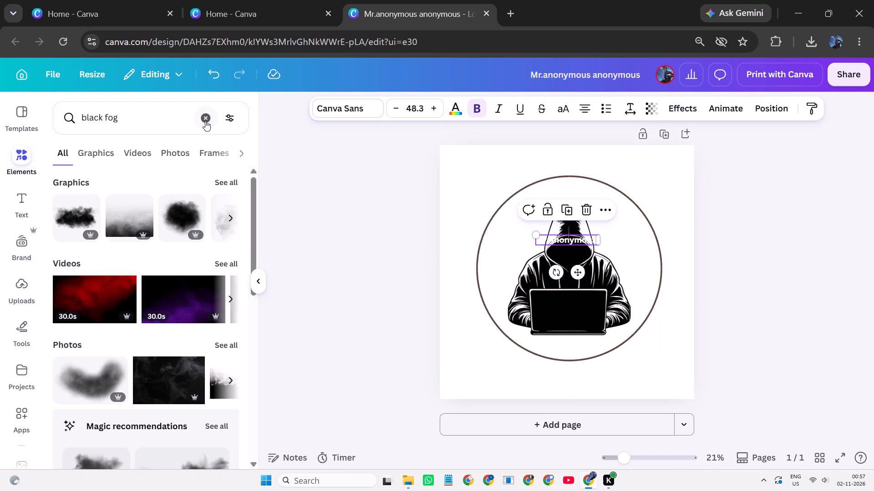
Search the elements for "question mark" and place the black question mark graphic on the hacker's laptop lid.
click(205, 121)
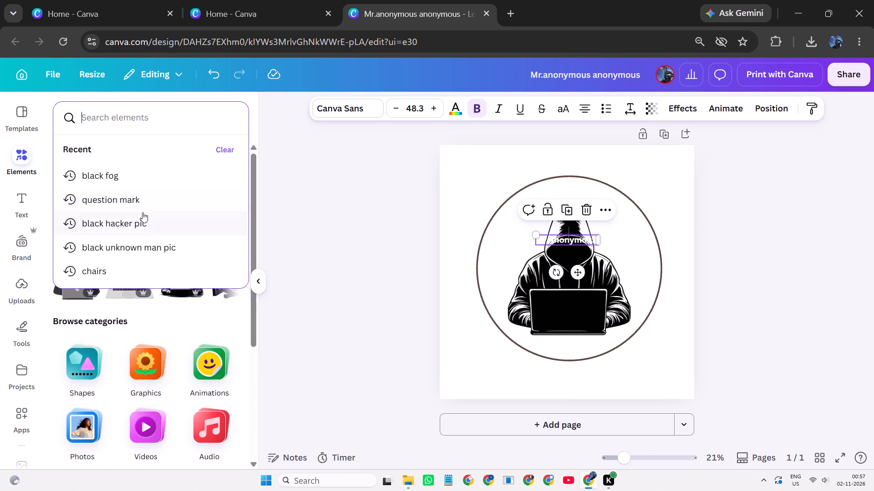
click(146, 204)
drag(73, 216, 610, 399)
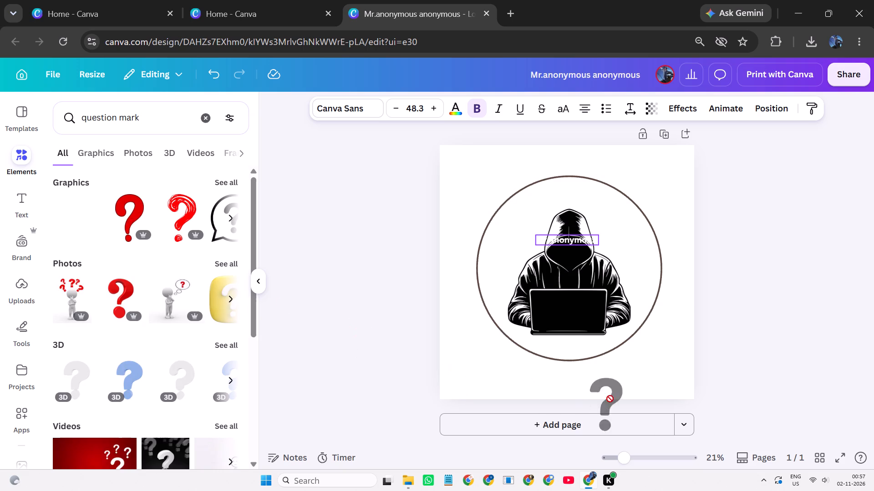
drag(610, 399, 580, 328)
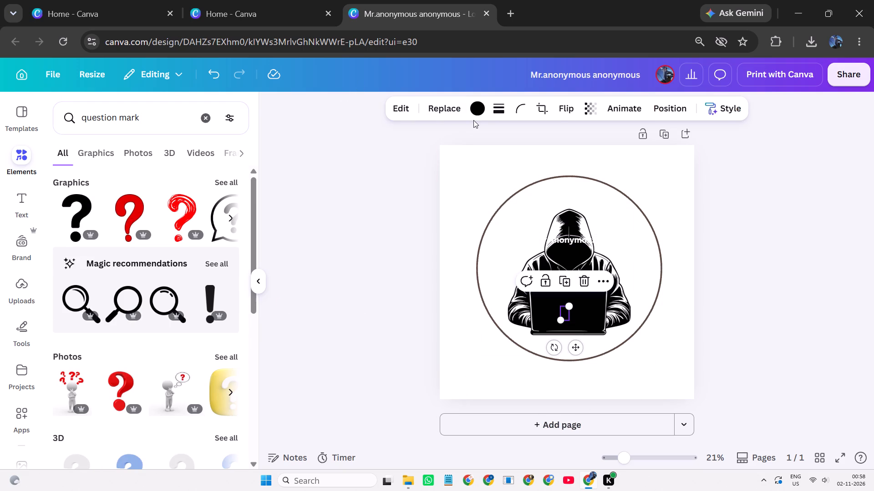
Recolour the question mark on the laptop lid white.
click(475, 117)
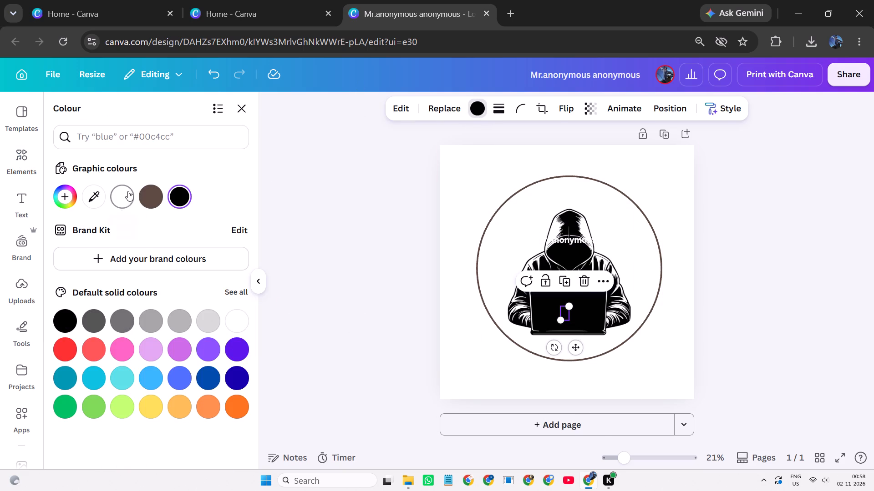
click(125, 194)
click(785, 321)
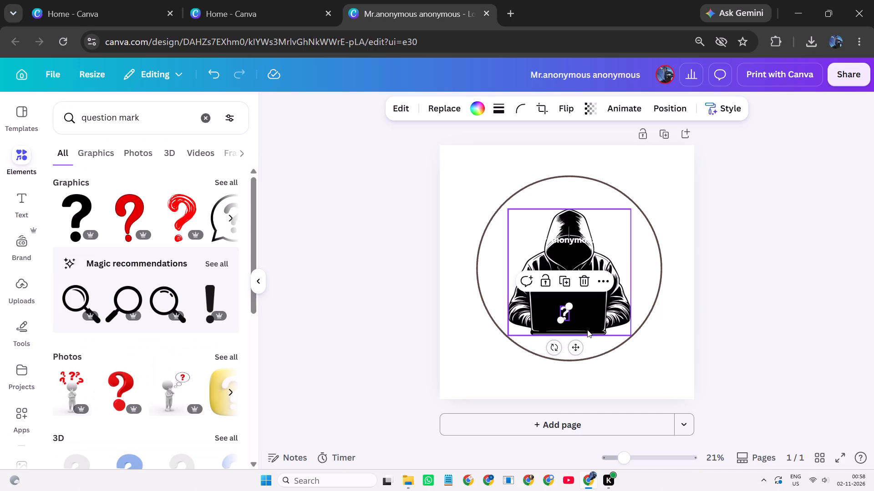
click(798, 303)
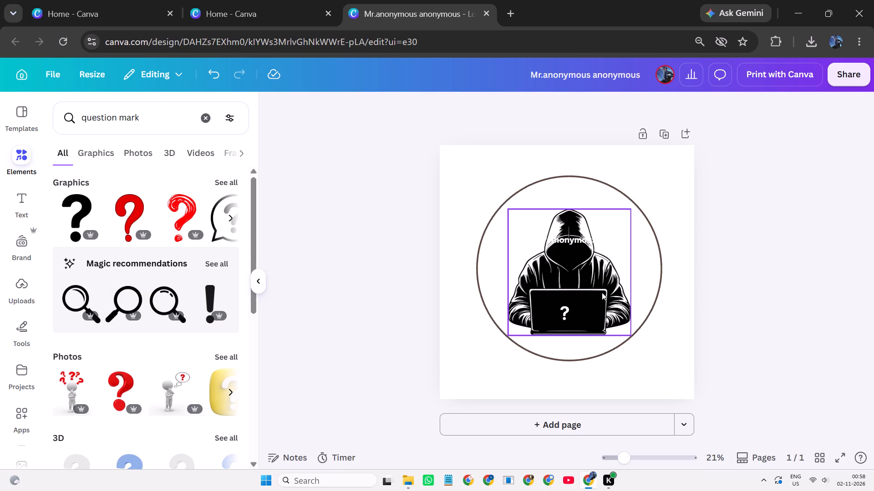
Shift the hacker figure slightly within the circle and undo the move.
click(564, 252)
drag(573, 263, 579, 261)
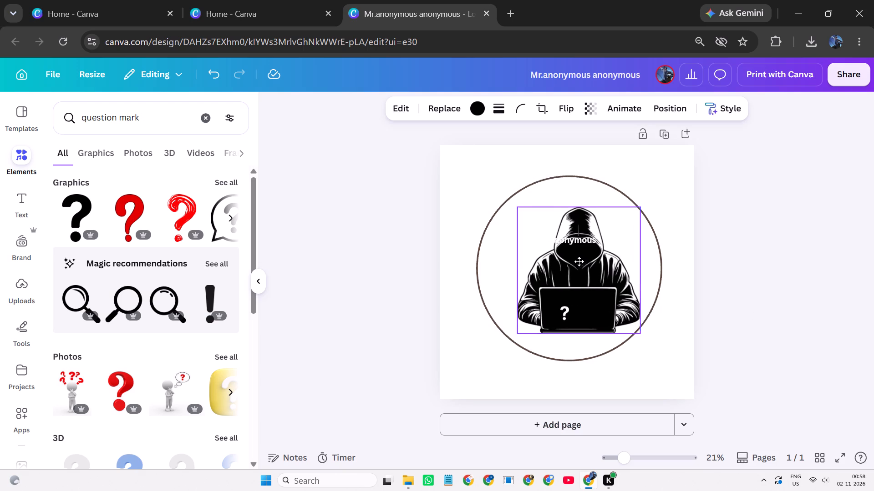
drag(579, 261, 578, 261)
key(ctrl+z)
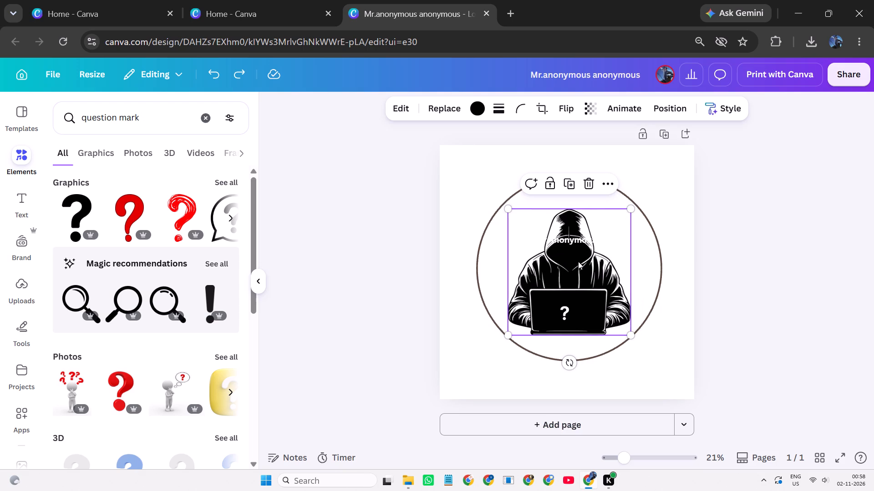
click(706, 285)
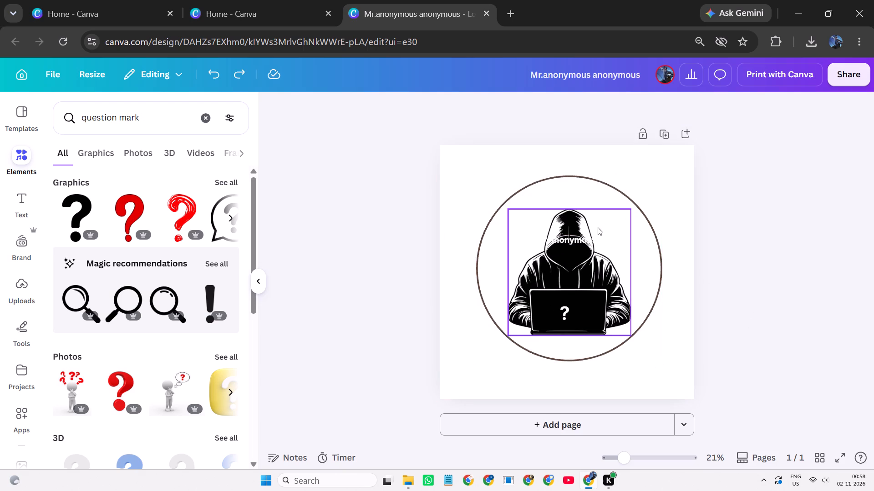
Move the "Mr.Anonymous" text off the hood to the page's lower-right edge, outside the circle.
drag(577, 242, 686, 350)
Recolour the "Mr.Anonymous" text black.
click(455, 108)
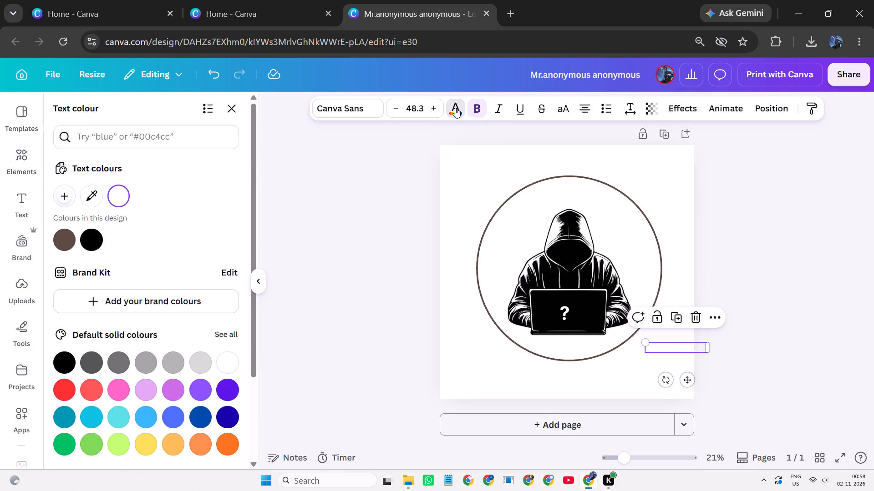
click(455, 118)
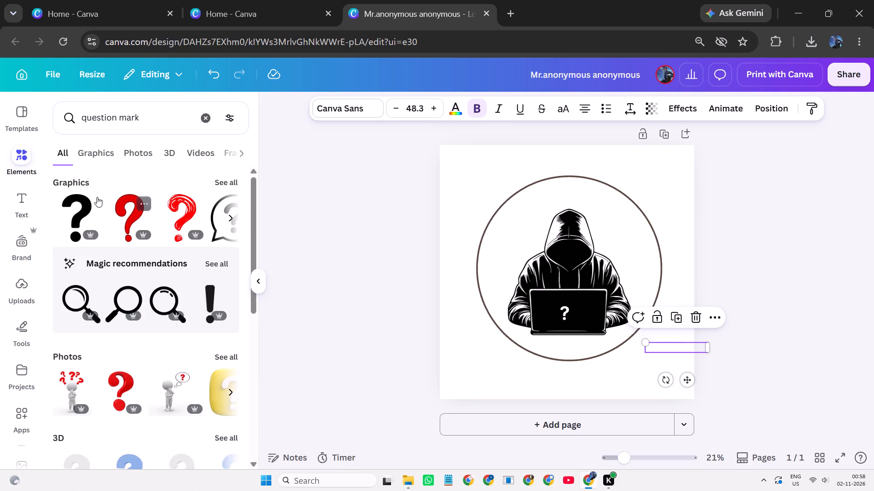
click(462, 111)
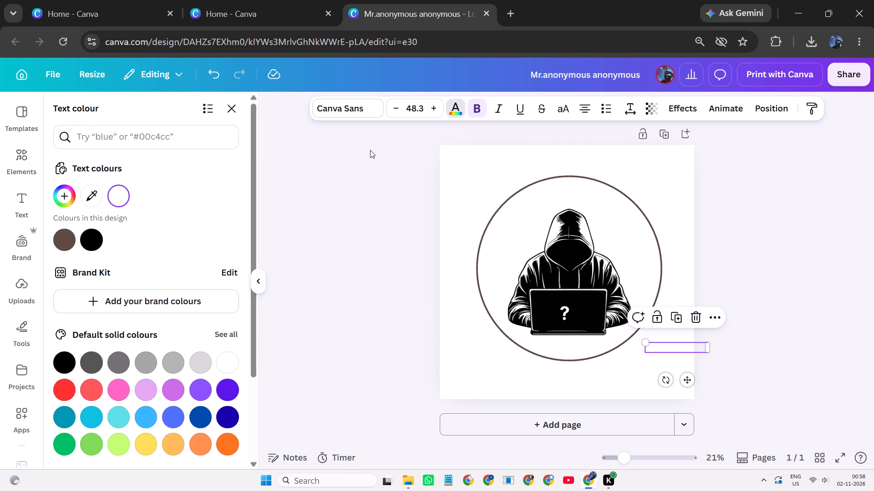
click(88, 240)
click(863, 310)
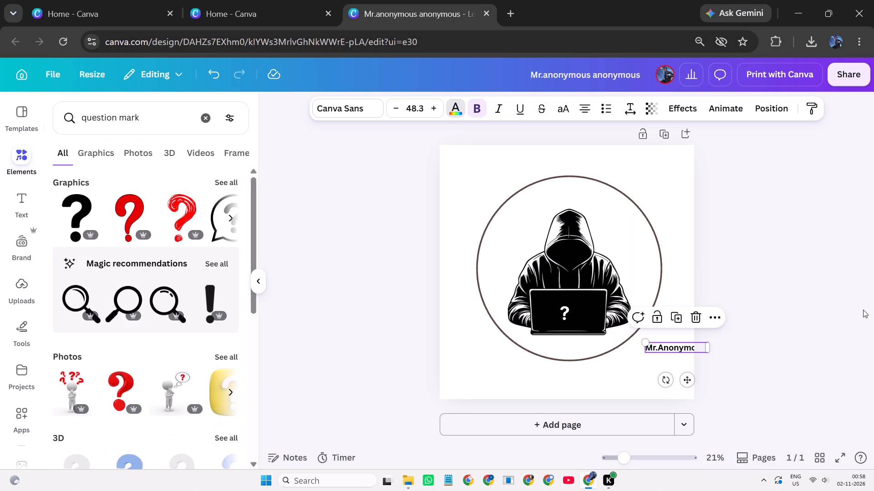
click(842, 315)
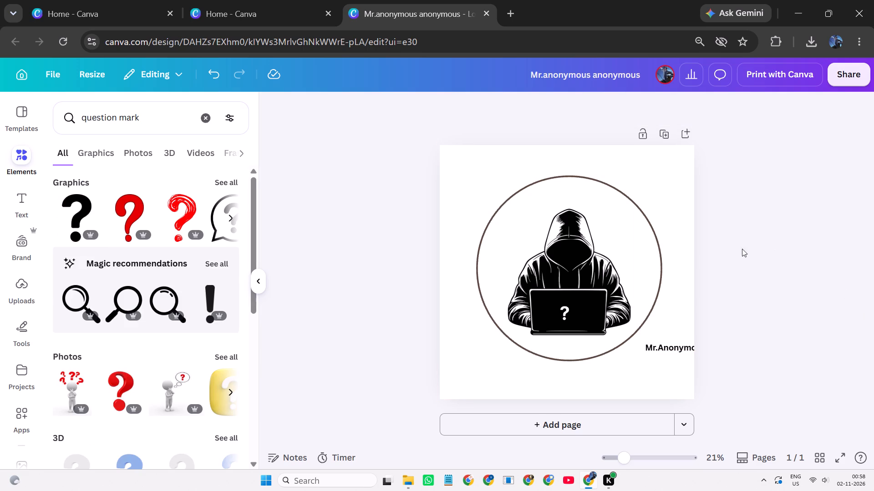
Replace the "black fog" query and search the fonts and text combinations for "circle text".
click(15, 196)
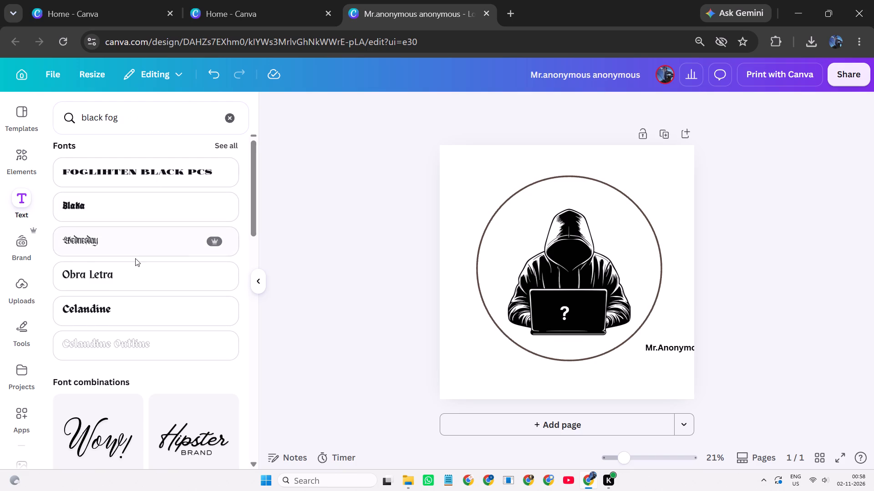
scroll(135, 258, down, 2)
scroll(151, 261, up, 3)
click(154, 116)
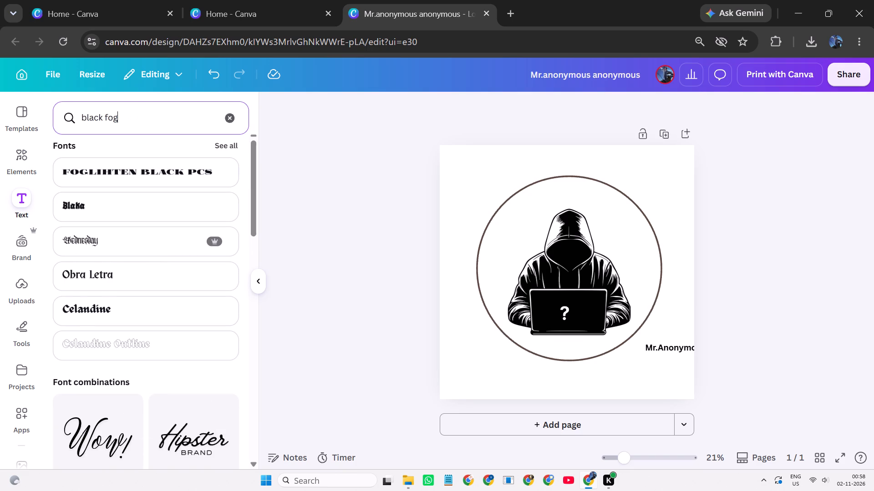
key(BackSpace)
key(BackSpace)
key(BackSpace)
key(BackSpace)
key(BackSpace)
key(BackSpace)
key(BackSpace)
key(BackSpace)
key(BackSpace)
key(BackSpace)
key(BackSpace)
key(BackSpace)
key(BackSpace)
key(BackSpace)
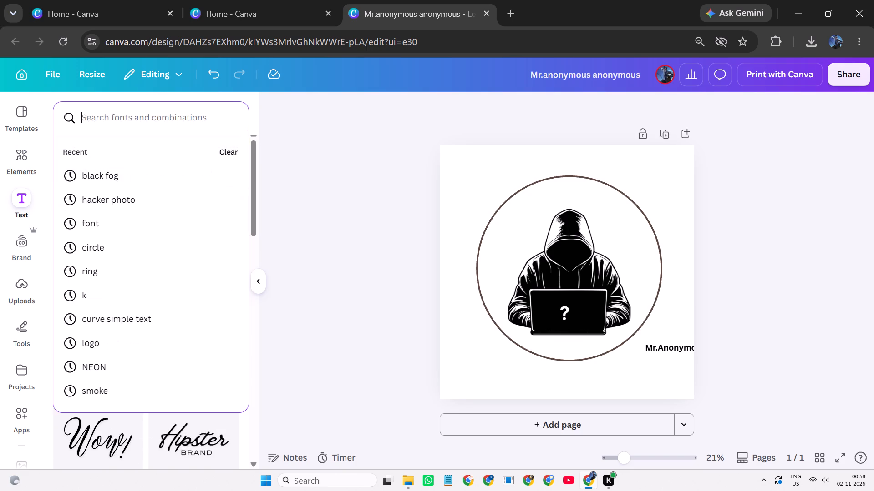
text(circle text)
key(Return)
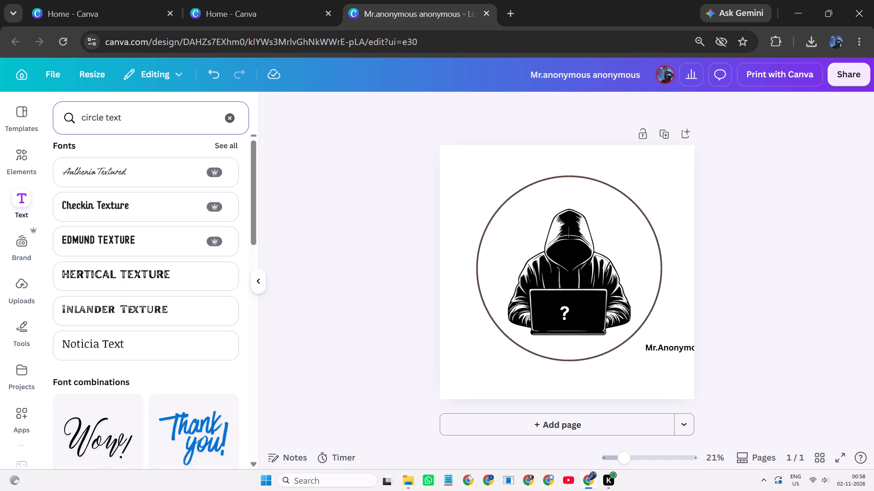
Look through the "circle text" font combinations for a circular lettering style.
scroll(185, 391, down, 2)
scroll(142, 423, down, 2)
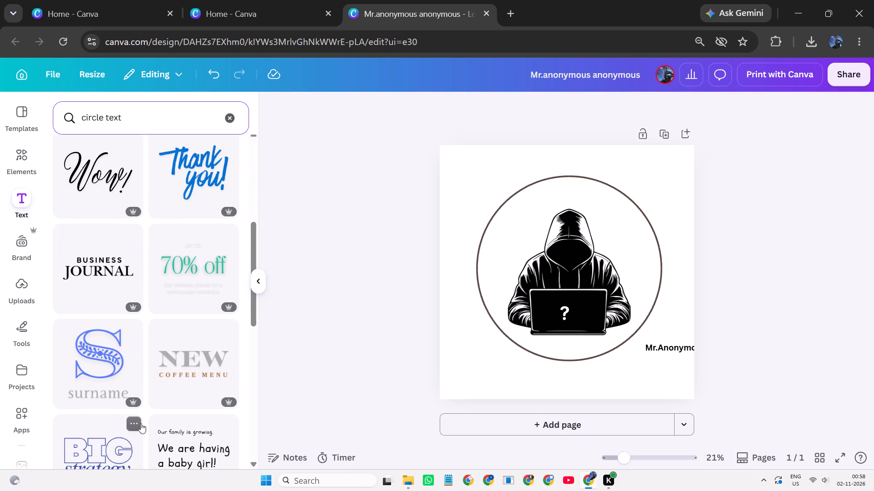
scroll(132, 411, down, 5)
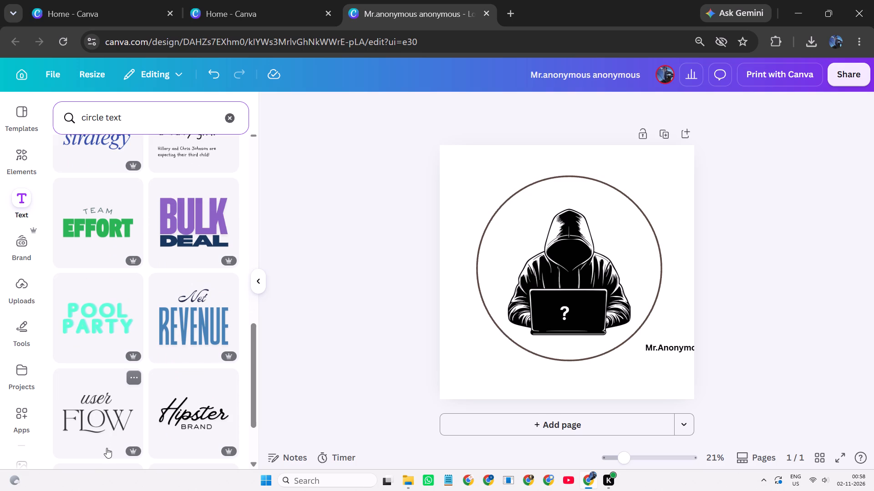
scroll(100, 451, down, 1)
scroll(101, 451, up, 9)
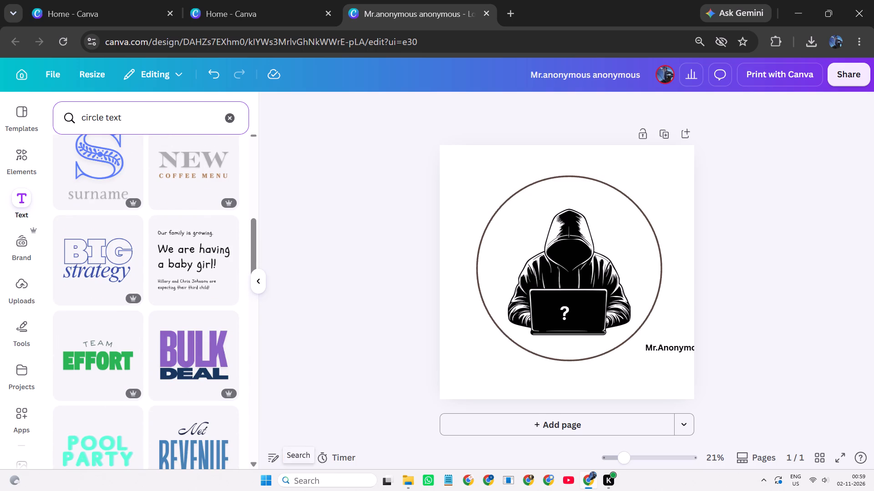
scroll(591, 347, down, 2)
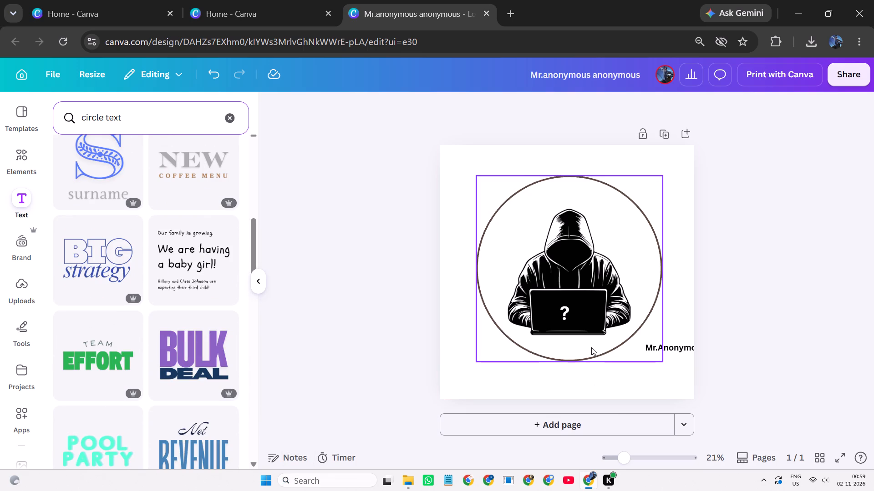
click(764, 342)
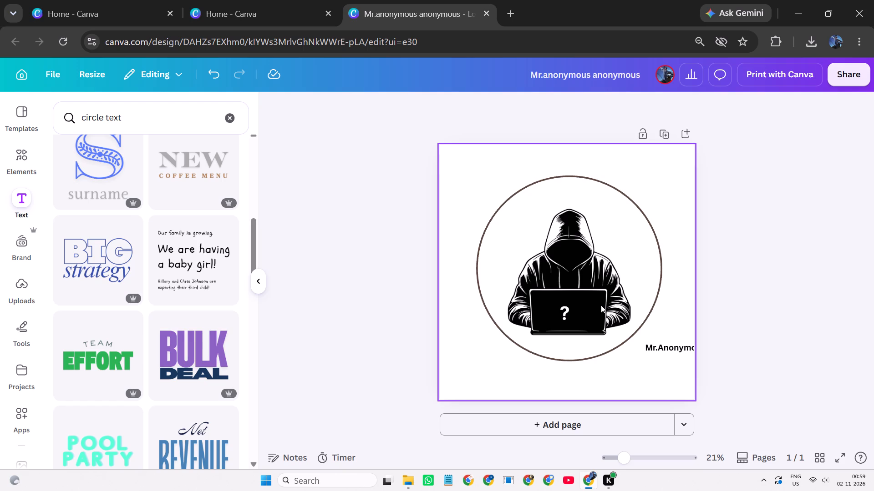
scroll(601, 305, down, 3)
scroll(594, 301, up, 1)
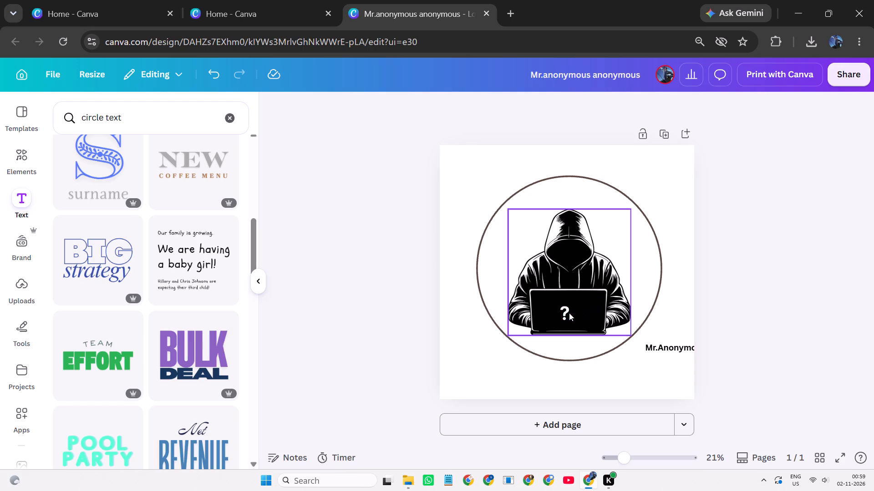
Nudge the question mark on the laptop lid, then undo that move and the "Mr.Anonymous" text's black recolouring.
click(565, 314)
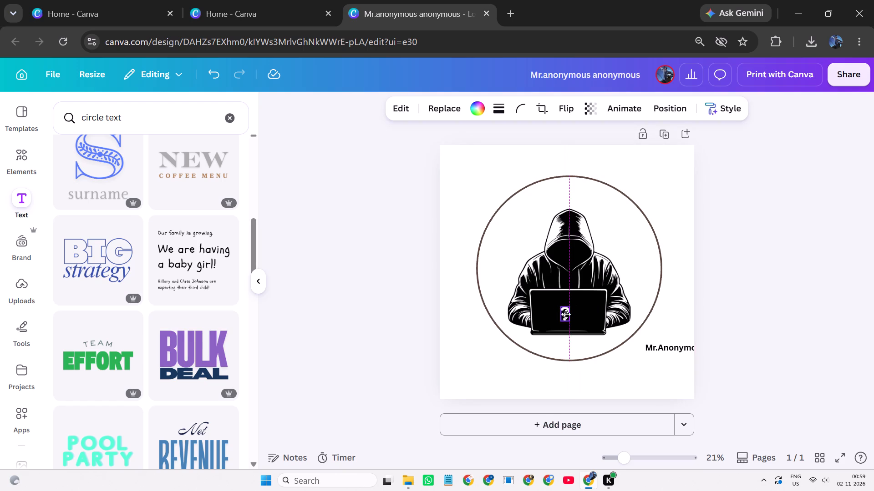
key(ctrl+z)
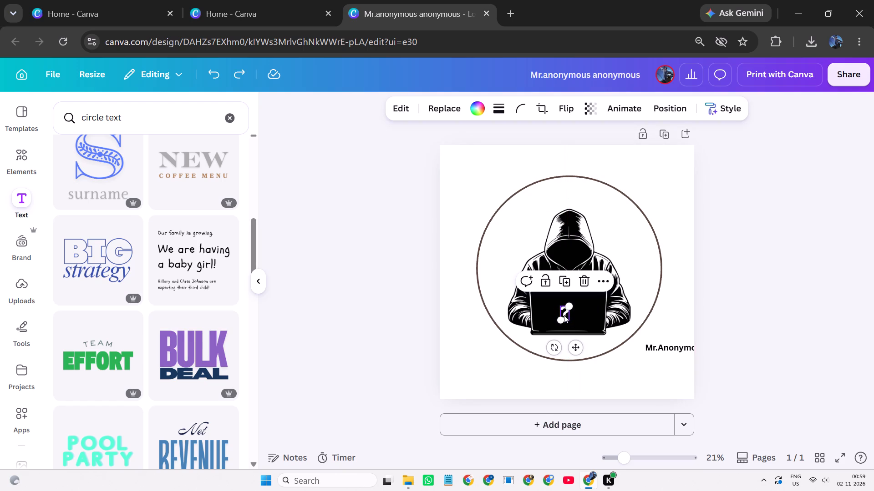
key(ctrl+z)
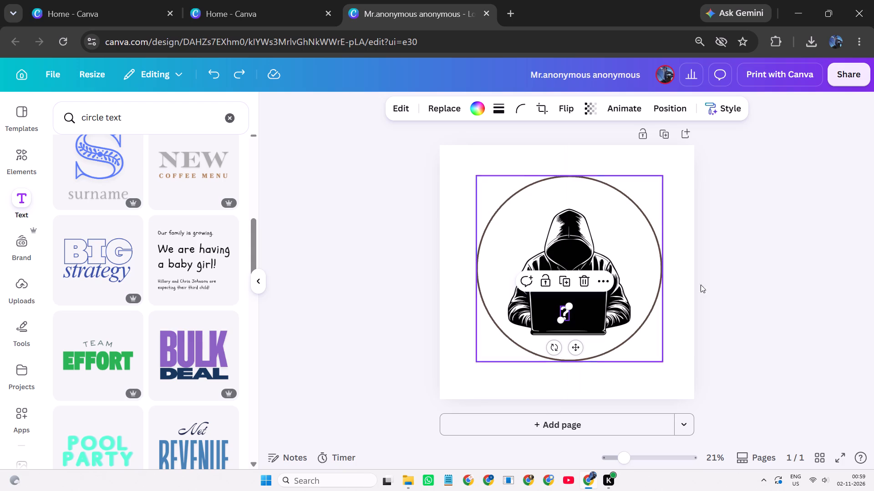
Find the stray white question mark inside the circle, to the right of the hacker's hood, and delete it.
click(752, 285)
drag(666, 374, 574, 309)
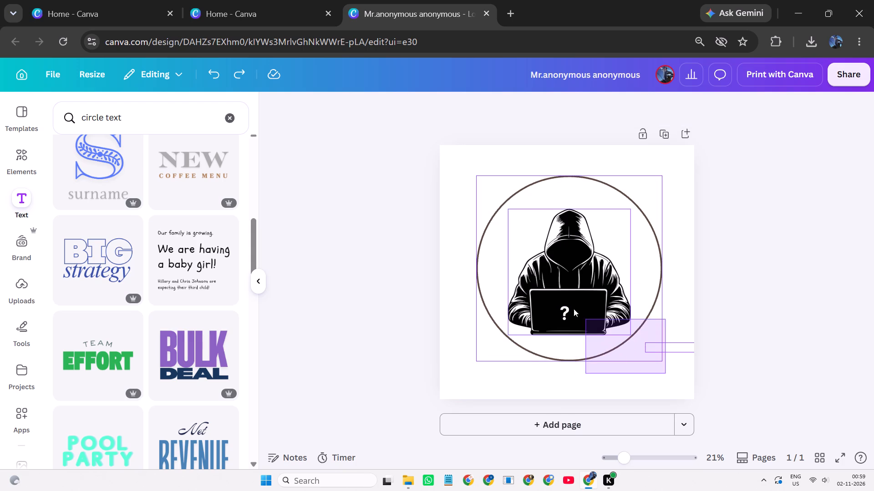
drag(574, 309, 535, 251)
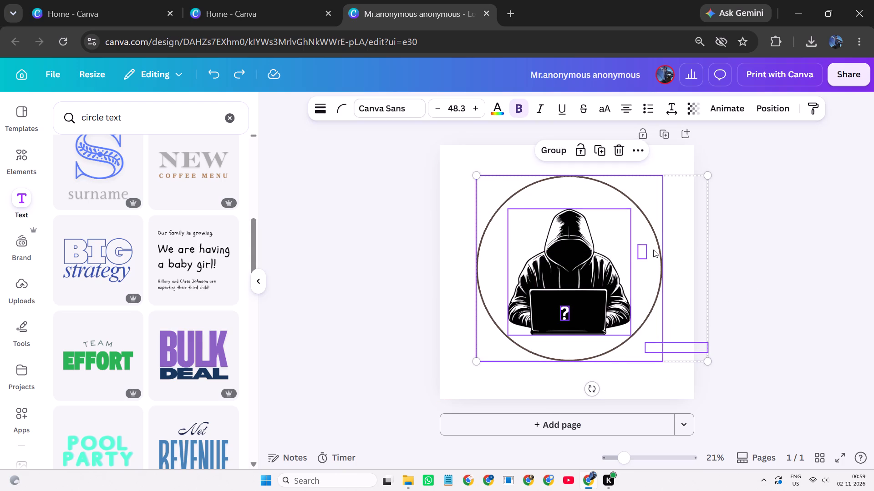
click(645, 253)
click(643, 255)
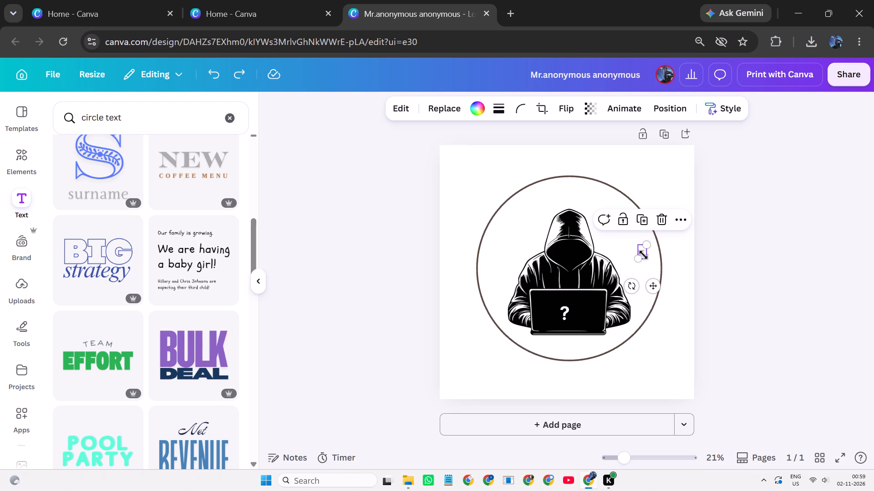
click(663, 219)
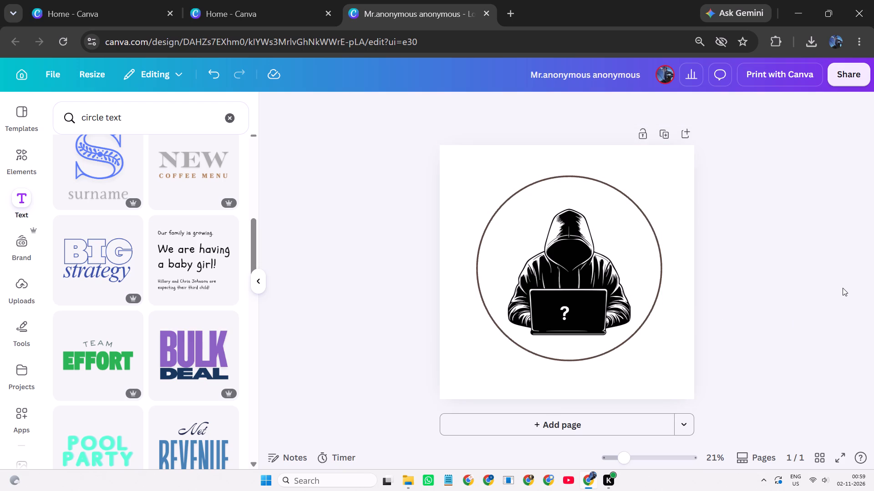
Align the white question mark on the laptop lid with the page's vertical centre line.
click(565, 312)
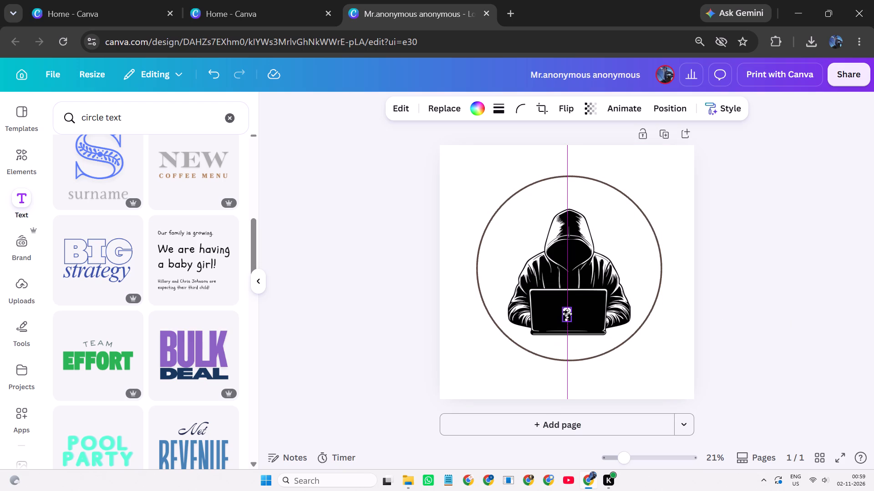
click(827, 271)
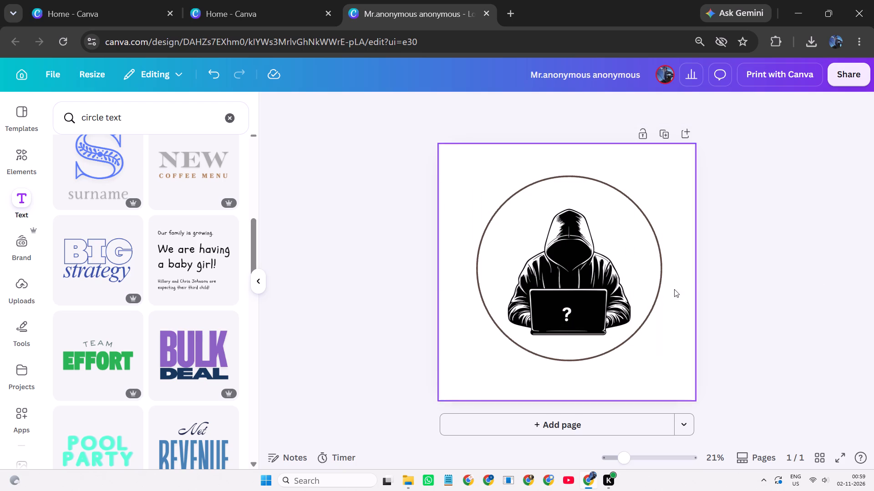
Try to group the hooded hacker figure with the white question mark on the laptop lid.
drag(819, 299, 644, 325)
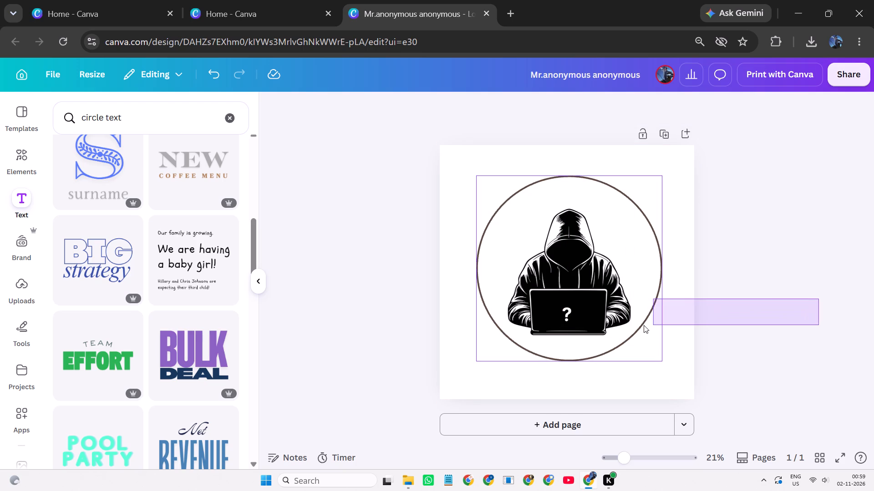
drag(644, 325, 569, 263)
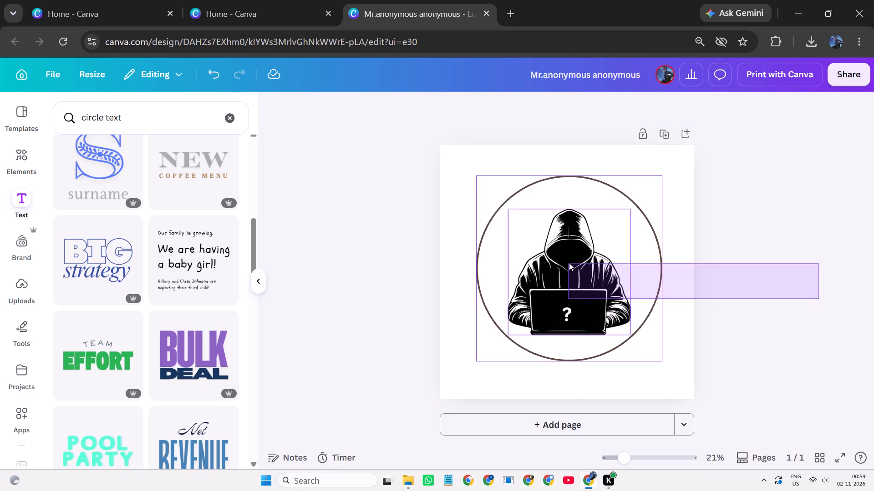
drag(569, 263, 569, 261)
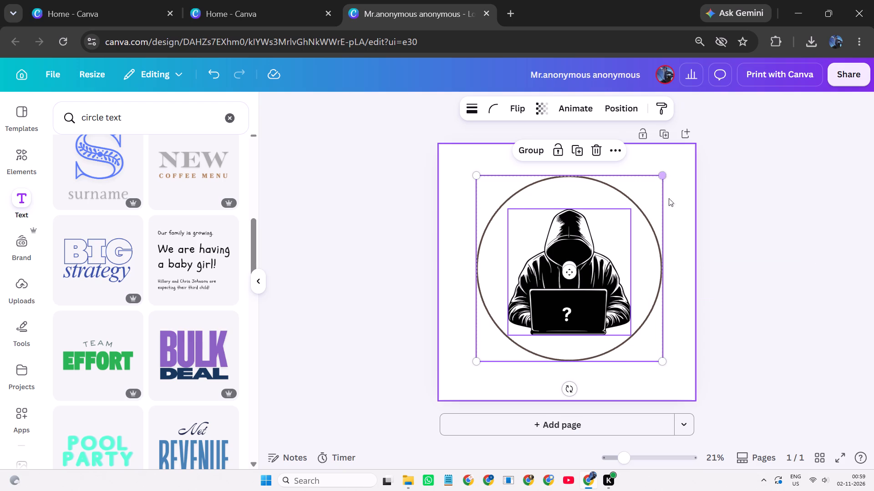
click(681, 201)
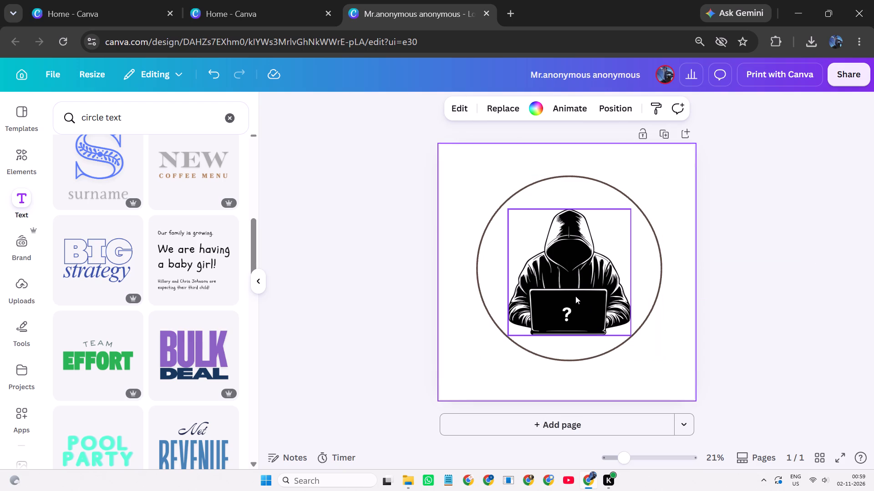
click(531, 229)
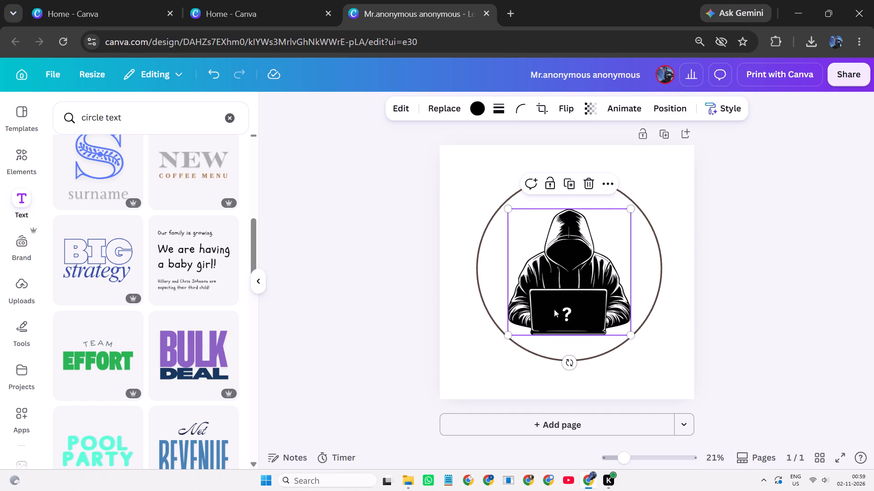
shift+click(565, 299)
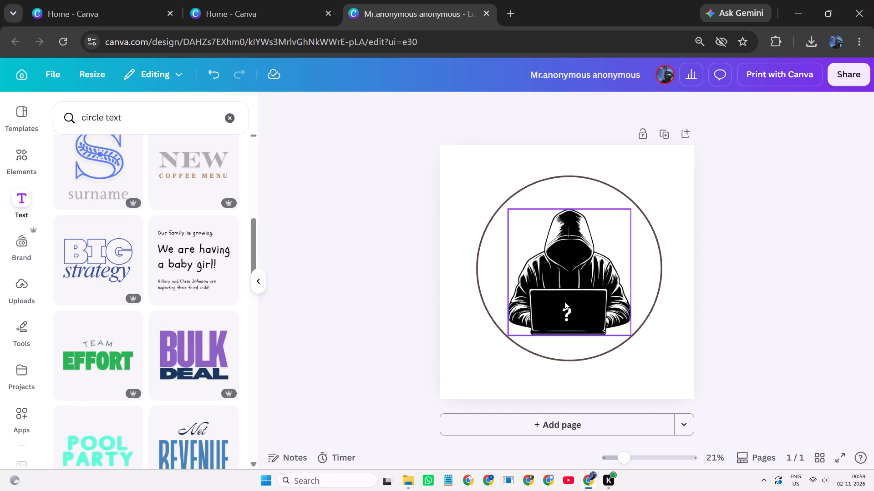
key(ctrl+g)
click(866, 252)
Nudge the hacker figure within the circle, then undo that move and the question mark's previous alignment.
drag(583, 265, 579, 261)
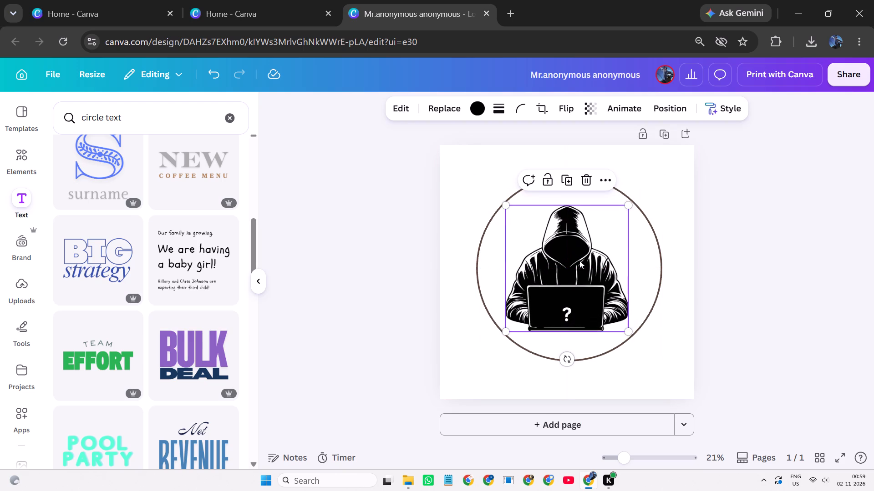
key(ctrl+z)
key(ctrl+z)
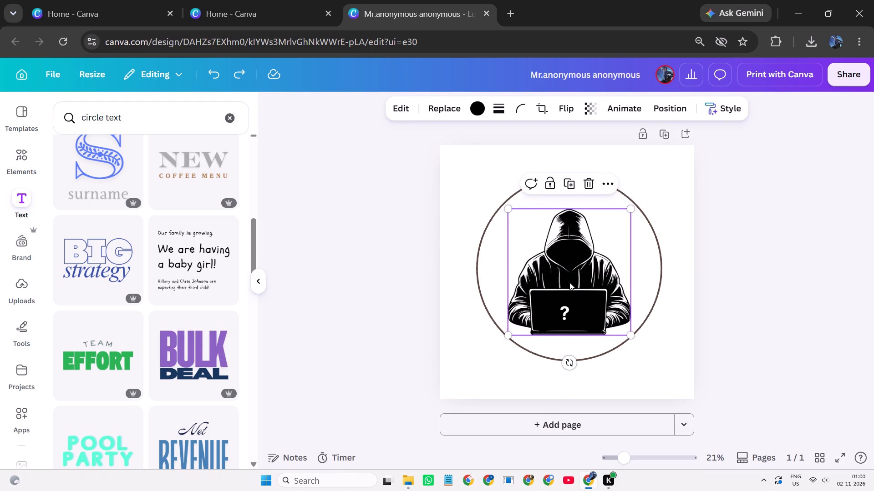
Move the white question mark on the laptop lid onto the vertical centre line of the hacker figure and circle.
drag(565, 310, 567, 311)
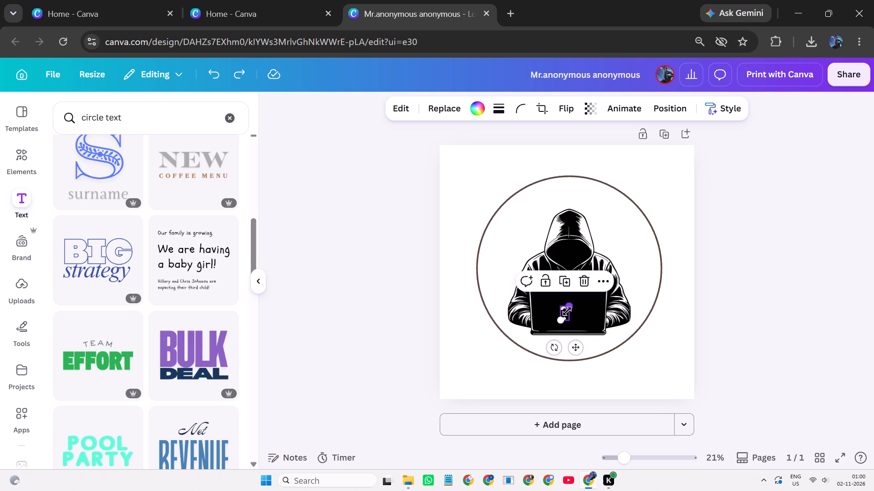
drag(567, 311, 571, 307)
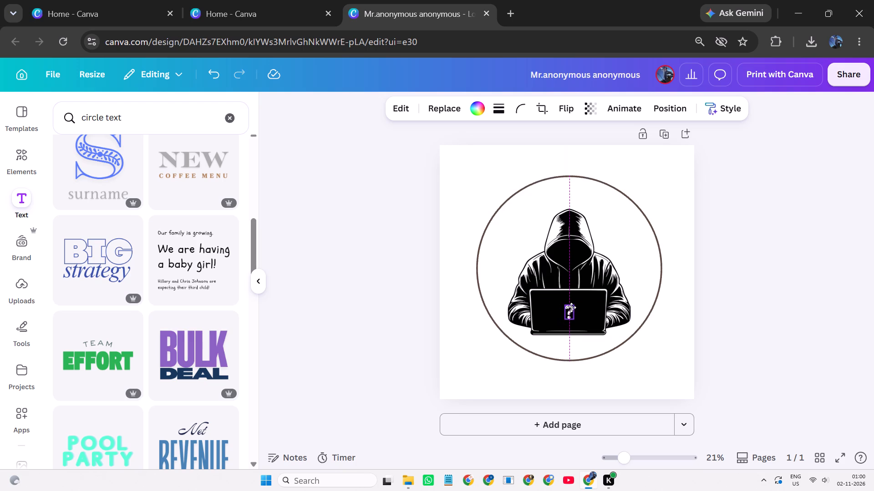
drag(571, 307, 570, 307)
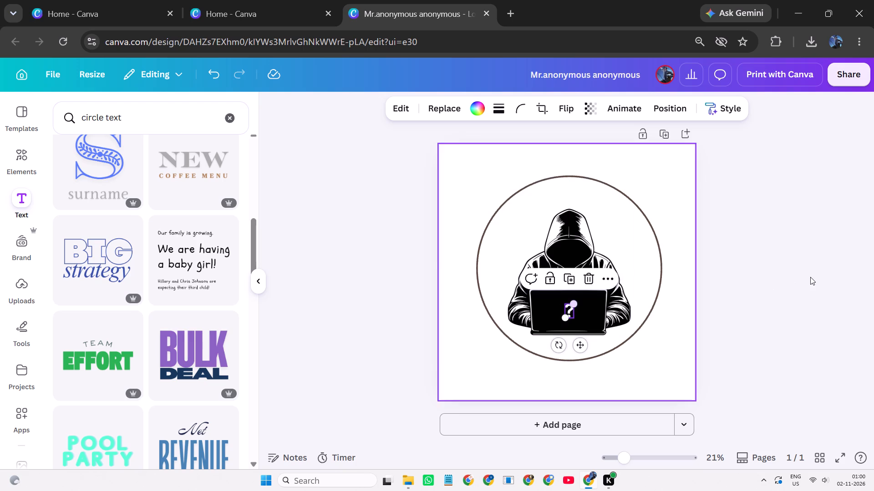
click(812, 277)
Group the white question mark with the hooded hacker figure so they form one object.
click(556, 256)
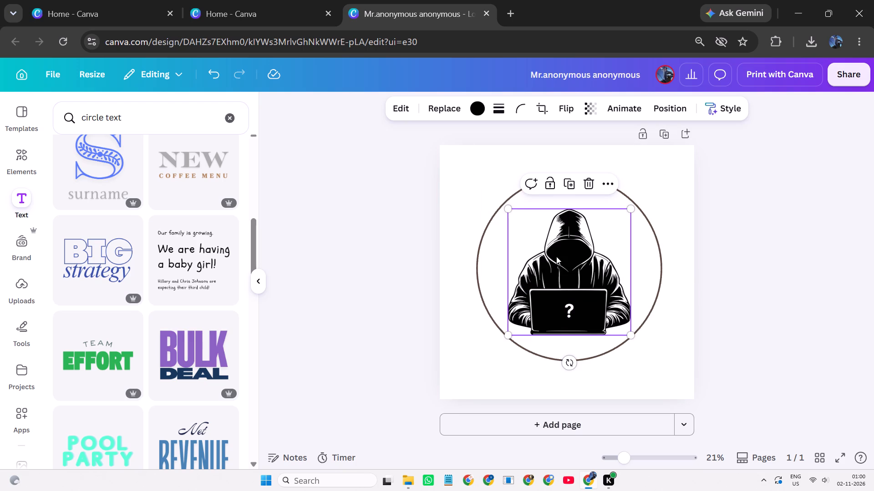
click(581, 308)
click(824, 311)
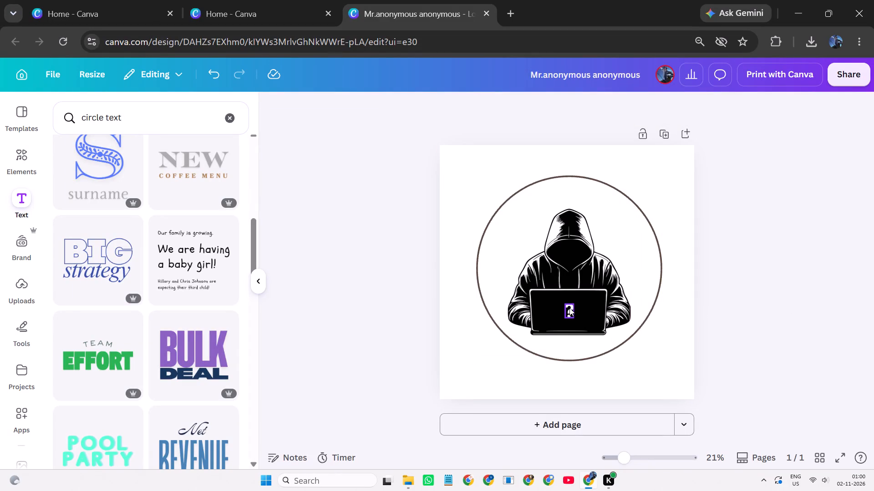
shift+click(569, 308)
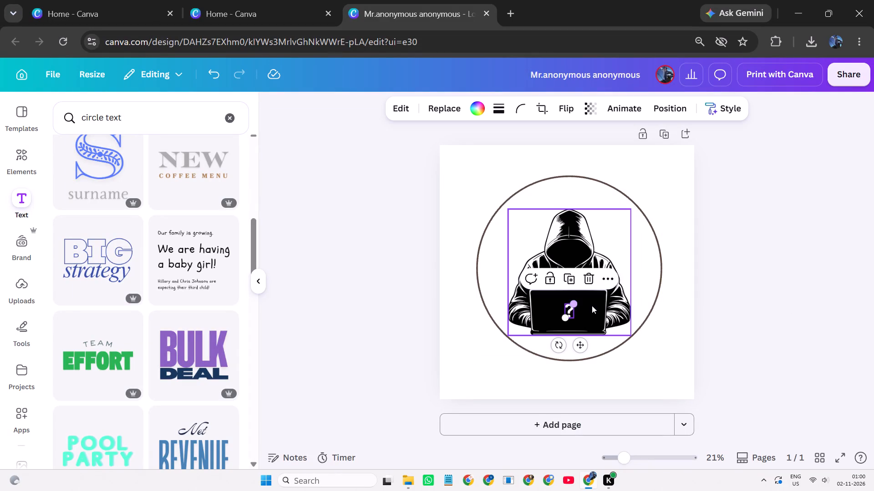
shift+click(618, 302)
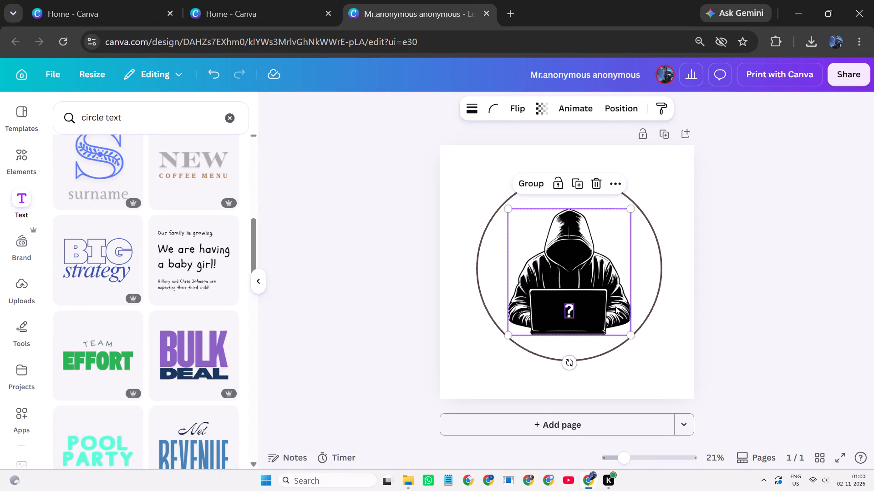
key(ctrl+g)
click(759, 310)
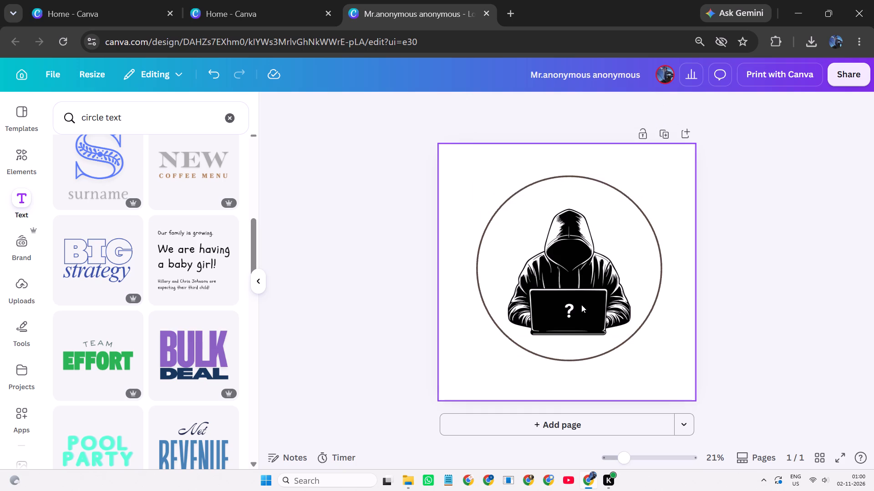
click(581, 305)
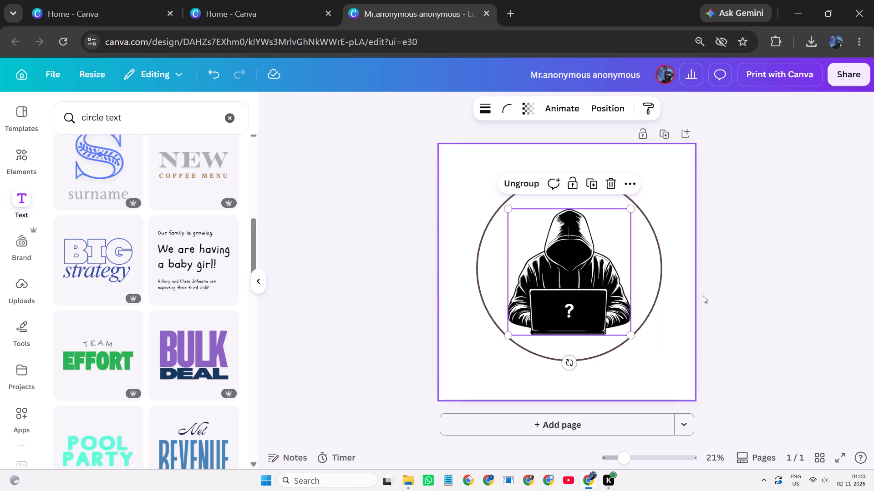
click(772, 281)
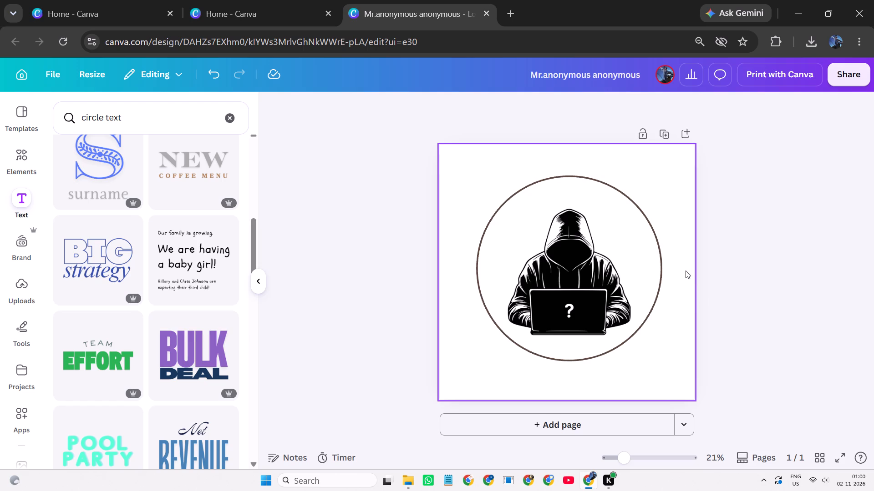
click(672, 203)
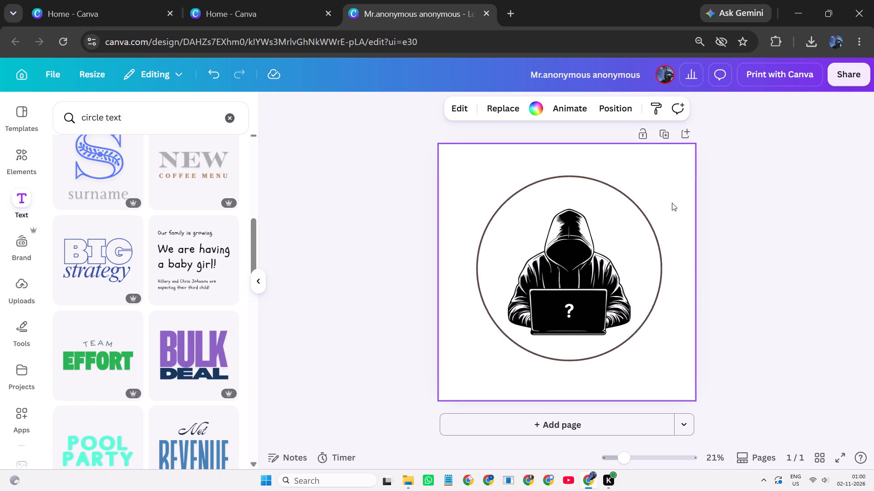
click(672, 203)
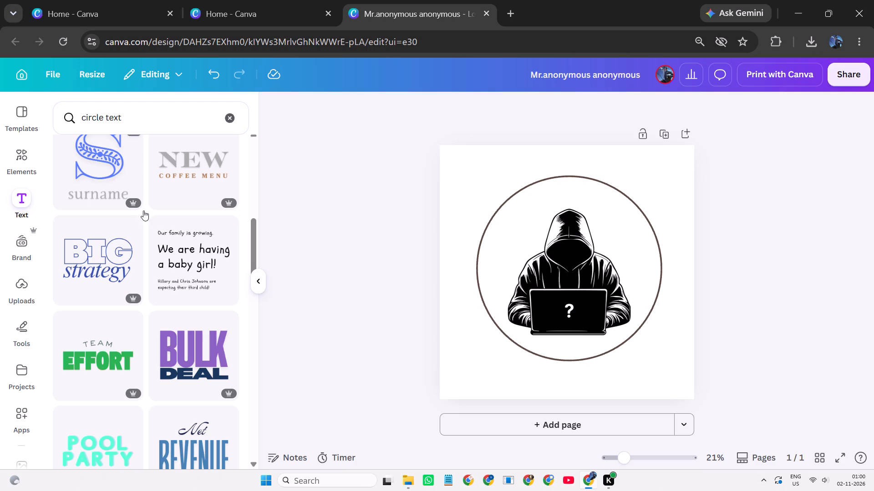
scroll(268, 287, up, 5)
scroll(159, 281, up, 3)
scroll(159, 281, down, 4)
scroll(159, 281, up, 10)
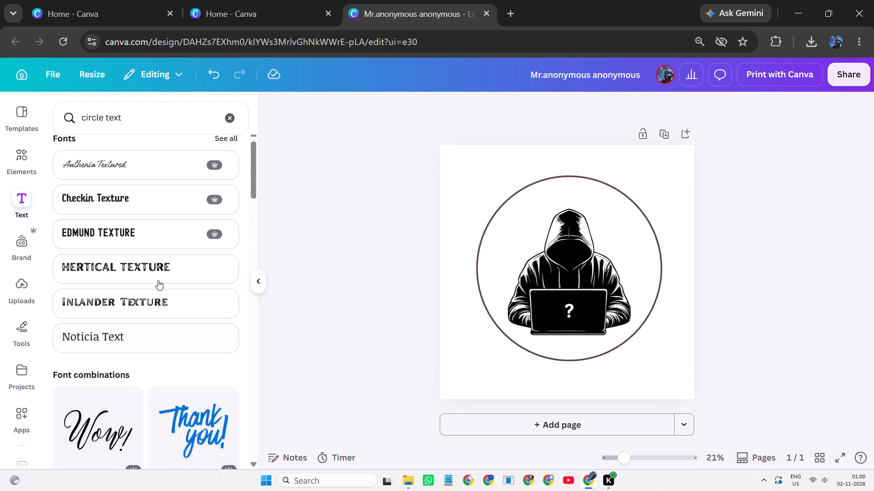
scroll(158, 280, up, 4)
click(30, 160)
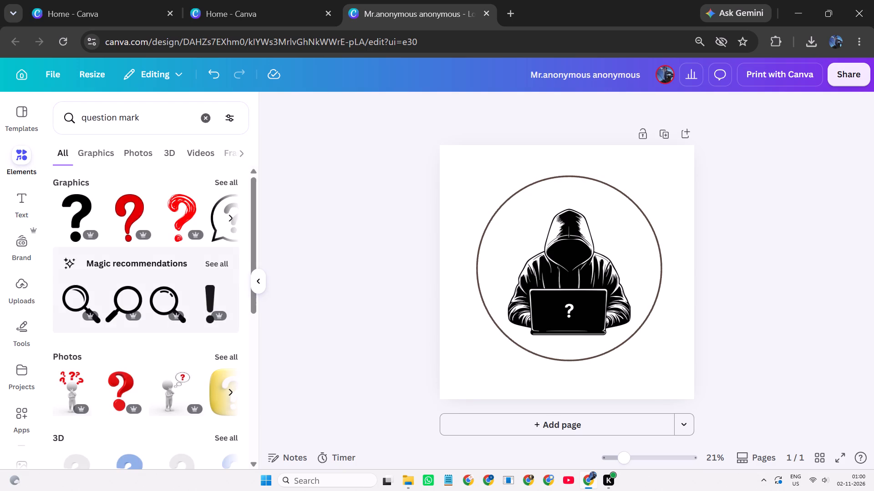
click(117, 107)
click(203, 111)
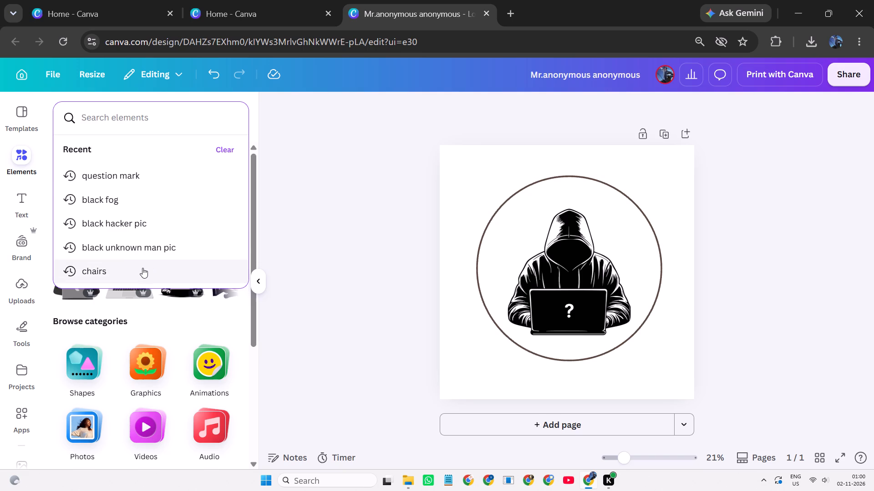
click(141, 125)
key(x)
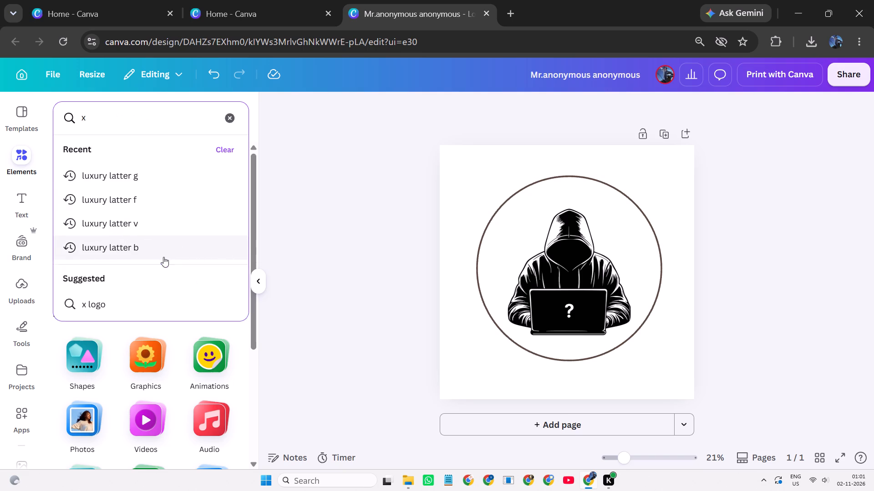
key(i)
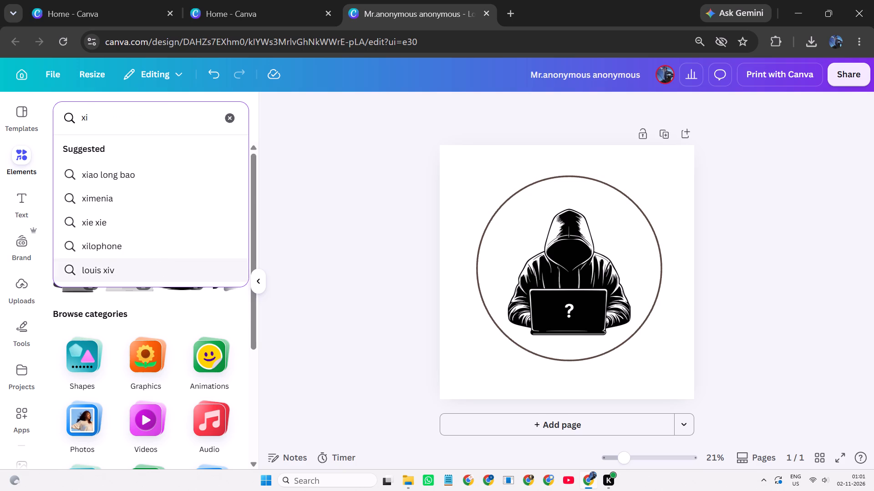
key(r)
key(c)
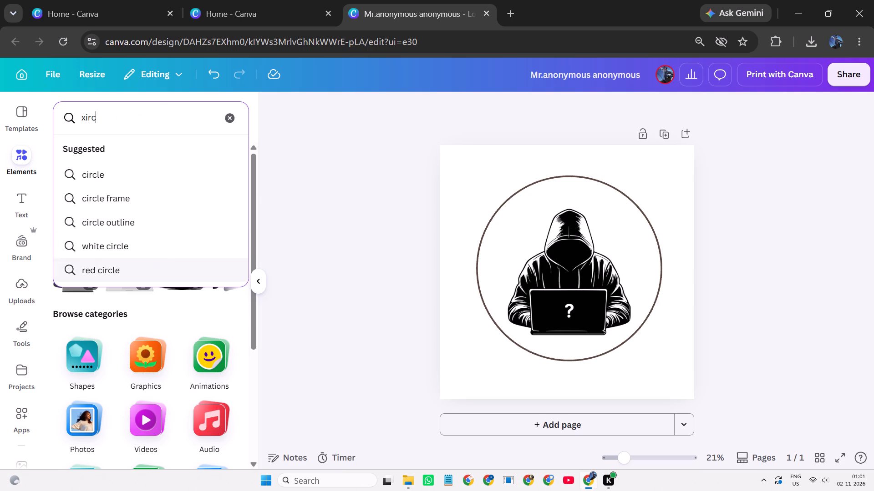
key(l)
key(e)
Duplicate the brown circle outline, enlarge the copy slightly, and centre it around the original as a concentric outer ring.
click(625, 194)
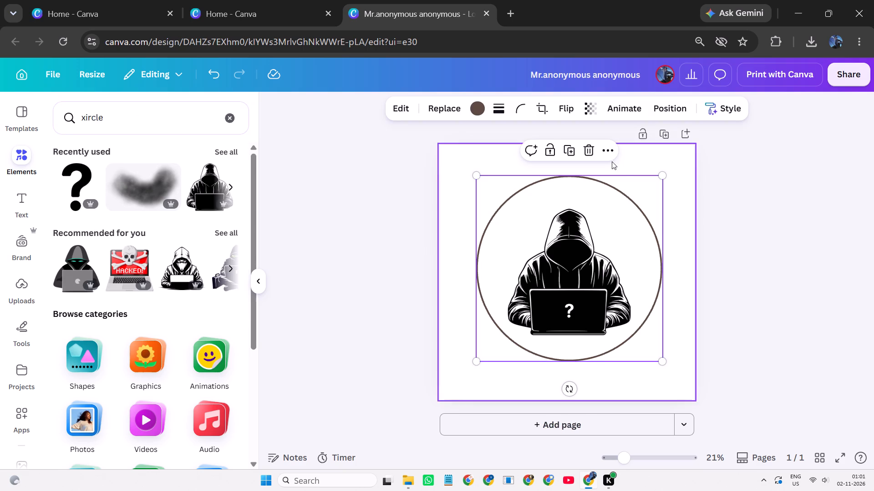
click(569, 149)
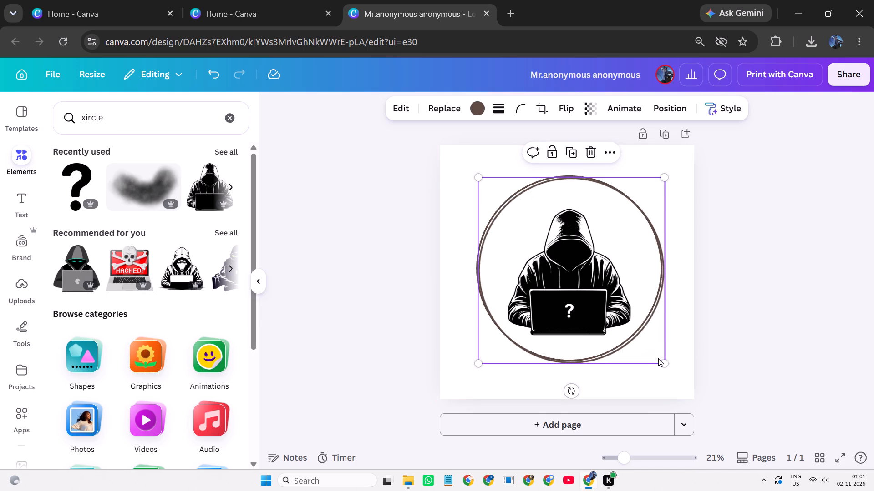
drag(662, 364, 678, 376)
drag(639, 310, 629, 296)
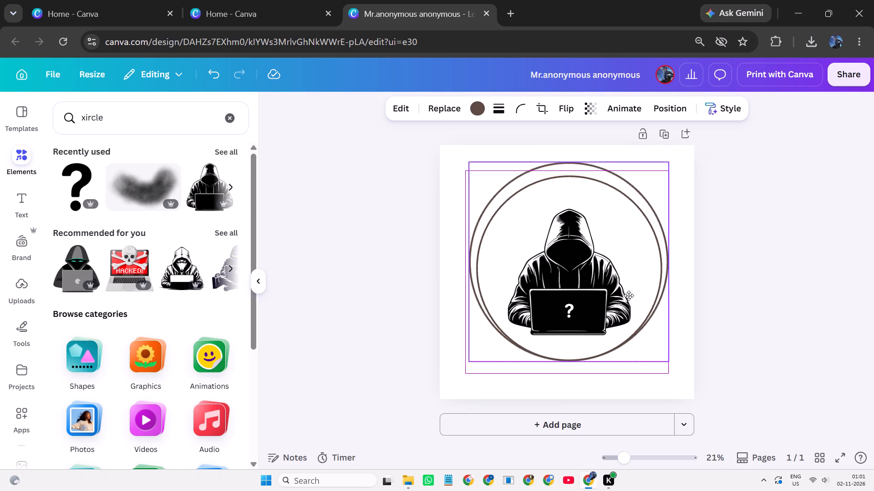
drag(629, 296, 631, 301)
click(782, 277)
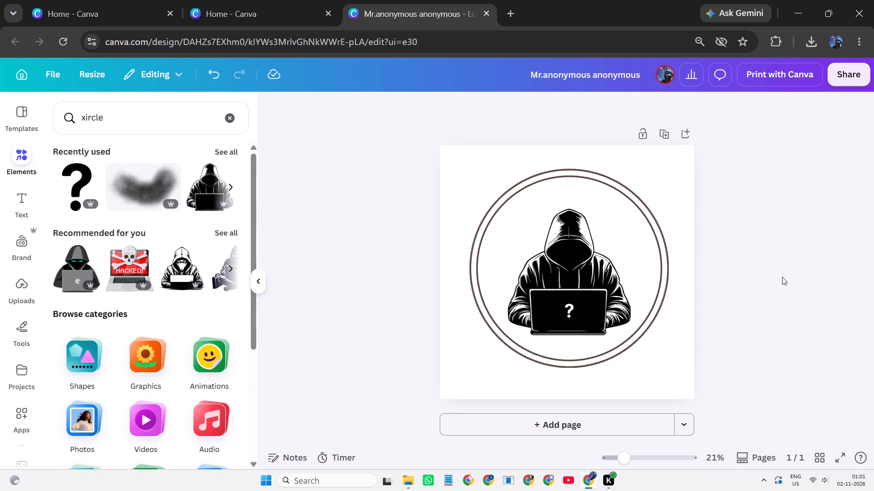
Delete the stray empty text box that overhangs the page edge beside the lower part of the double ring.
drag(367, 153, 730, 346)
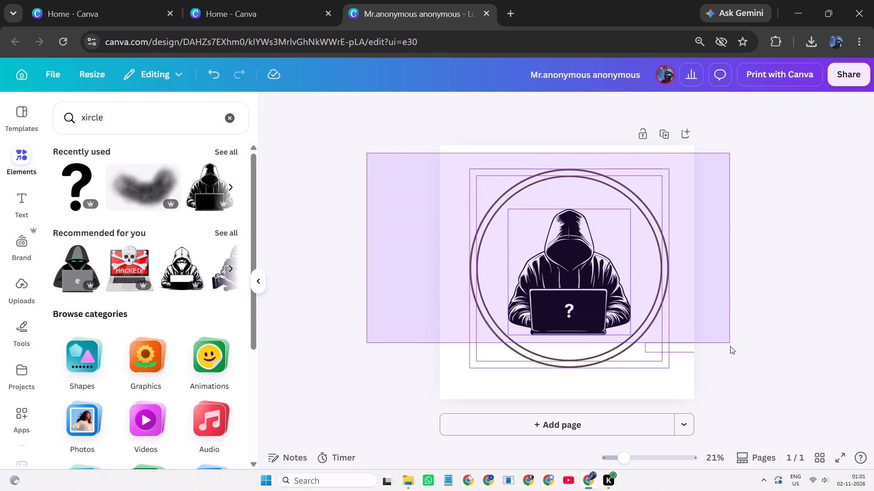
drag(730, 346, 722, 375)
click(701, 342)
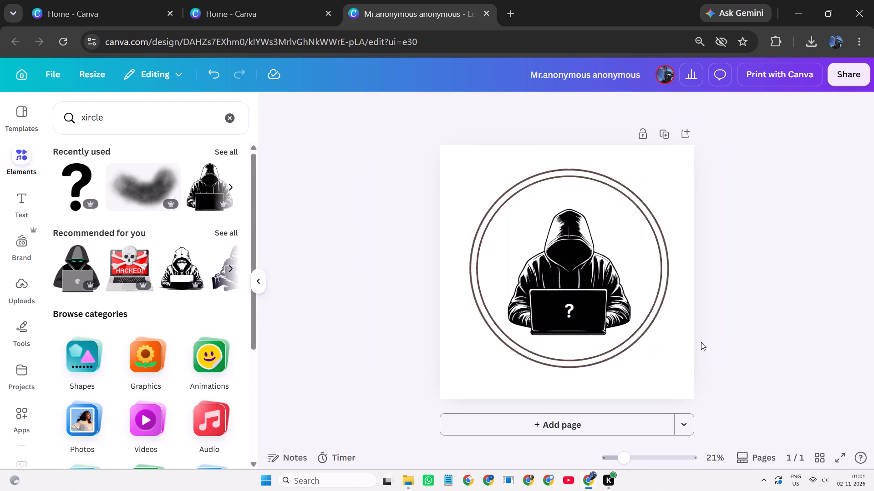
click(700, 343)
click(693, 344)
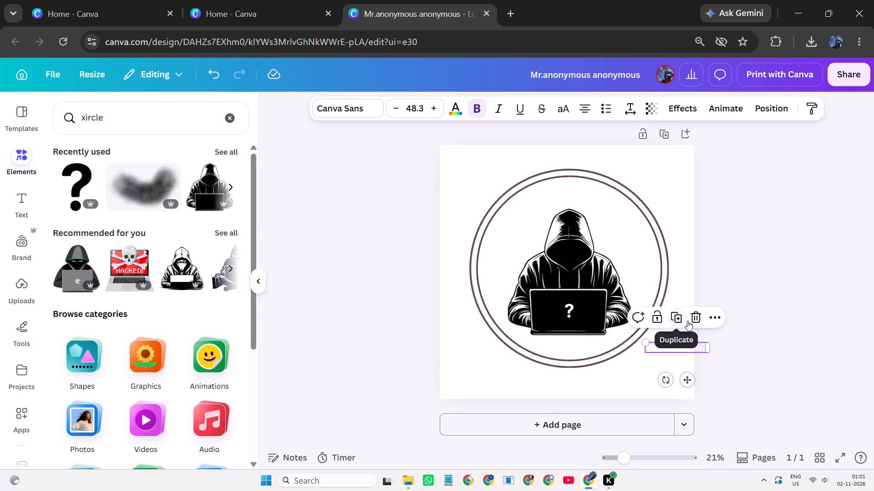
click(694, 319)
click(444, 177)
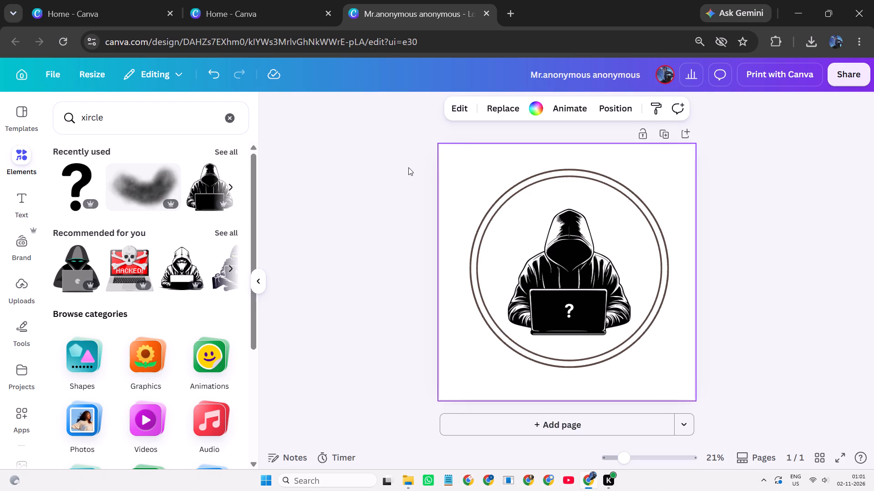
click(407, 168)
click(384, 163)
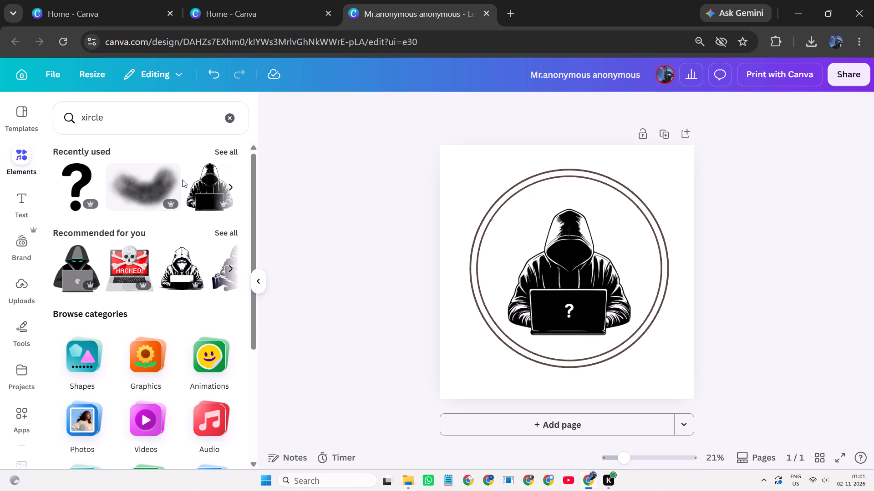
Search the elements library for "black hacker pic" and look through the suggested graphics and other elements.
click(173, 125)
click(236, 117)
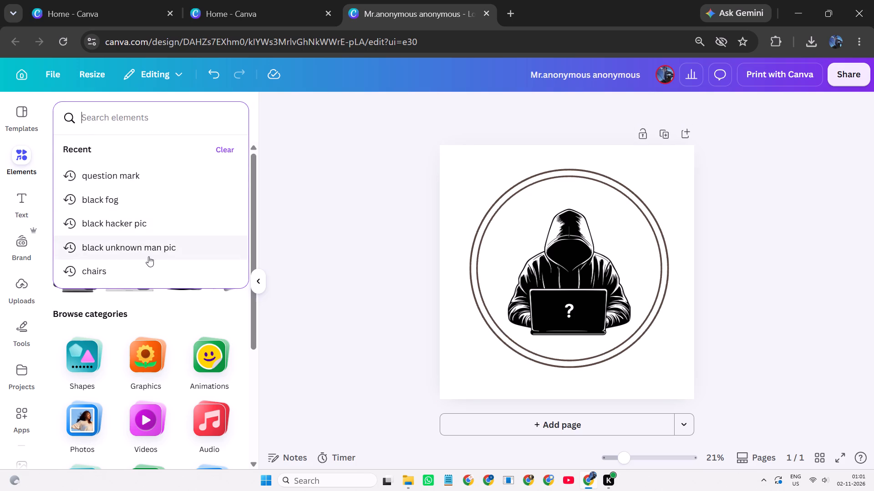
click(157, 225)
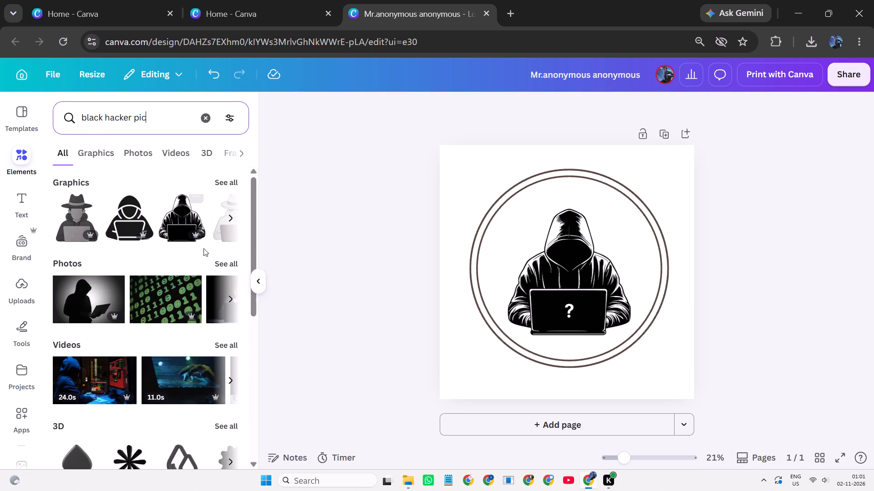
click(230, 218)
click(230, 217)
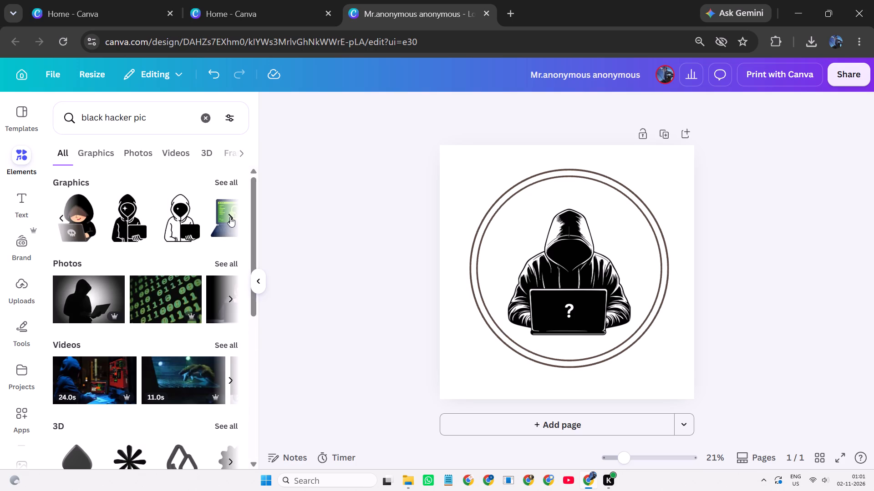
click(230, 217)
click(230, 217)
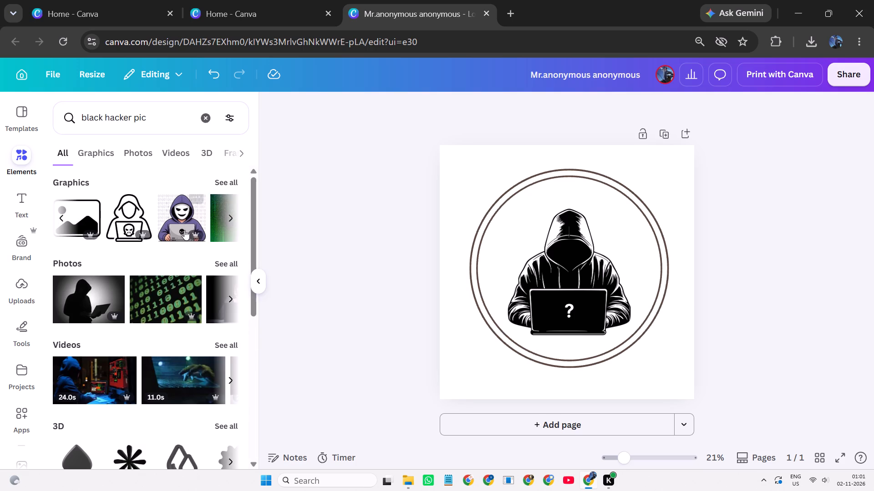
scroll(175, 234, down, 3)
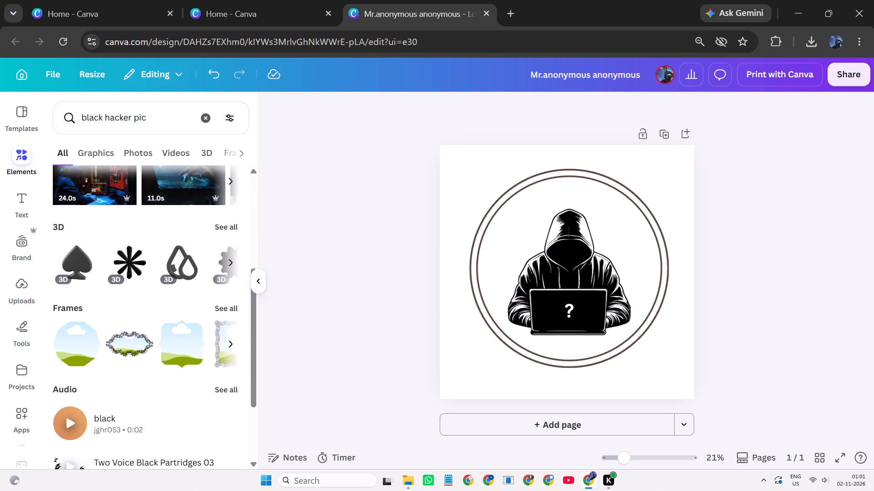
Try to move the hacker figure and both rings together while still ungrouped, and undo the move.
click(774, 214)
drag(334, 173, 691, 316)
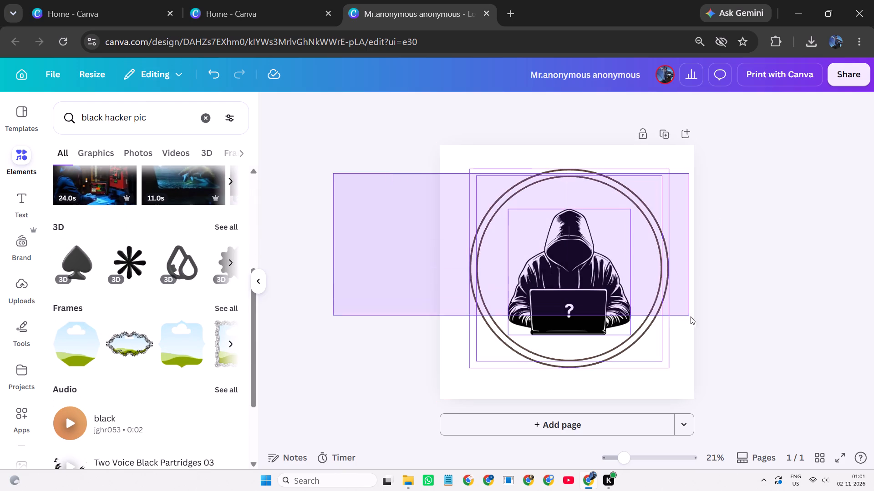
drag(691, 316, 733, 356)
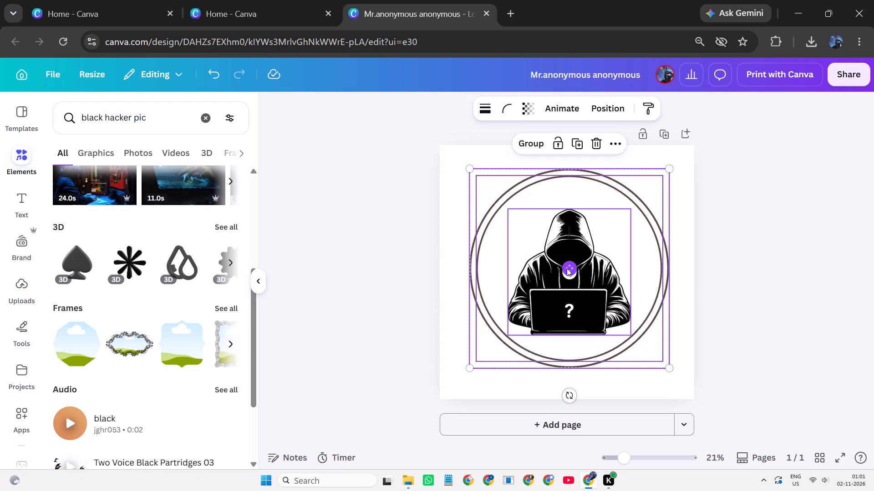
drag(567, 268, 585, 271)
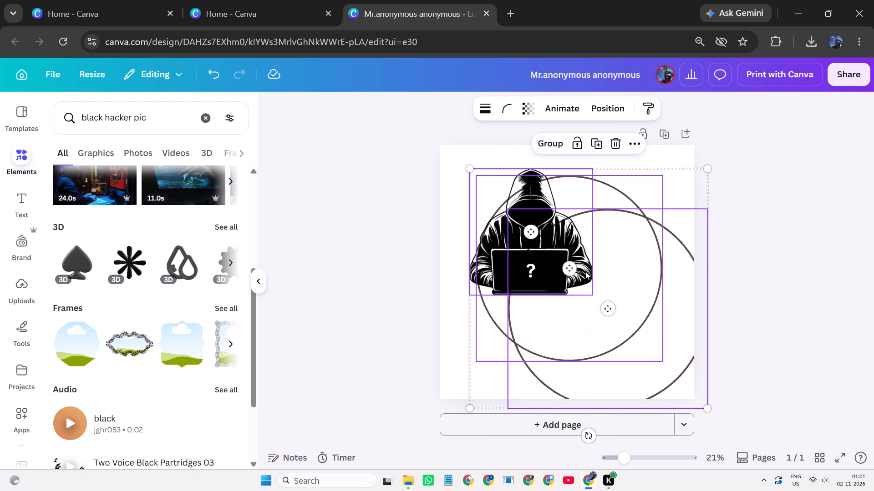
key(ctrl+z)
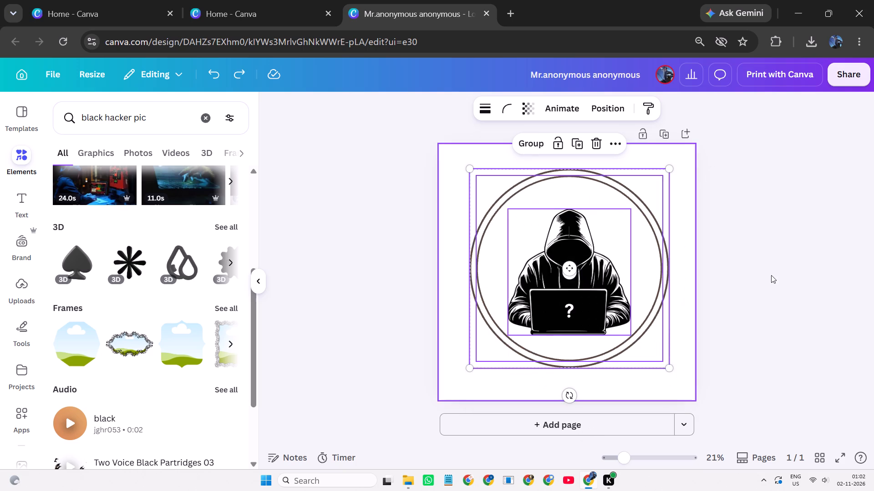
Group the hooded hacker figure with both circle rings so the whole logo is one object.
click(771, 275)
drag(356, 154, 722, 349)
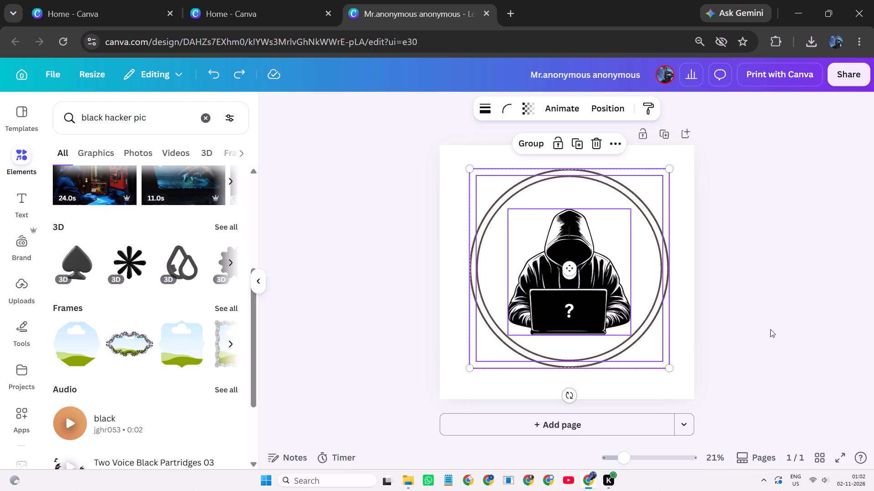
key(ctrl+g)
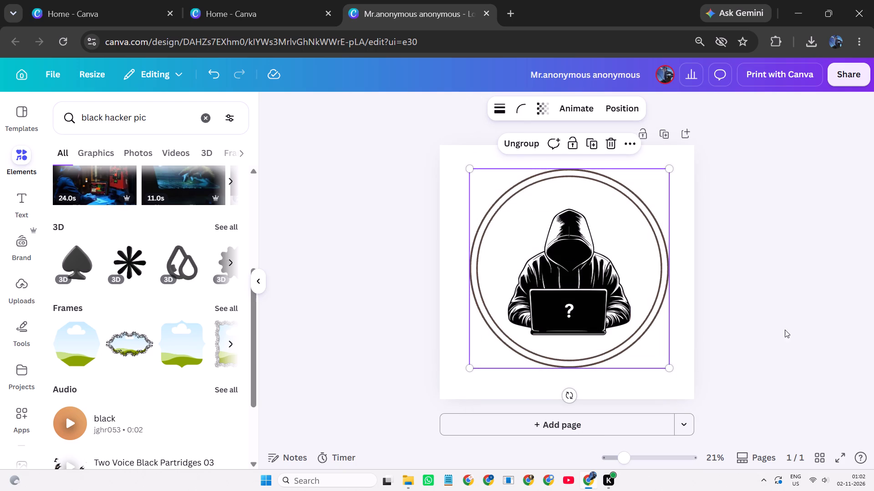
click(790, 328)
click(764, 342)
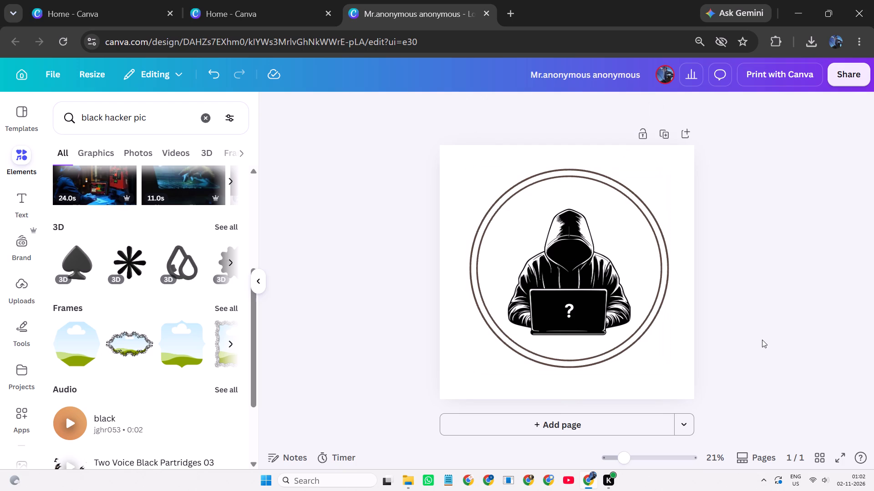
key(ctrl+a)
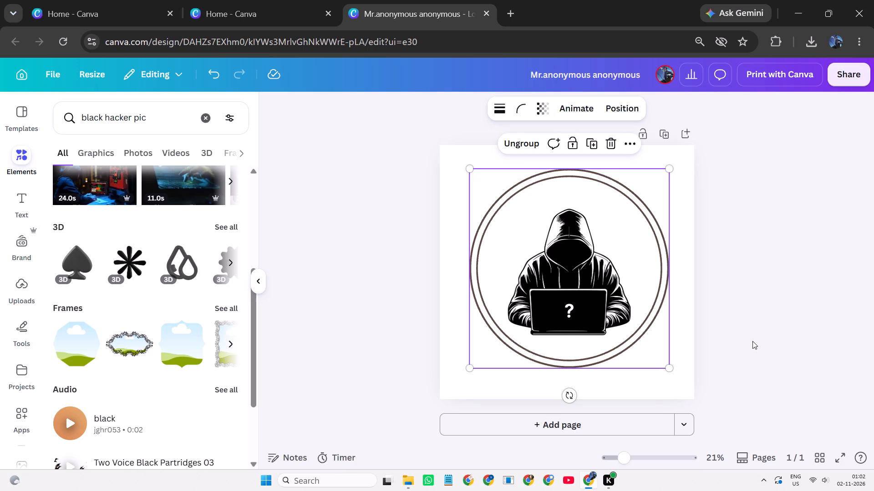
key(ctrl+g)
click(737, 341)
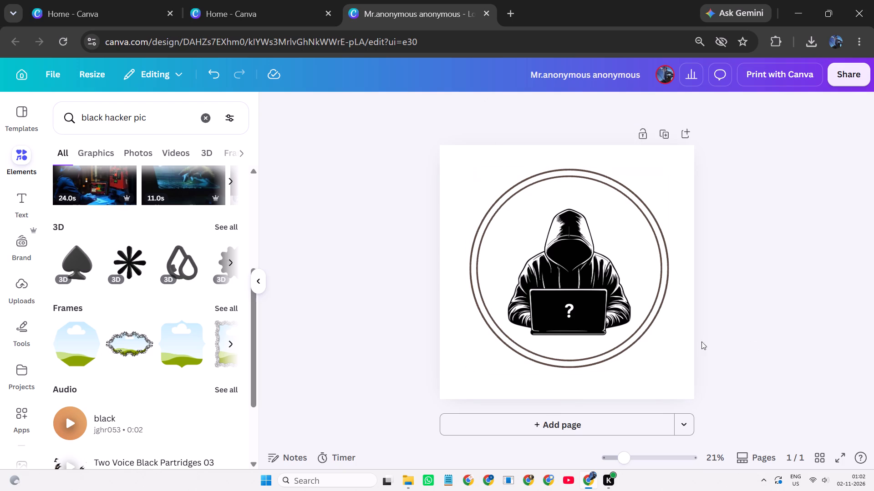
Shift the grouped hacker logo slightly up and to the right on the page.
drag(577, 236, 568, 235)
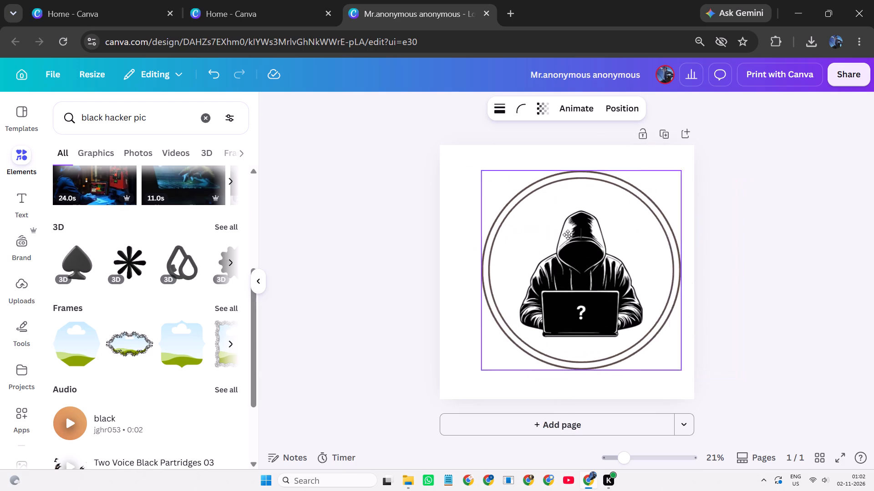
drag(568, 235, 582, 232)
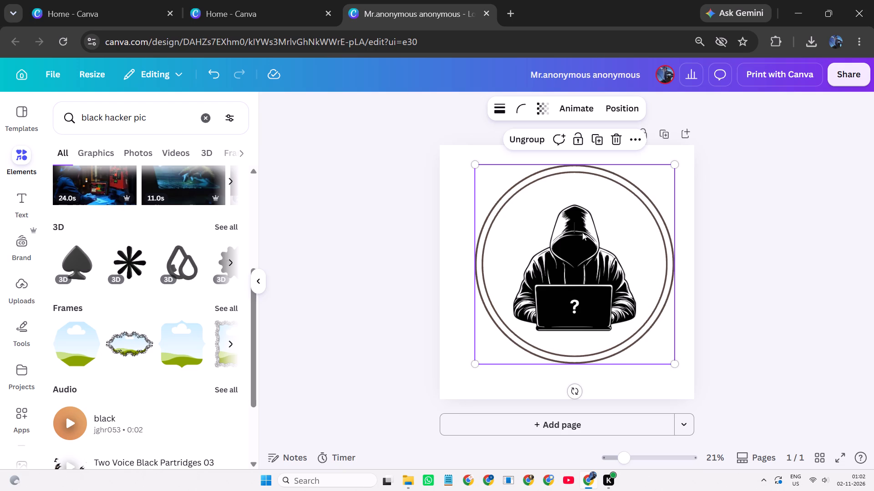
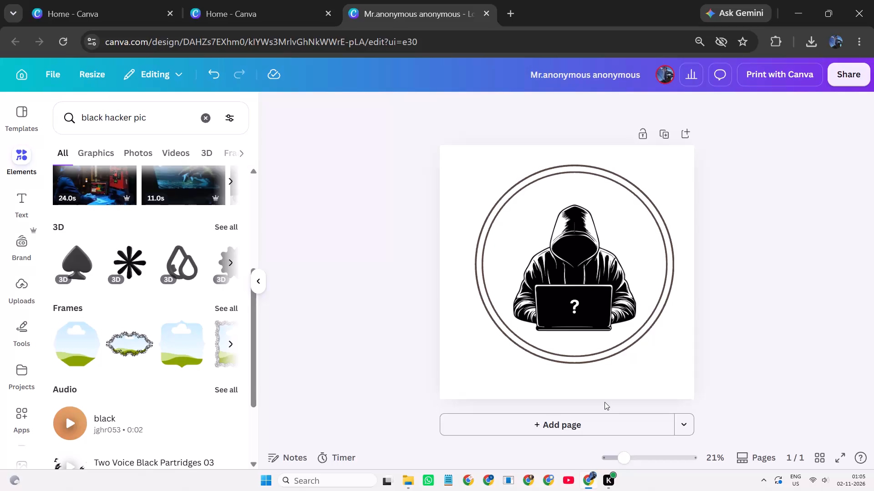
Save the design and download the double-ringed hacker logo as a high-quality PNG at 2,000 × 2,000 px.
click(311, 280)
key(ctrl+s)
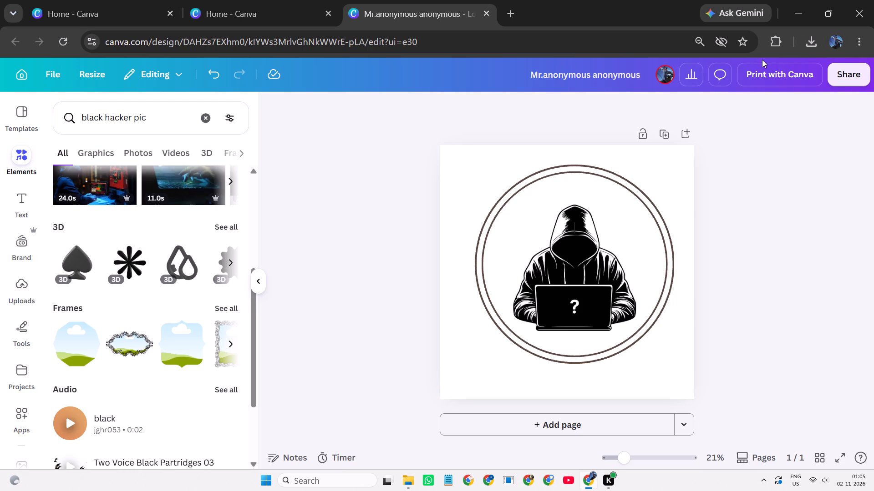
click(809, 49)
click(356, 146)
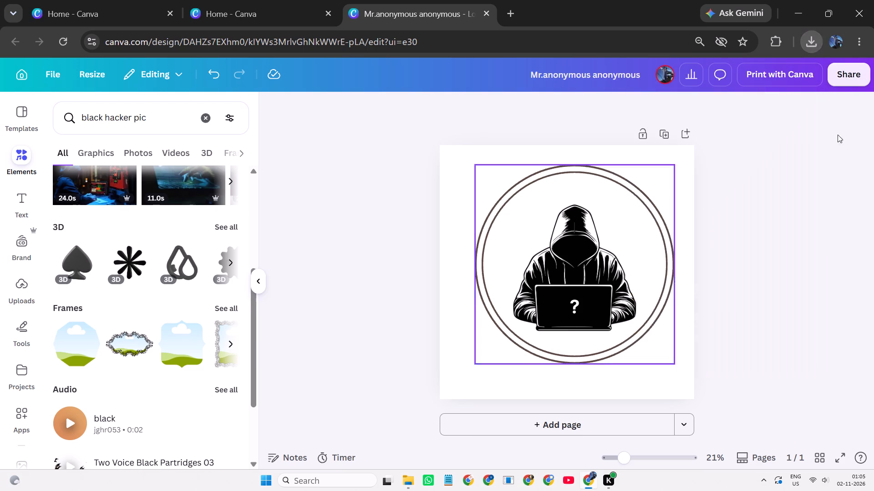
click(846, 75)
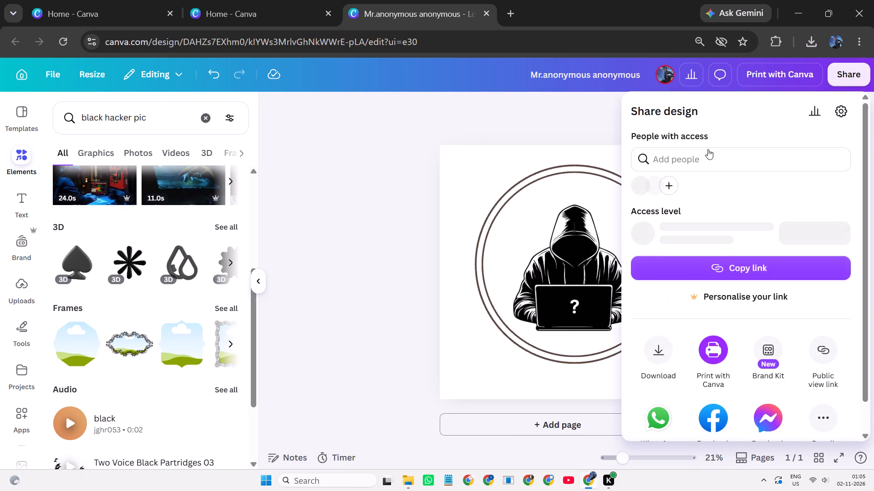
click(666, 345)
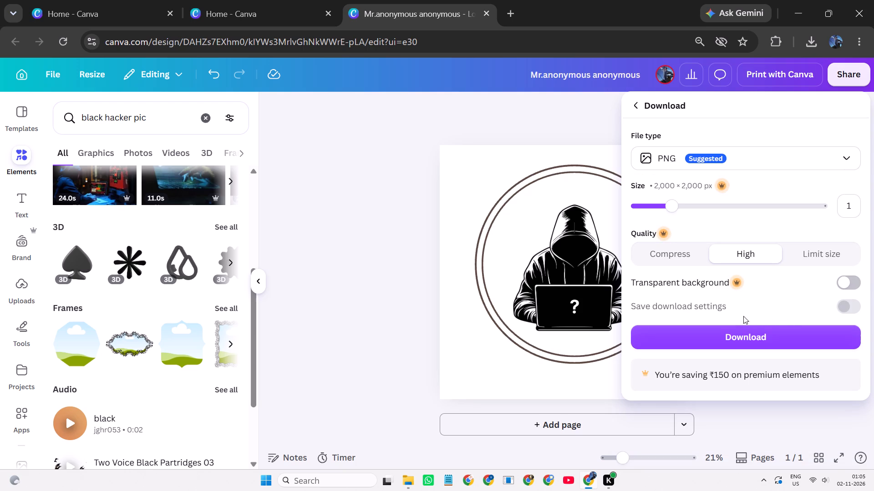
scroll(707, 341, up, 1)
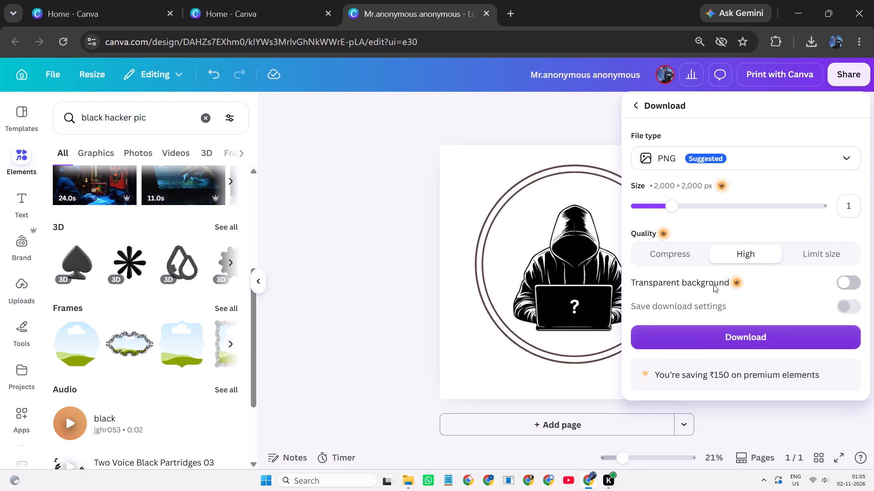
click(827, 248)
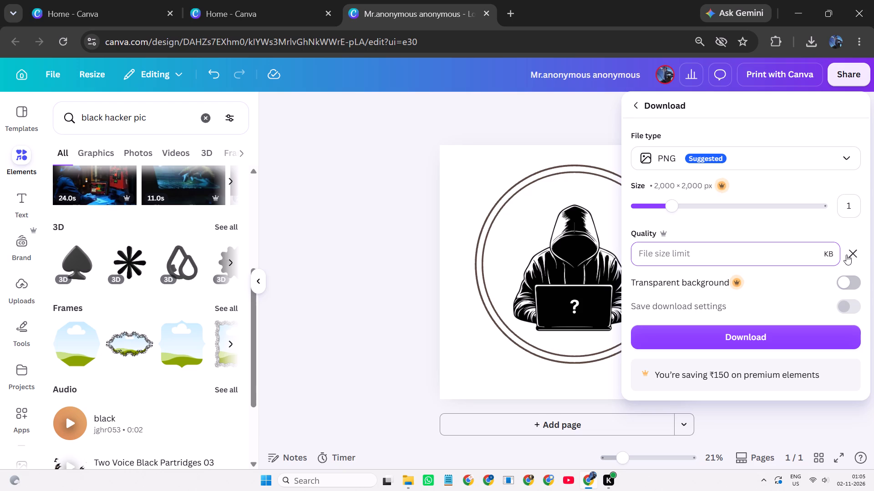
click(846, 255)
click(755, 258)
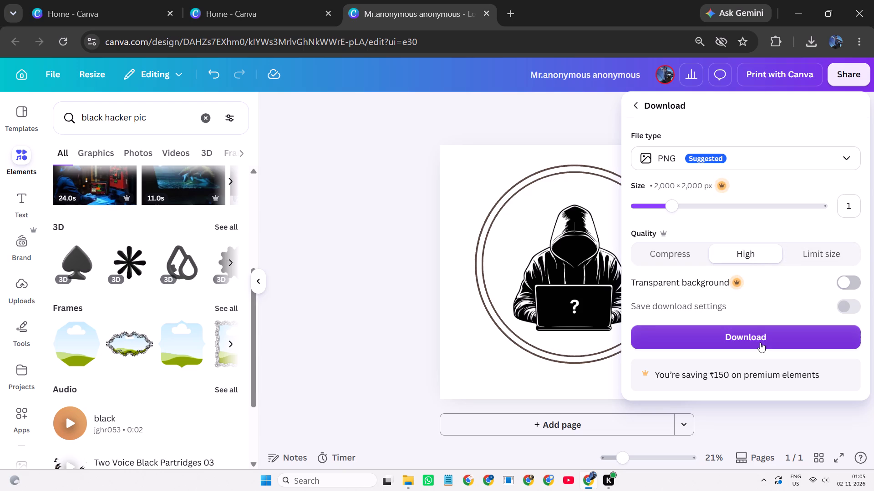
click(761, 339)
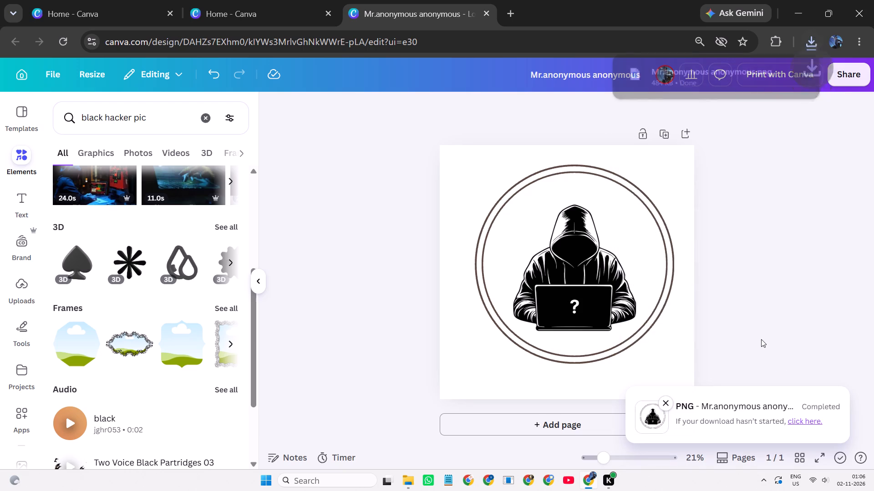
click(748, 267)
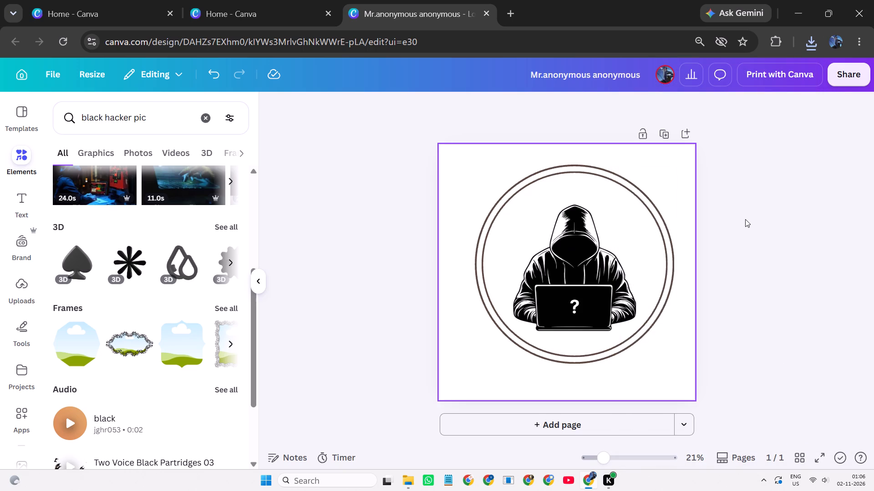
Shift the grouped hacker logo slightly down and to the left on the page.
click(584, 253)
drag(584, 253, 545, 254)
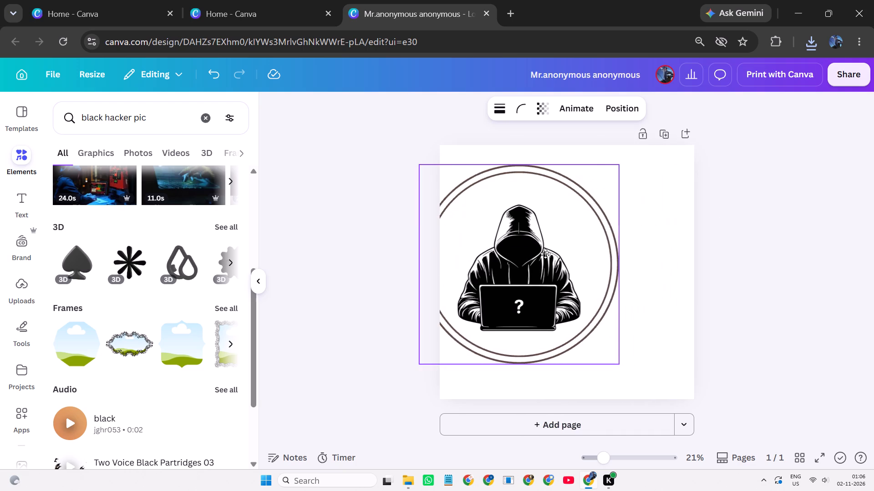
drag(545, 254, 580, 264)
Remove the outer ring from the hacker logo by moving it completely off the page.
click(591, 258)
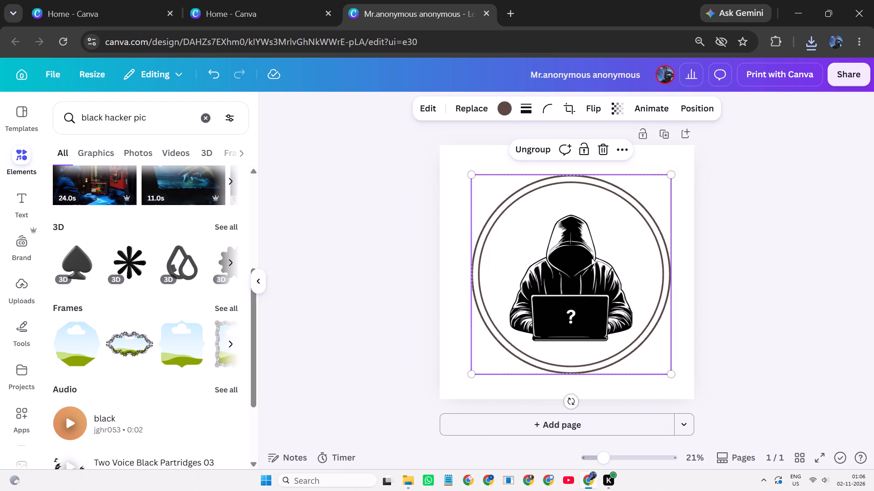
click(591, 258)
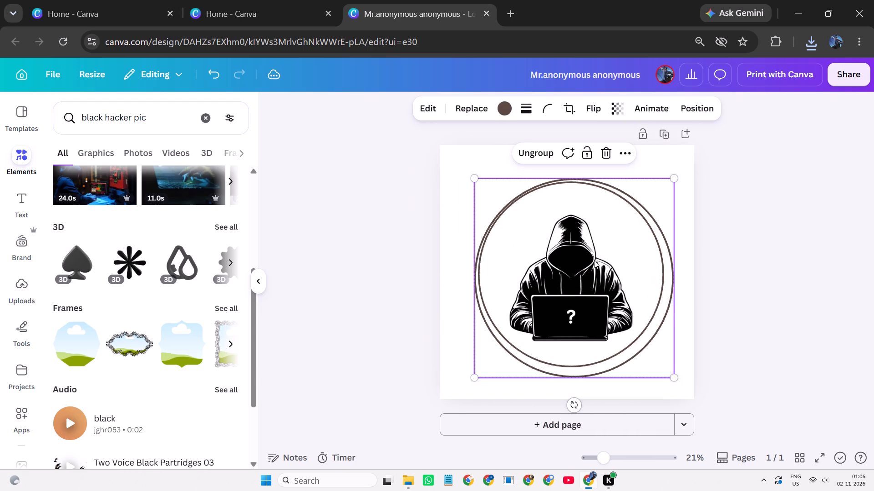
key(ctrl+z)
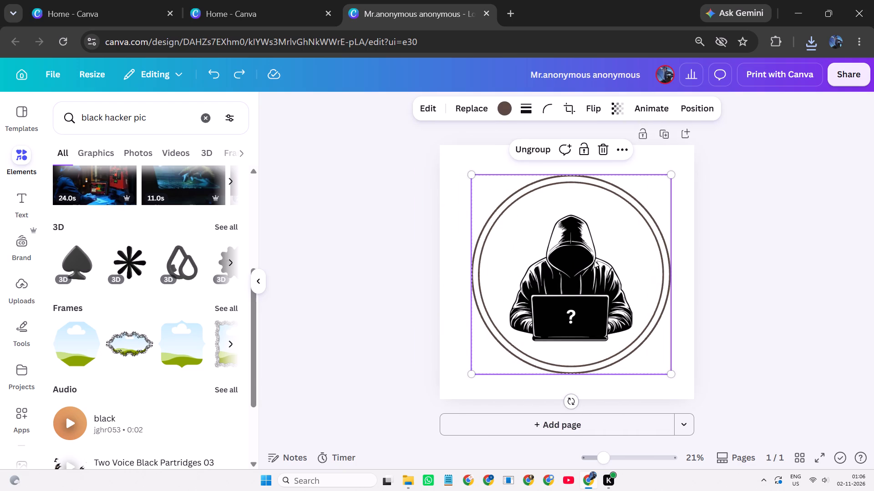
drag(646, 196, 396, 196)
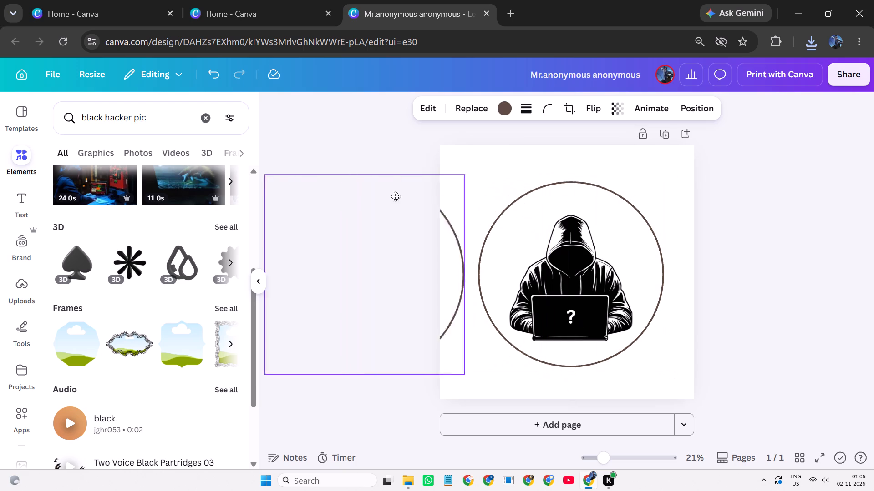
drag(396, 196, 347, 155)
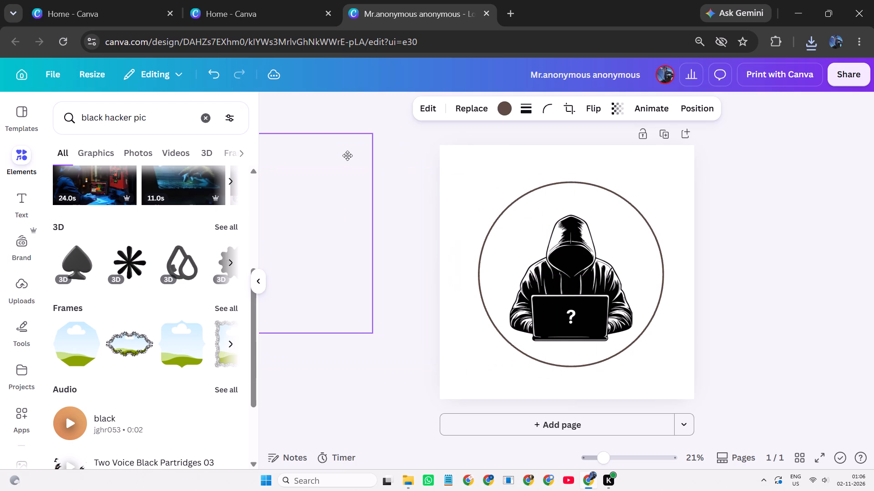
drag(347, 155, 348, 158)
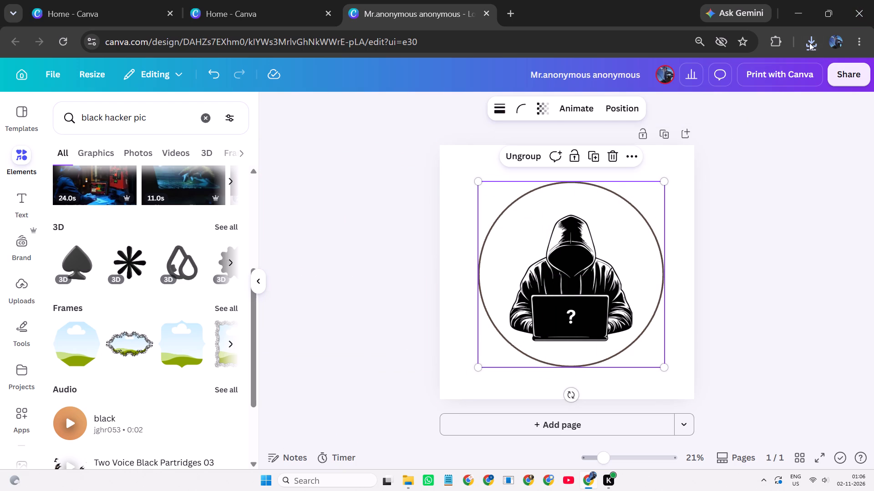
Shorten the design's title to "Mr.anonymous".
click(808, 46)
click(853, 118)
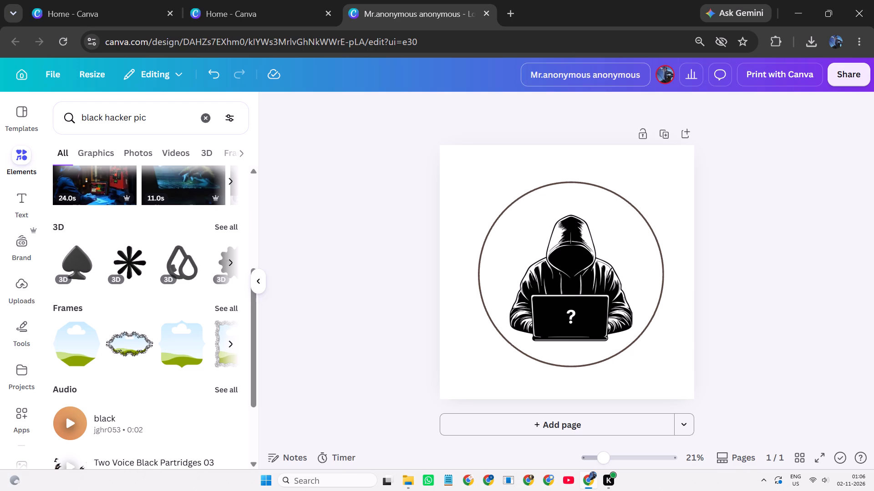
click(641, 72)
key(BackSpace)
key(BackSpace)
key(BackSpace)
key(BackSpace)
key(BackSpace)
key(BackSpace)
key(BackSpace)
key(BackSpace)
key(BackSpace)
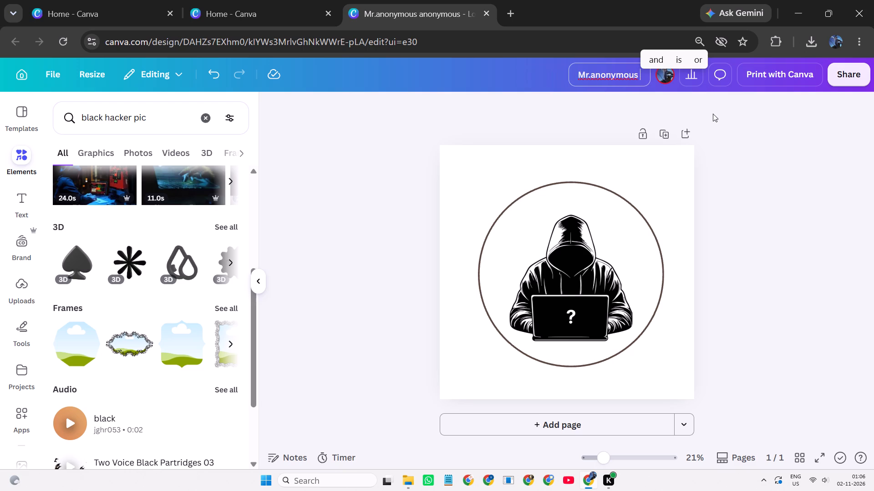
Download the single-ringed hacker logo as a high-quality PNG at 2,000 × 2,000 px.
click(852, 76)
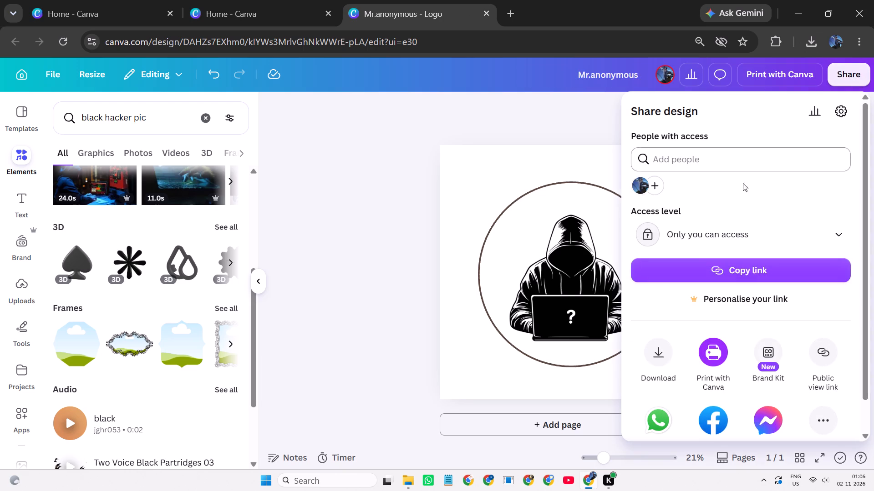
click(664, 361)
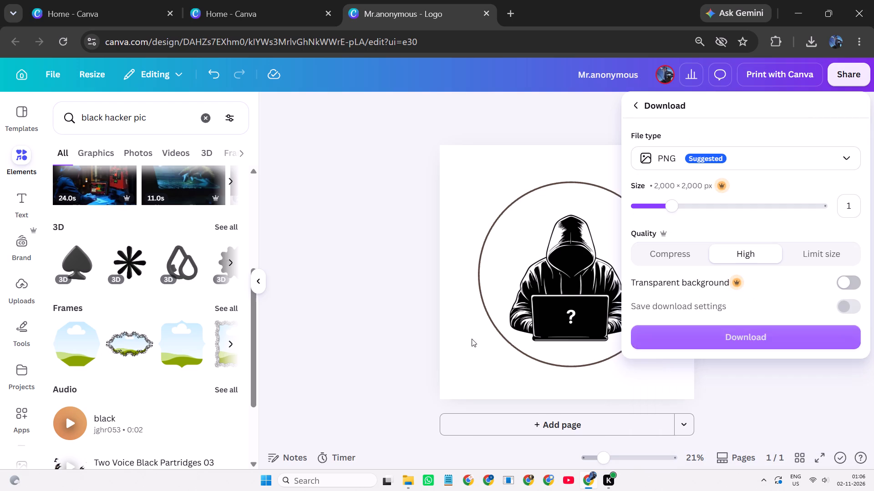
click(740, 336)
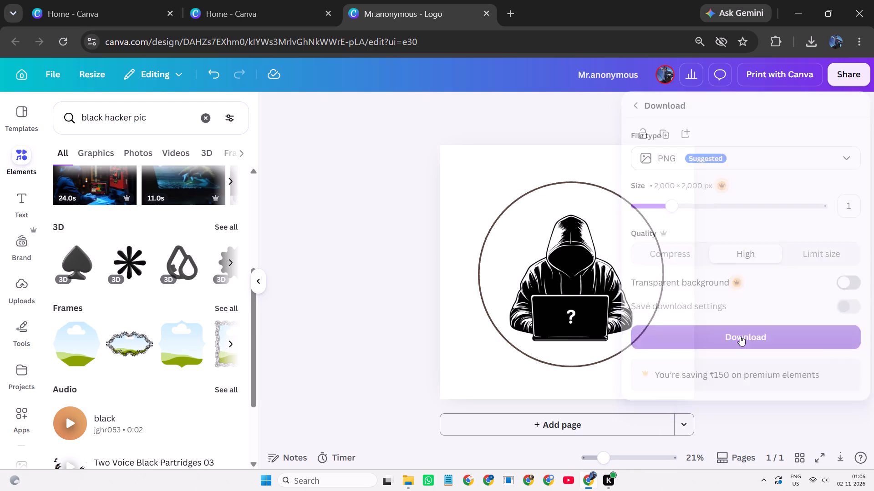
click(384, 292)
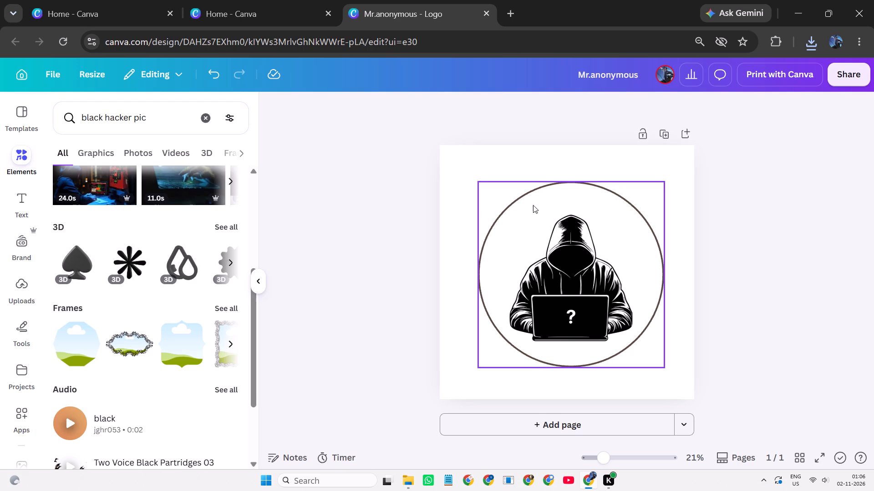
Add a blank second page to the design.
scroll(529, 341, down, 1)
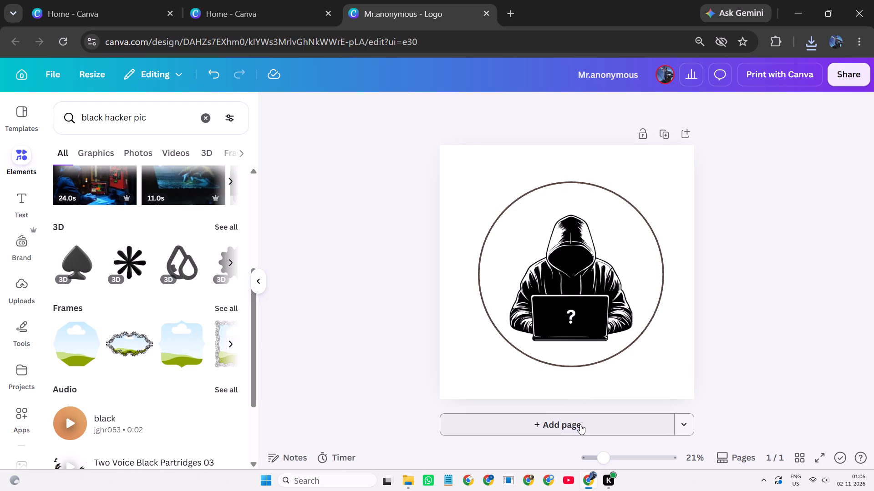
click(580, 424)
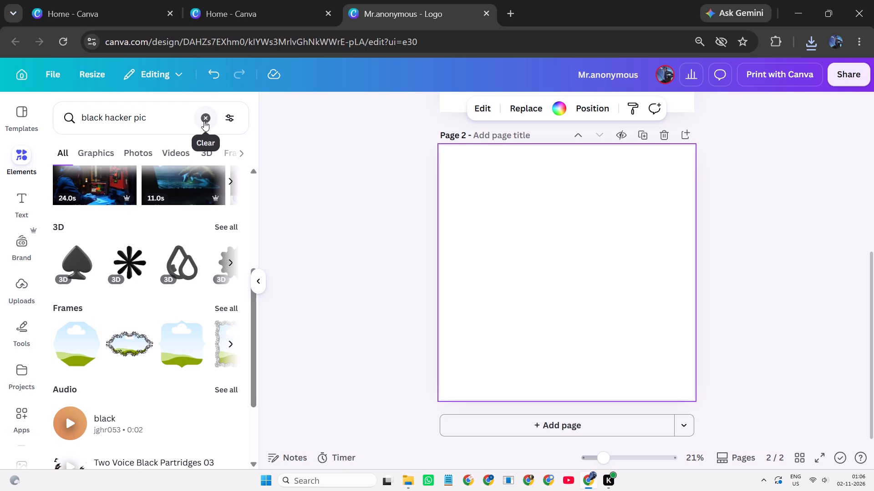
Search the elements library for "circle" and place the thick black circle outline graphic on page 2.
scroll(191, 359, up, 6)
scroll(191, 359, down, 2)
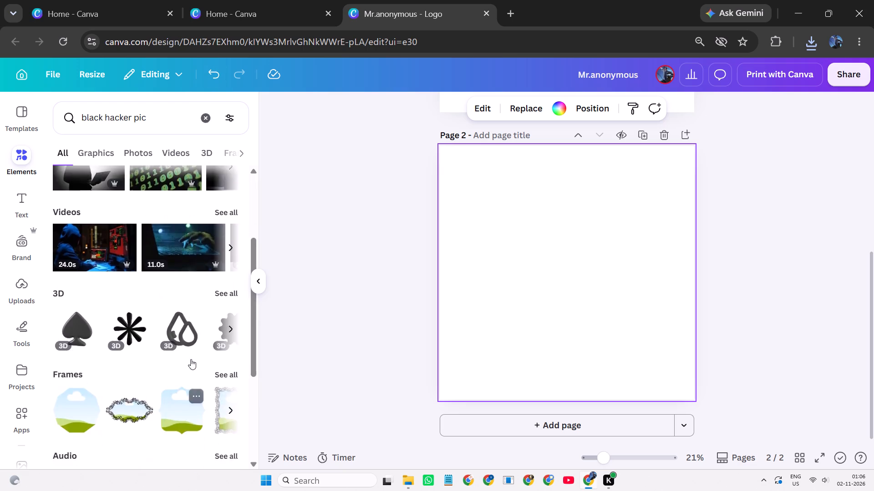
scroll(191, 359, up, 6)
click(201, 114)
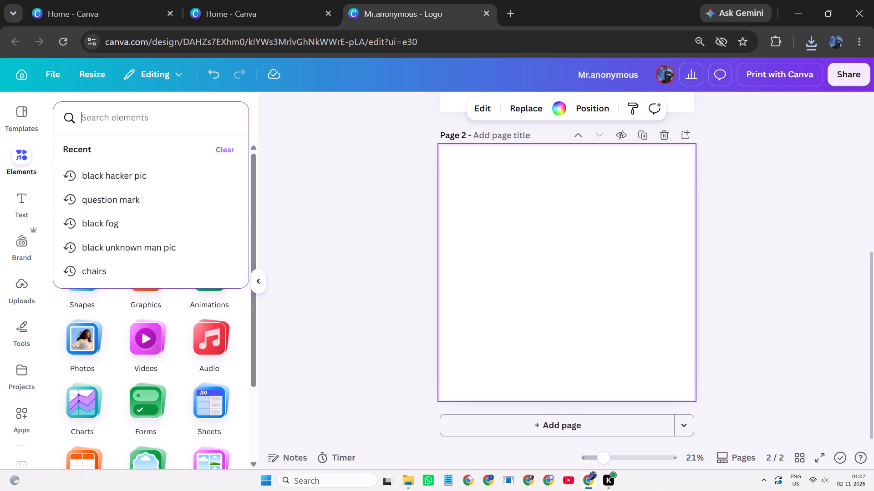
text(circle)
key(Return)
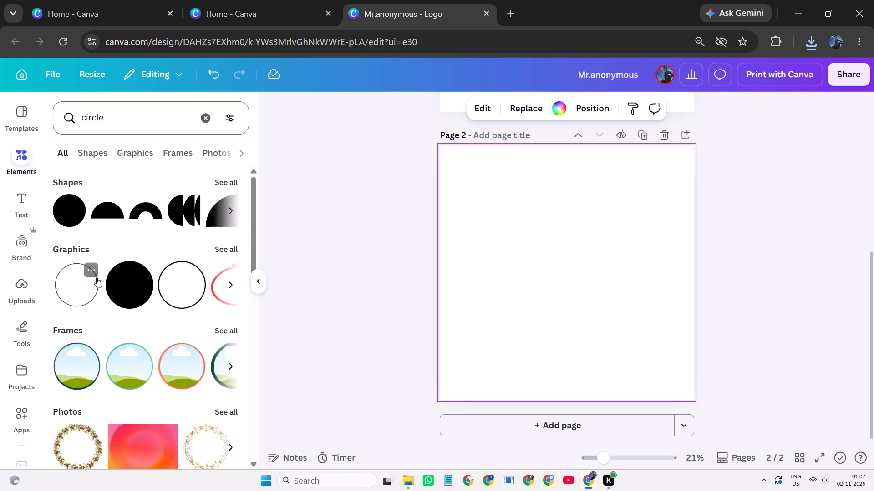
drag(188, 275, 549, 220)
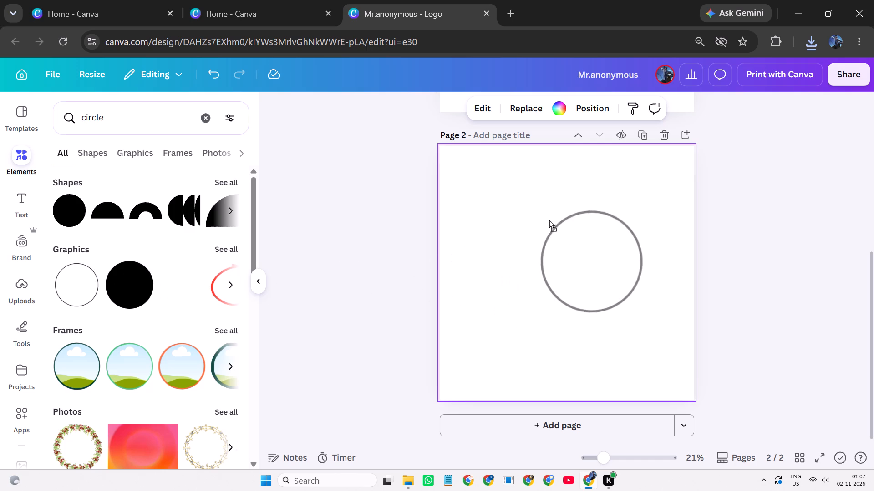
drag(549, 220, 509, 224)
Enlarge the black circle outline to about two-thirds of page 2's width and centre it on the page.
drag(580, 310, 650, 357)
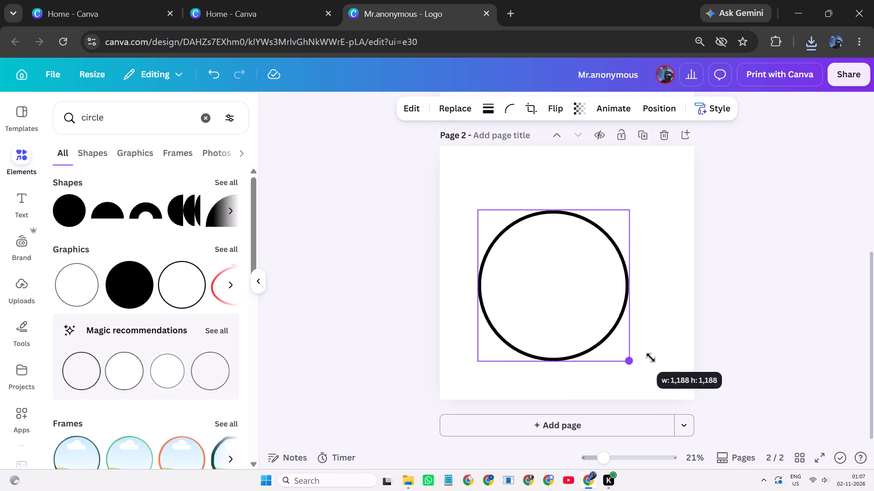
drag(650, 357, 654, 356)
drag(569, 294, 573, 265)
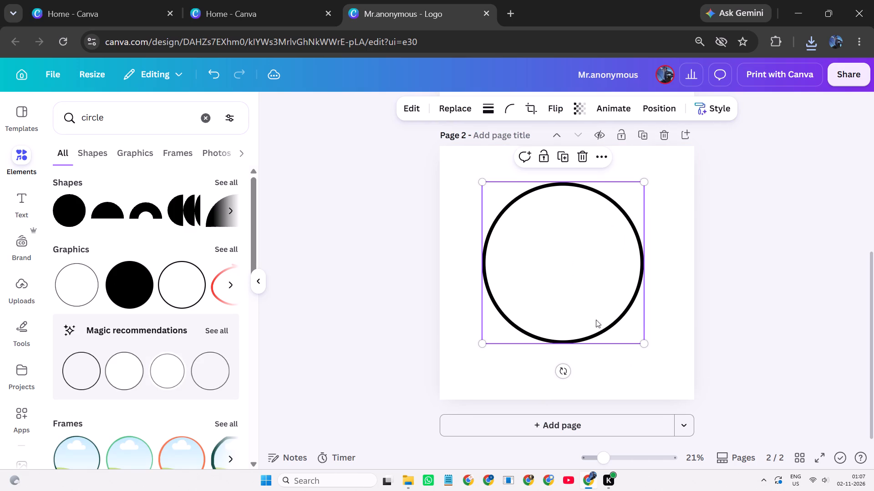
drag(642, 342, 645, 357)
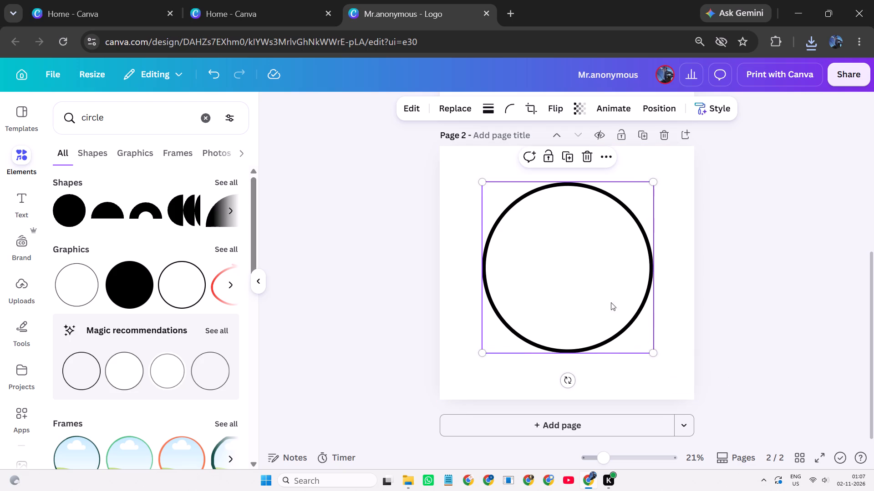
click(605, 296)
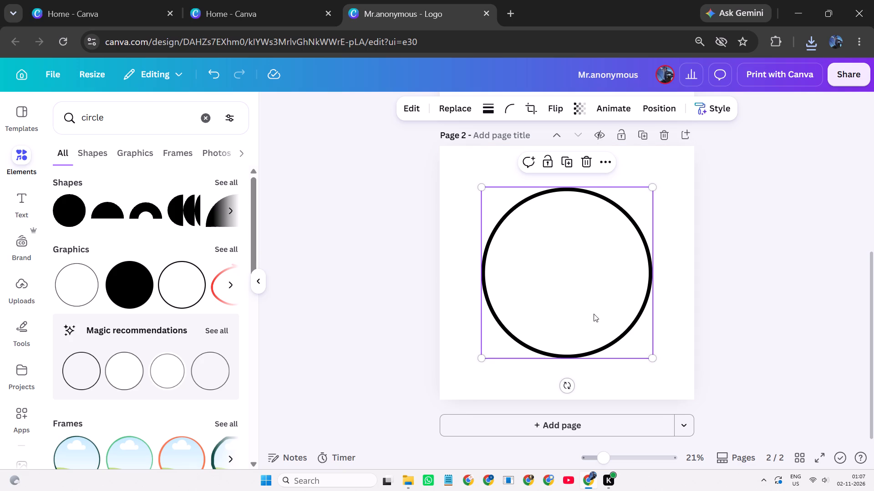
Reposition the black circle outline on page 2, setting it just above the page centre.
drag(594, 313, 609, 317)
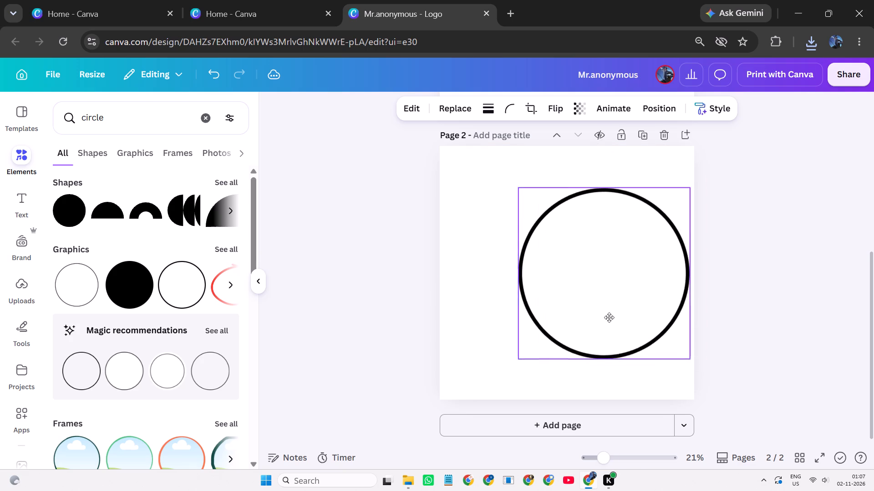
drag(609, 317, 623, 288)
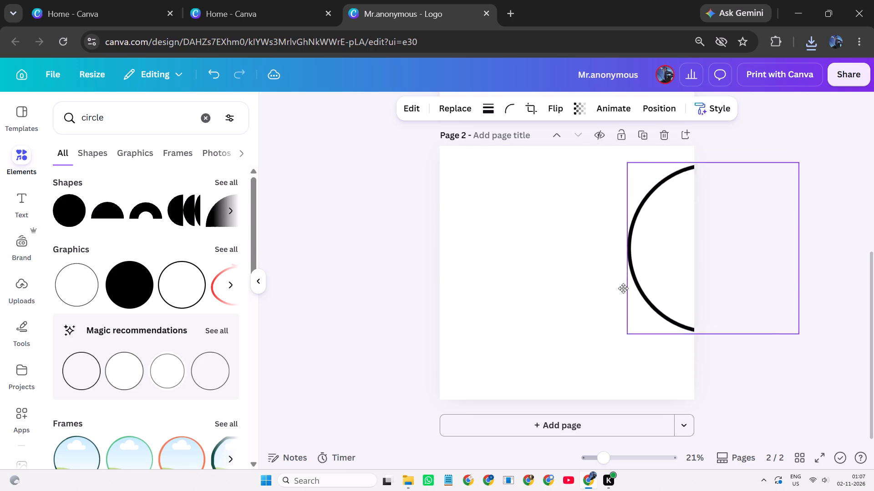
drag(623, 288, 622, 306)
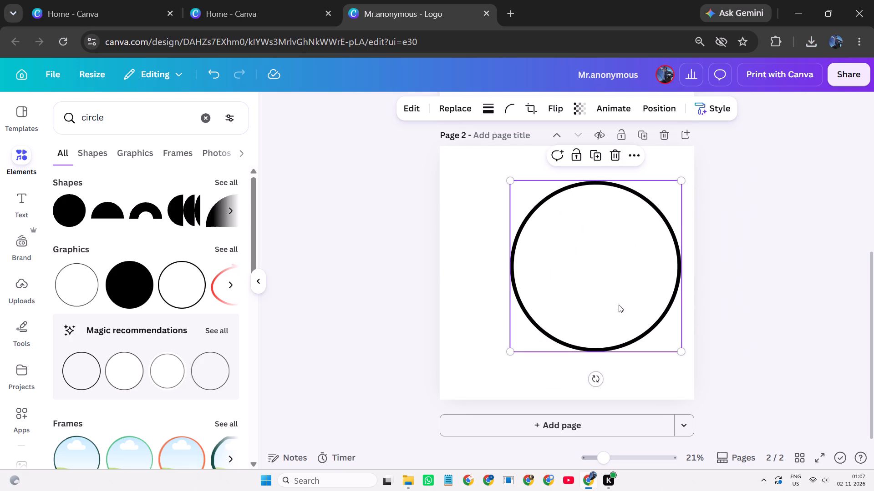
drag(619, 305, 589, 309)
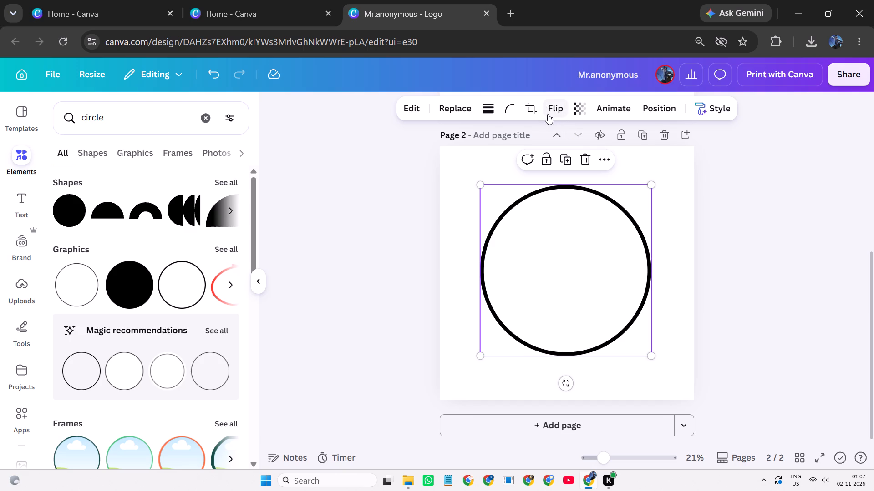
click(348, 254)
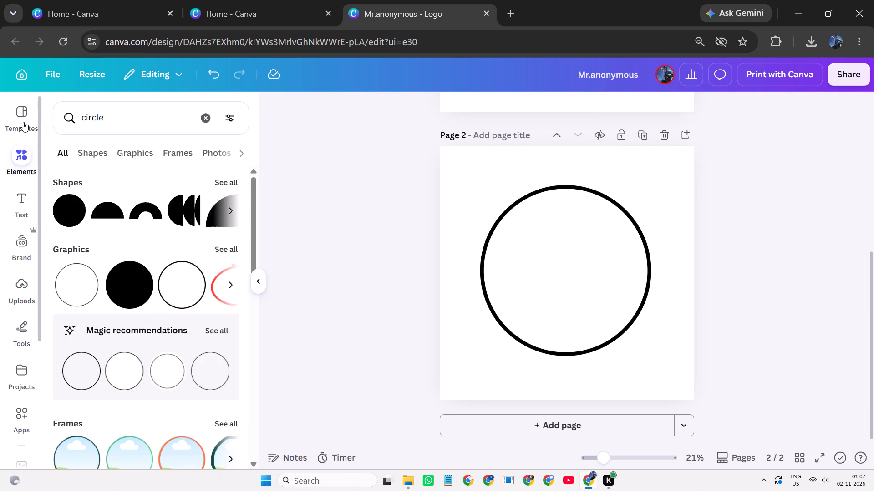
click(611, 260)
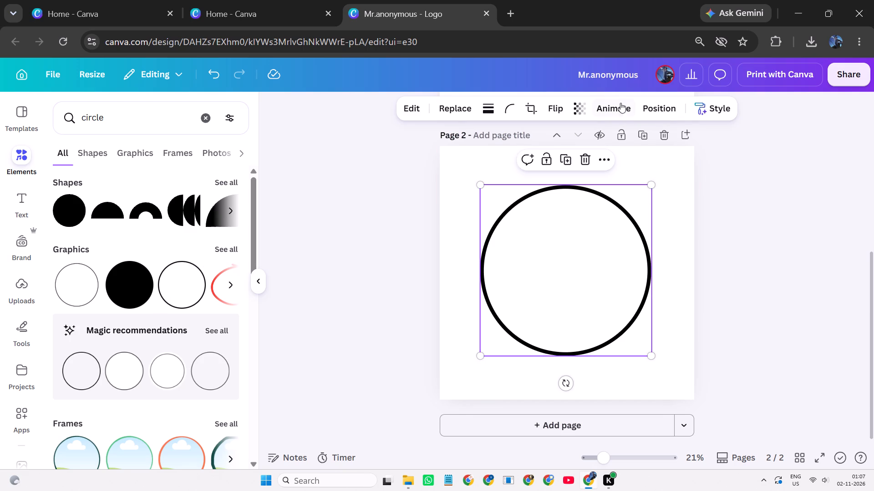
click(570, 227)
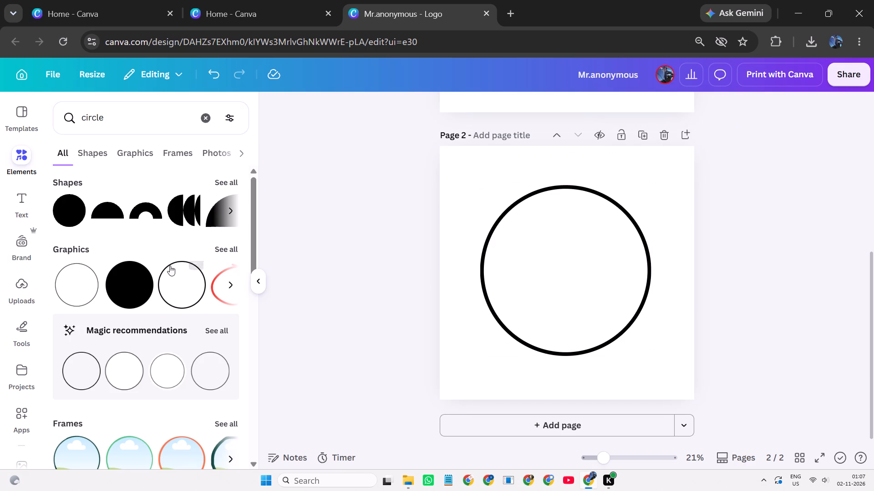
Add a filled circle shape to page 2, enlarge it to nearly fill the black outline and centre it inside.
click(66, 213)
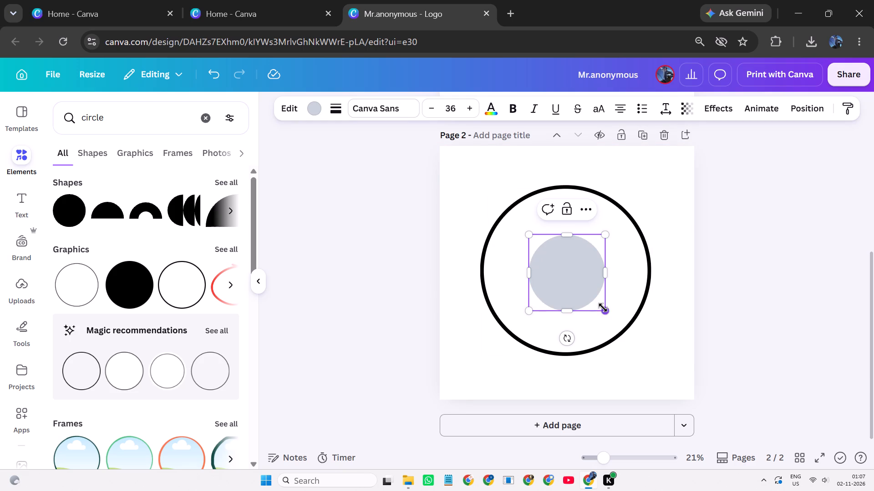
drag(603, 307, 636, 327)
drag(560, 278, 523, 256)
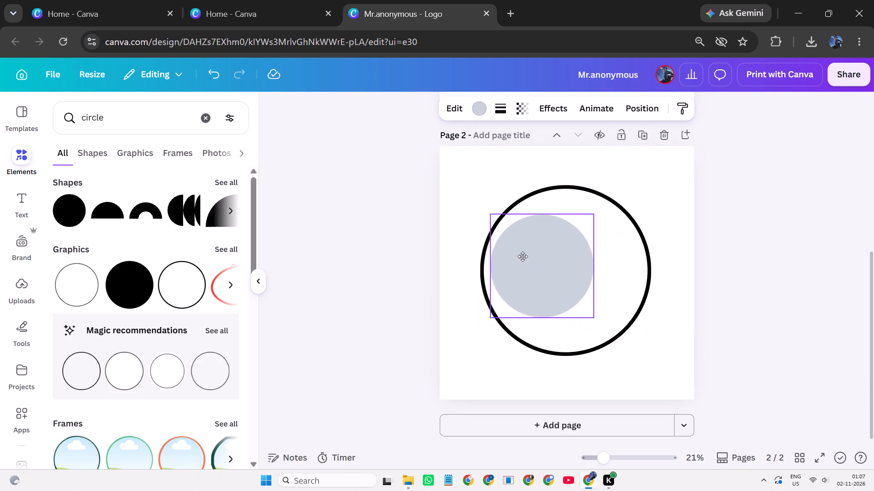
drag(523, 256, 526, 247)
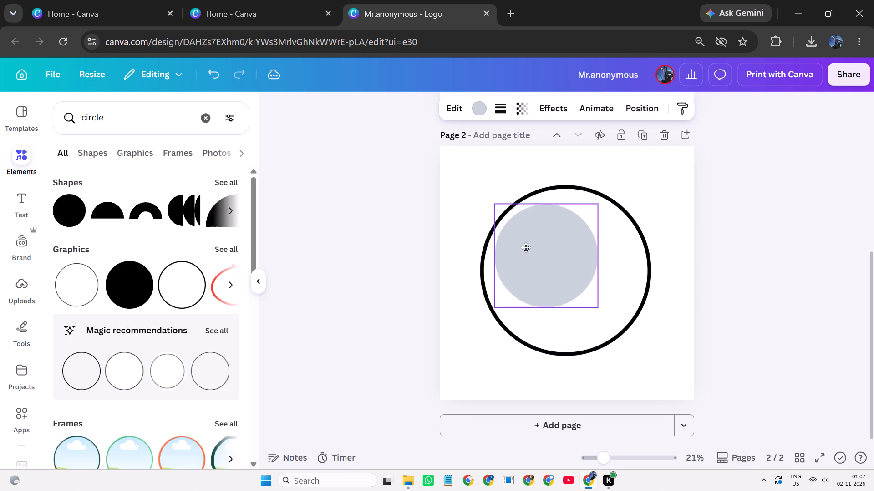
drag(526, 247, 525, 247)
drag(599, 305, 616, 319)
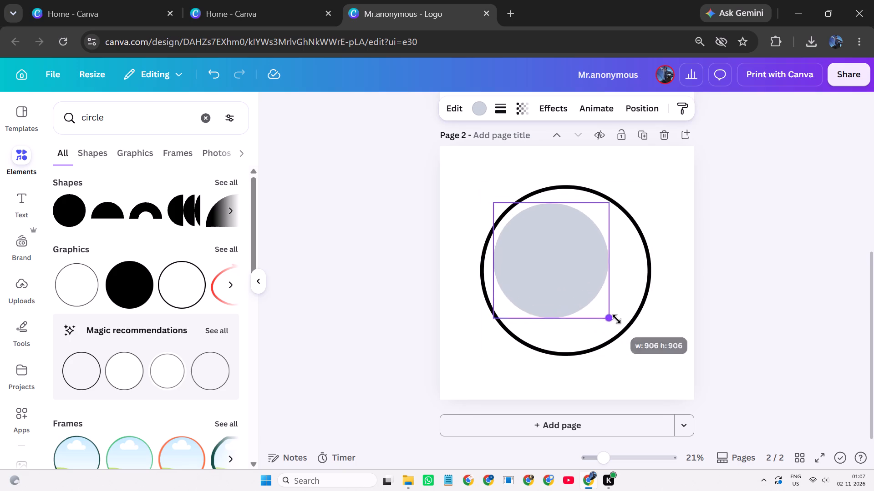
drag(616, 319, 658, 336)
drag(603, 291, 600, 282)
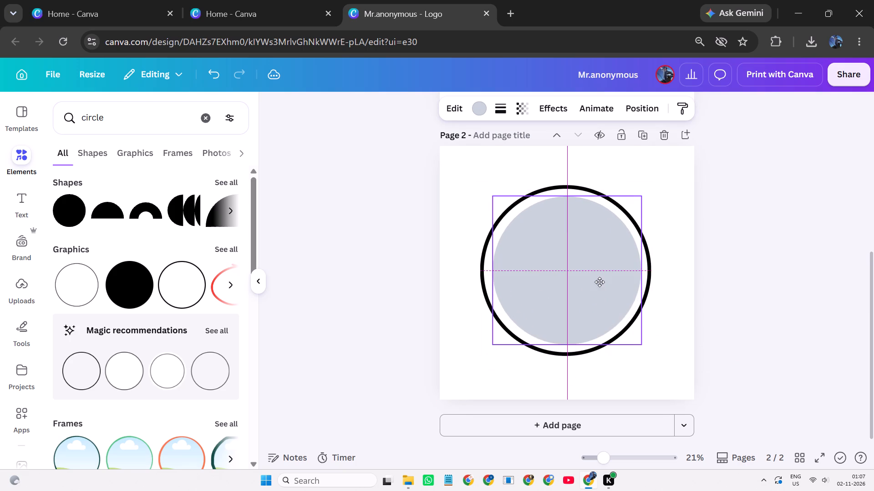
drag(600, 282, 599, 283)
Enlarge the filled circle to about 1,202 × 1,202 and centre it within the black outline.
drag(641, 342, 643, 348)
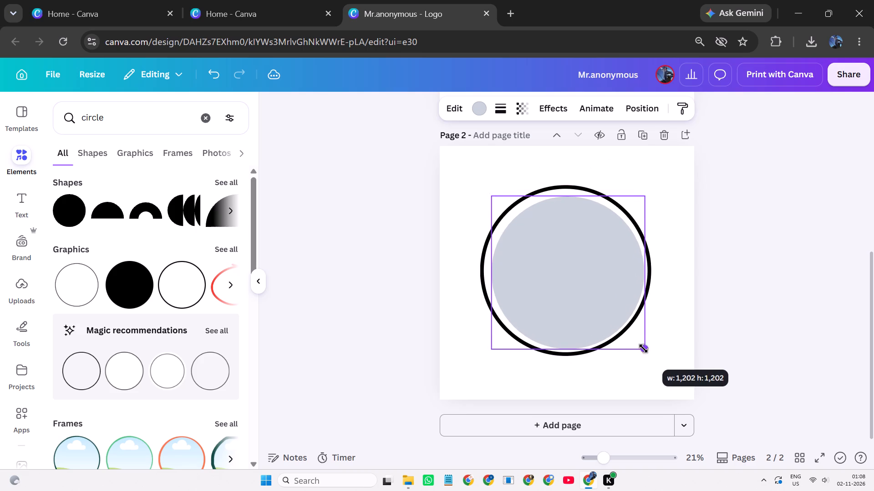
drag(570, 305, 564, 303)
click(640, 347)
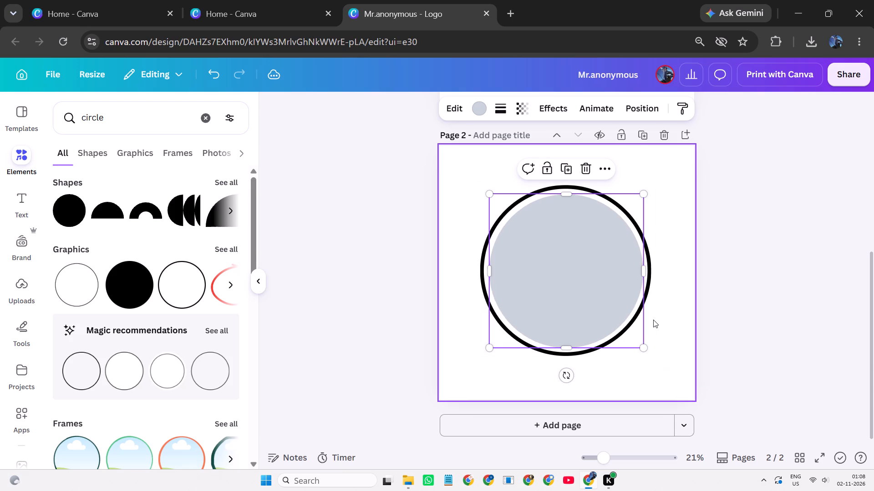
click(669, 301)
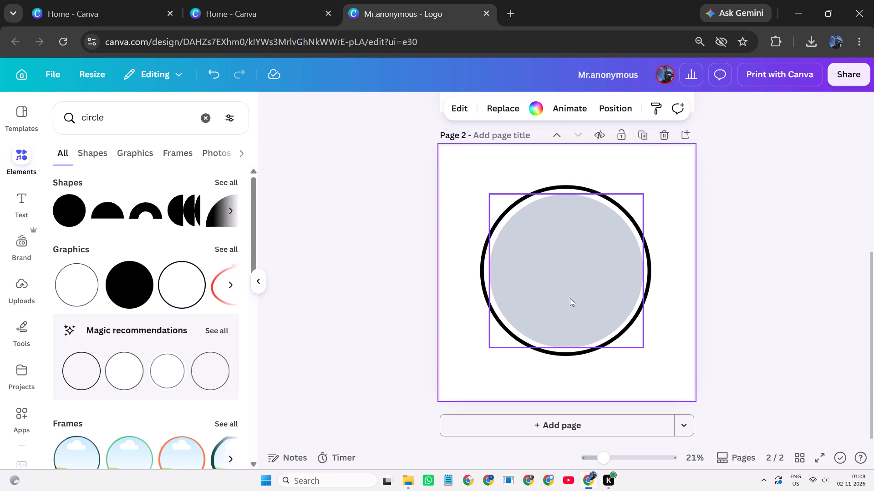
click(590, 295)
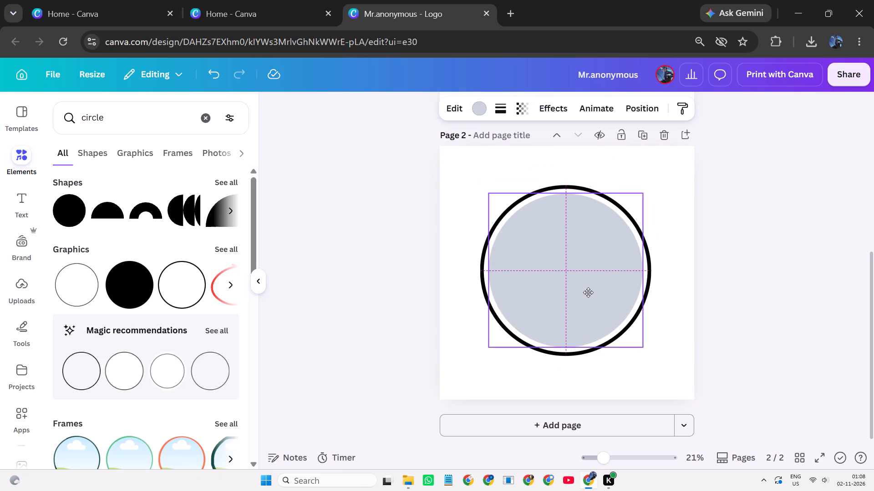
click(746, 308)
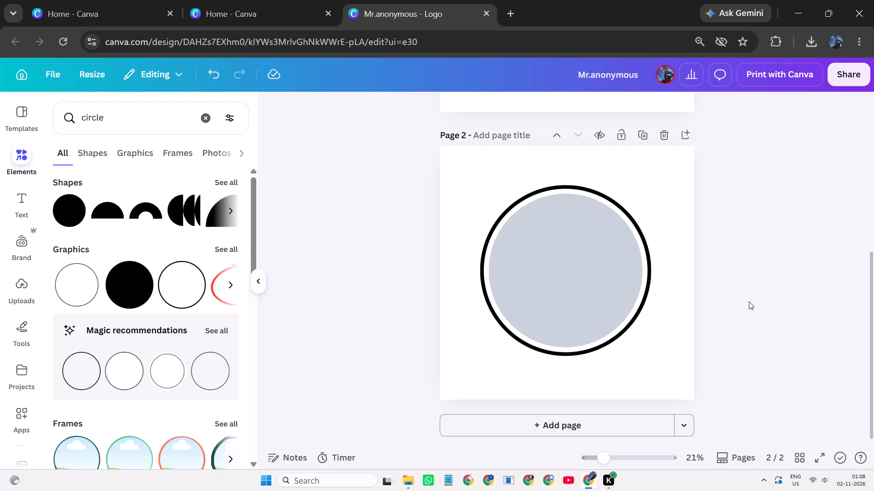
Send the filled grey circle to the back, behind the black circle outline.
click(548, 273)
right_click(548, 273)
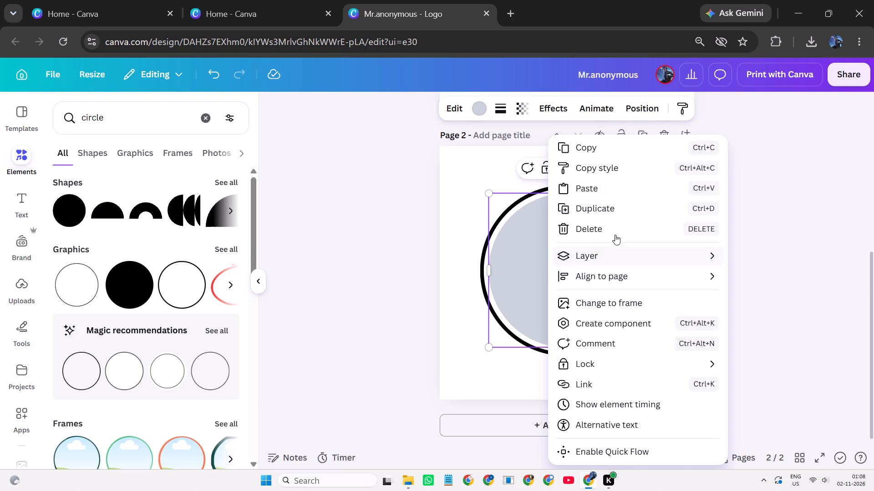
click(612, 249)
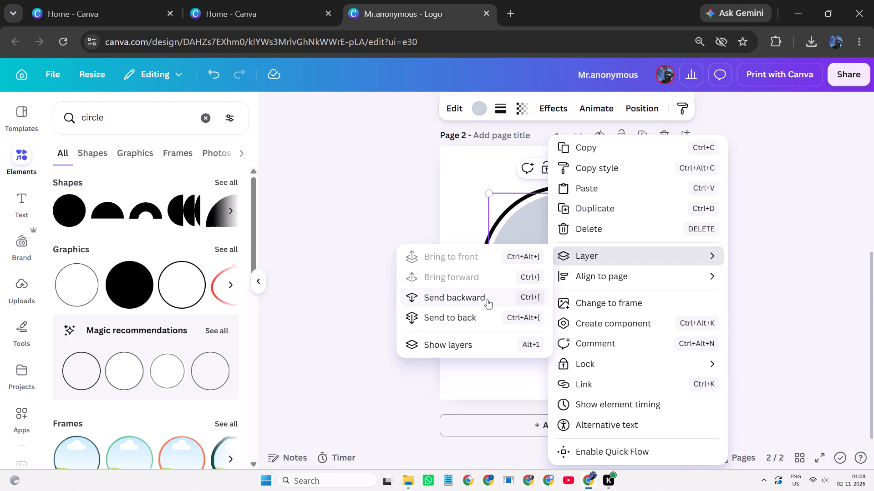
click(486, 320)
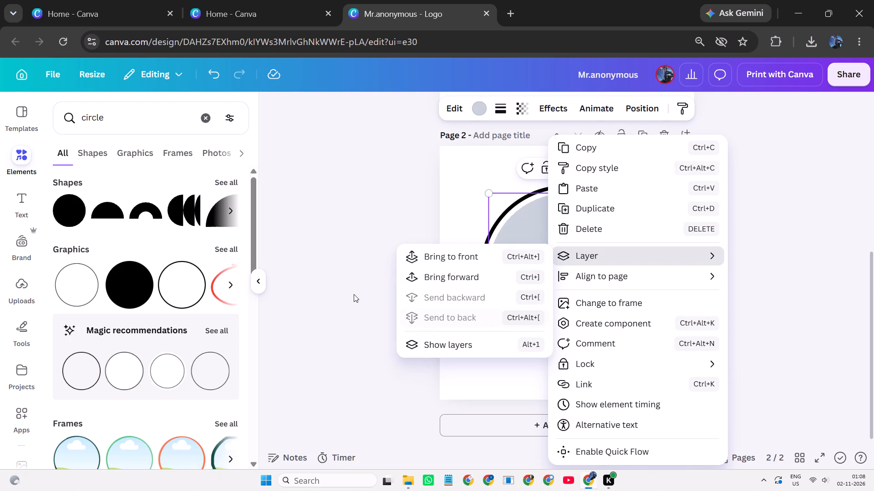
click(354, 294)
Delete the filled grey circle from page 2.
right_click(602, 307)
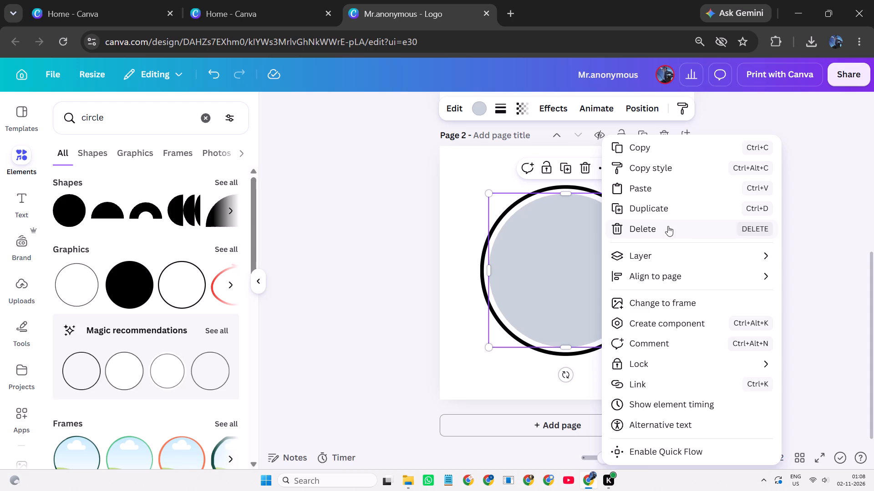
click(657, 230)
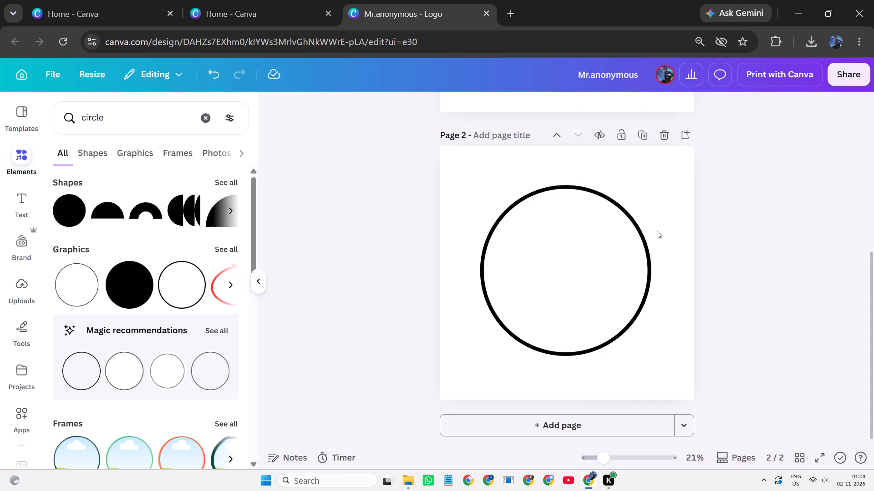
Search the elements library for "black background" and place the plain black rectangle graphic over the circle outline on page 2.
click(119, 117)
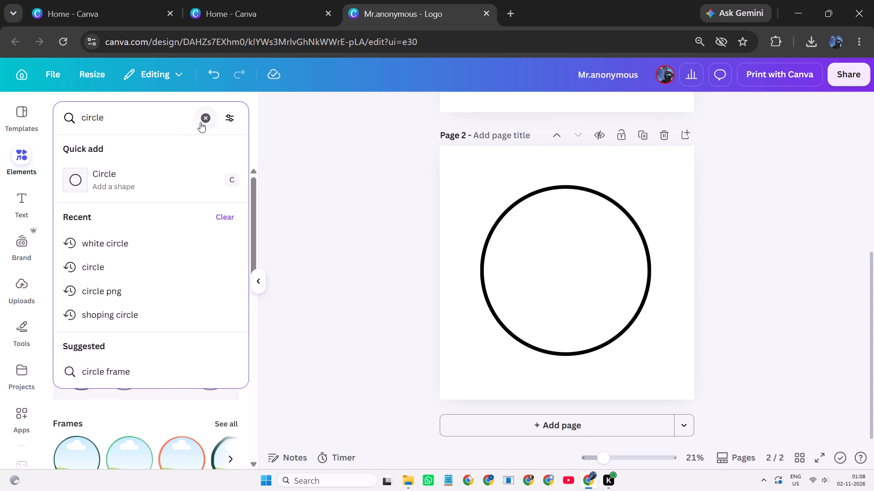
click(203, 119)
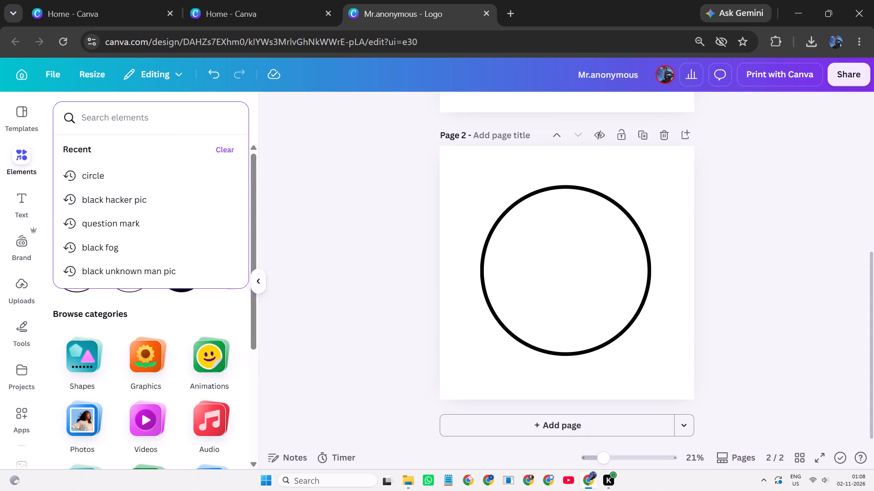
key(b)
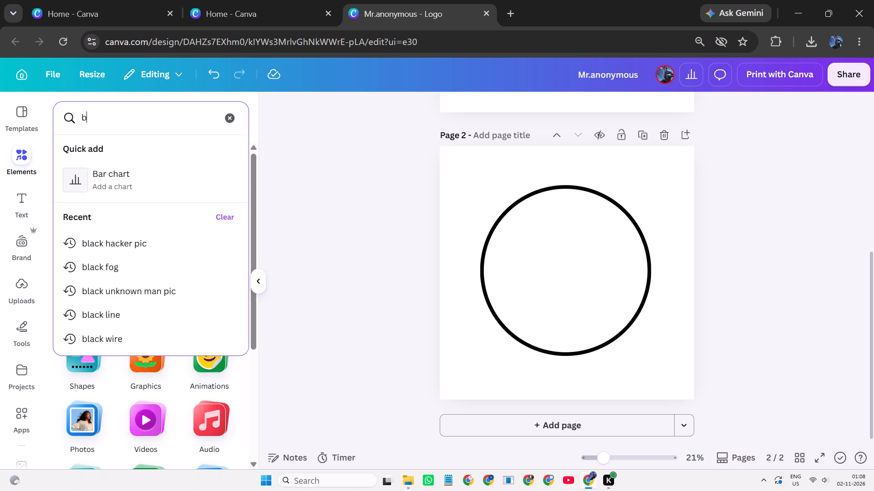
key(l)
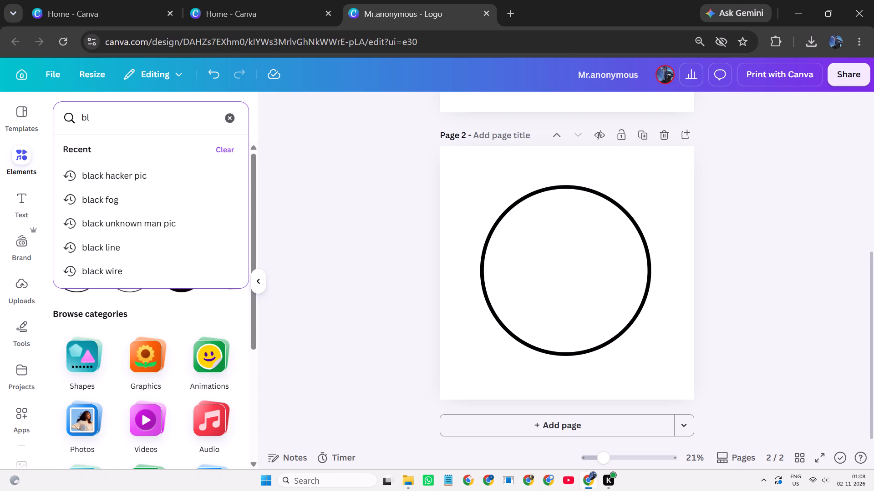
text(ack)
key(space)
text(back)
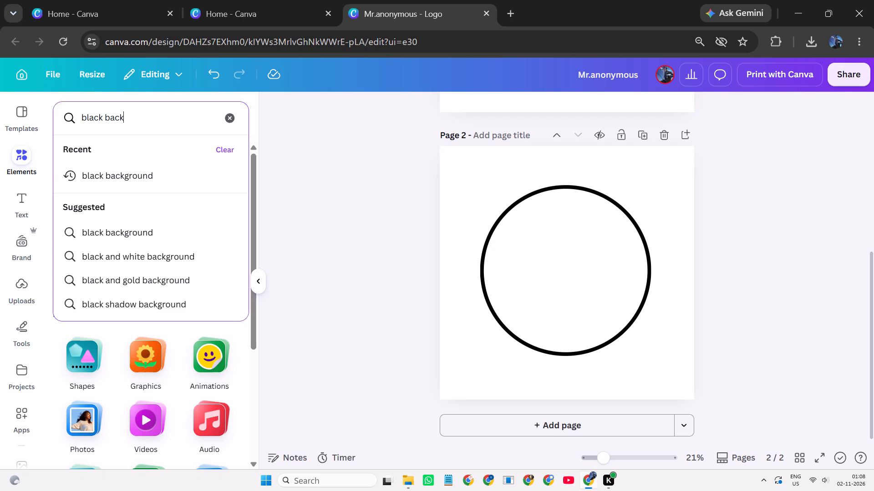
key(Return)
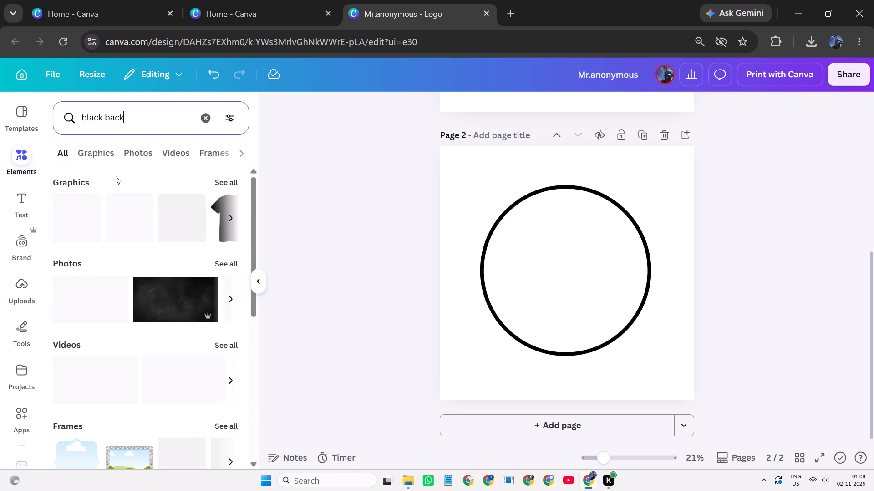
click(155, 114)
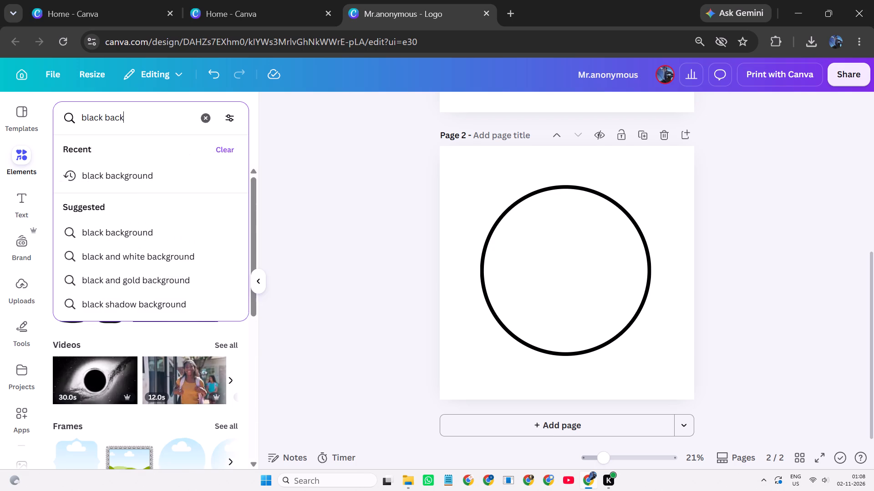
key(g)
click(121, 175)
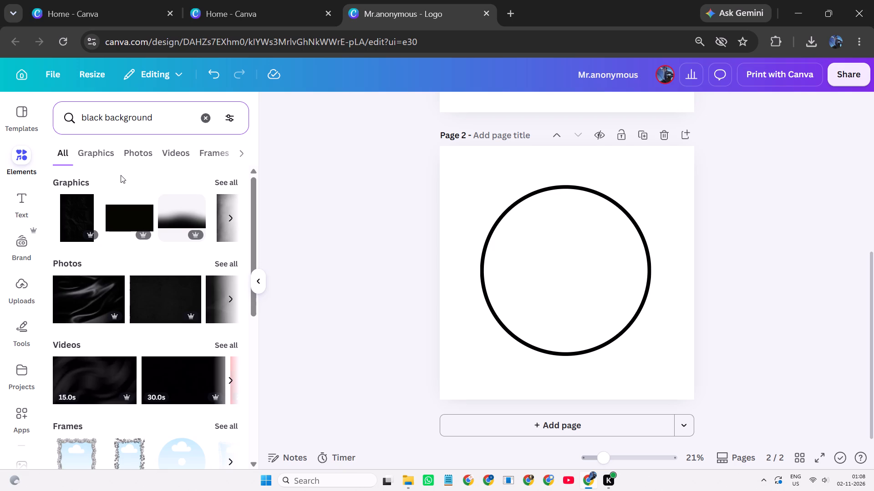
drag(123, 216, 499, 230)
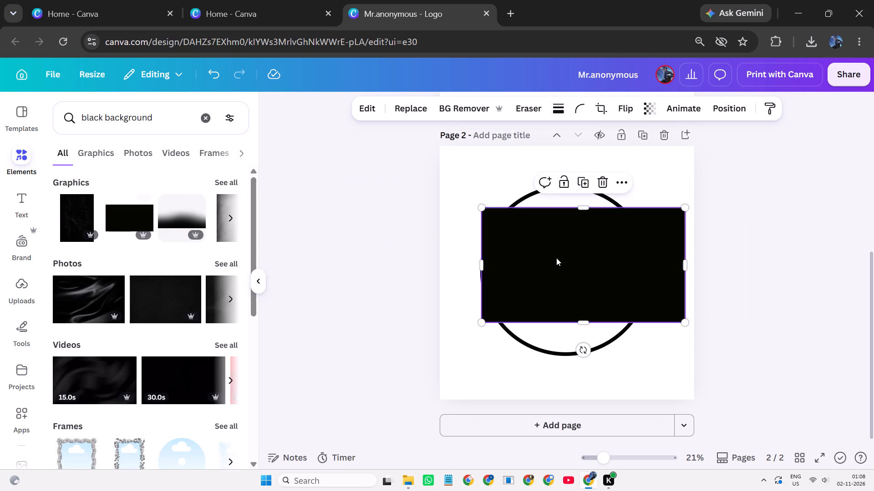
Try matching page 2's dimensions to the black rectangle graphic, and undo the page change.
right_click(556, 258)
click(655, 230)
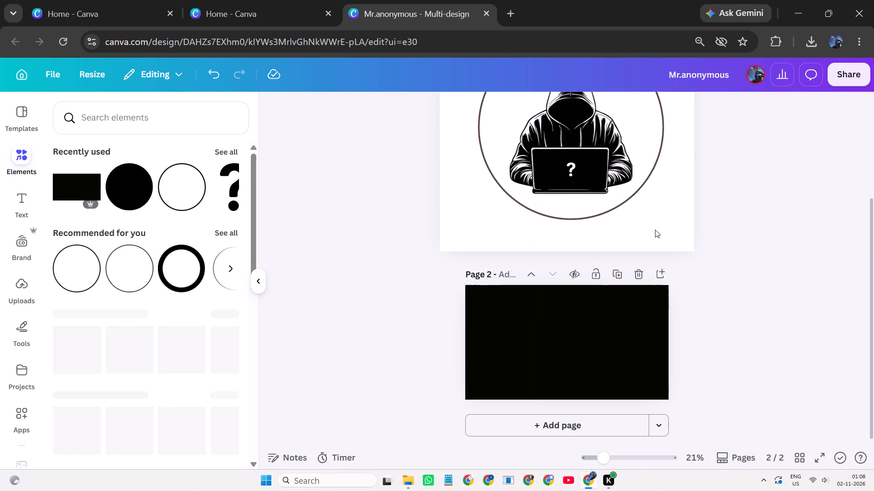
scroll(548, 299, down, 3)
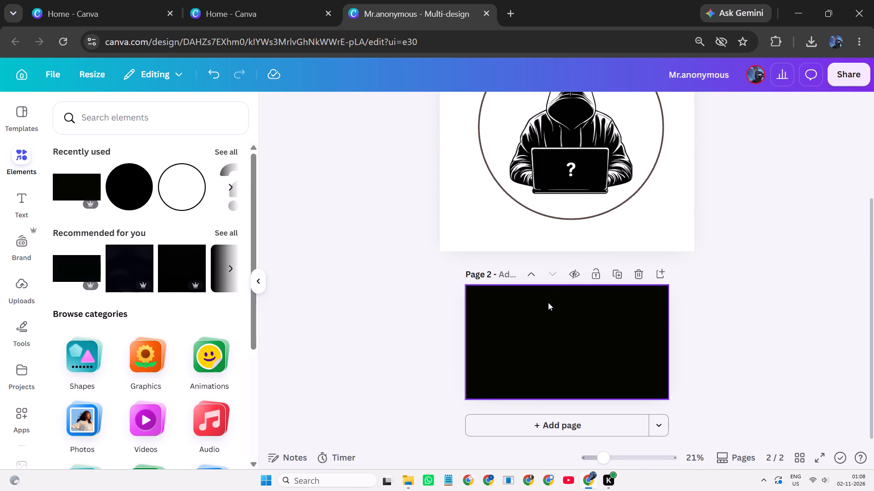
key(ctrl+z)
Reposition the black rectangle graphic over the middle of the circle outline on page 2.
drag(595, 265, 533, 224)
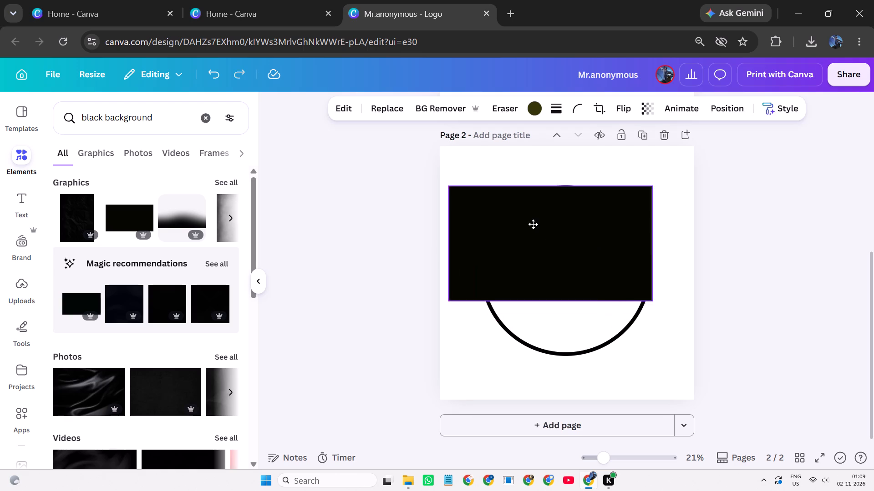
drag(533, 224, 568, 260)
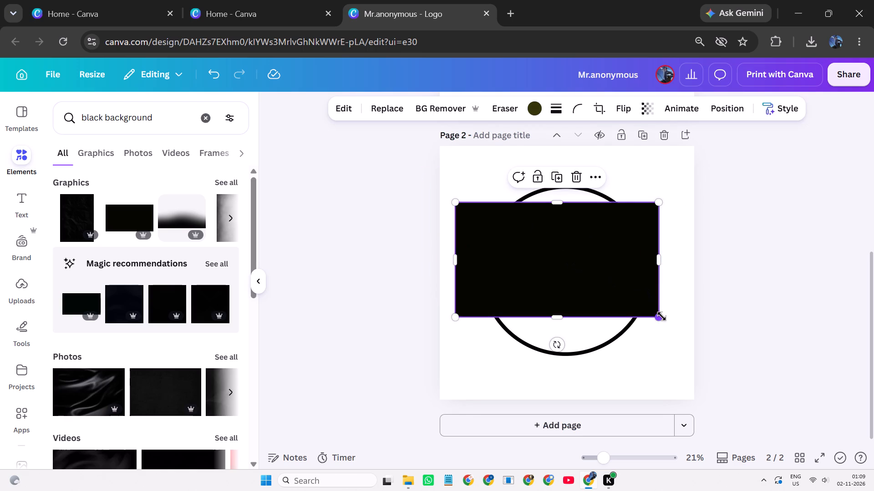
Search the elements library for "black background circle".
click(159, 120)
key(space)
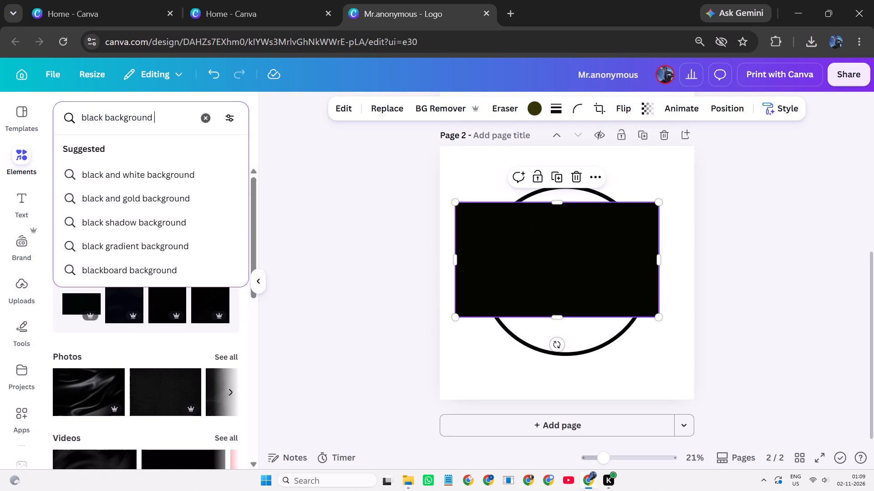
text(circlee)
key(Return)
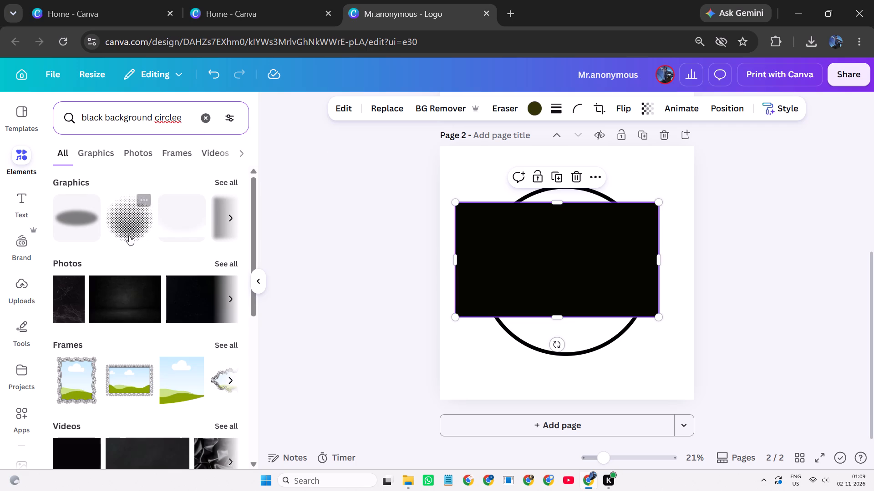
scroll(146, 306, down, 3)
scroll(146, 307, up, 3)
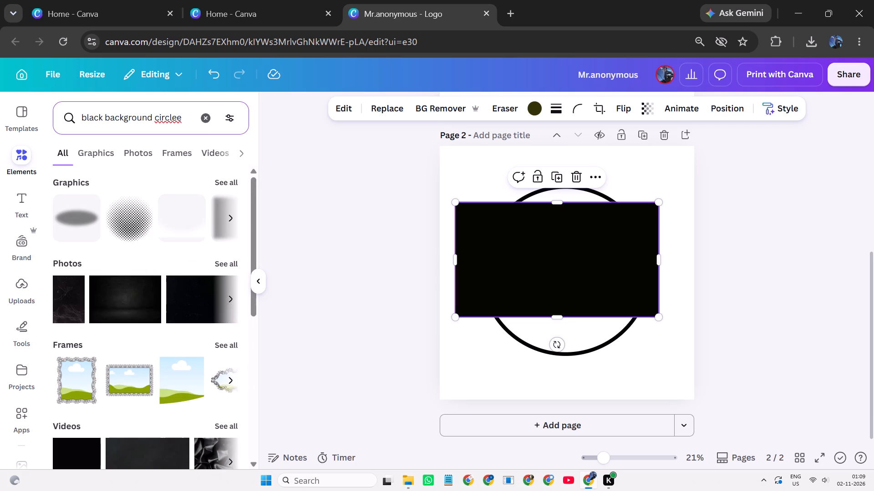
key(BackSpace)
key(Return)
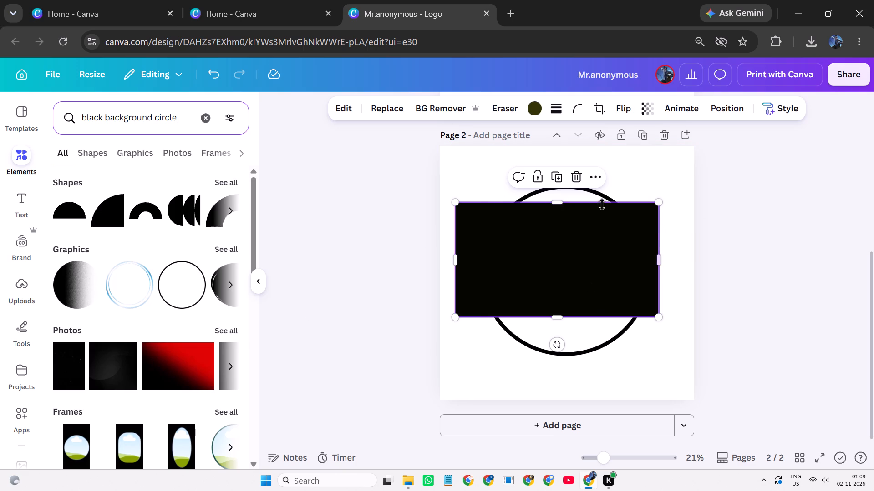
Delete the black rectangle graphic from page 2.
click(575, 180)
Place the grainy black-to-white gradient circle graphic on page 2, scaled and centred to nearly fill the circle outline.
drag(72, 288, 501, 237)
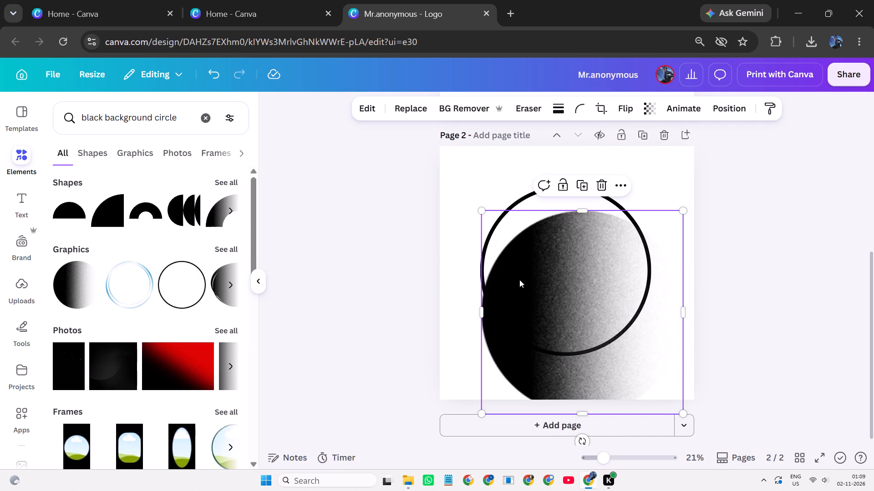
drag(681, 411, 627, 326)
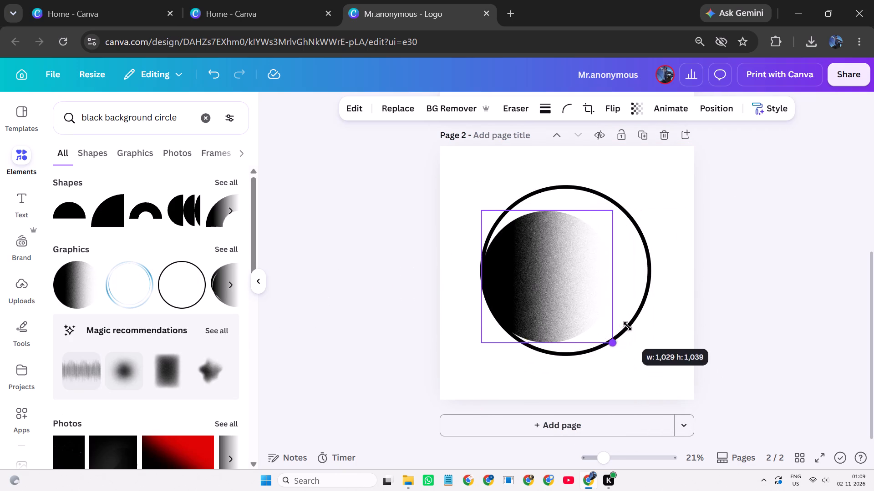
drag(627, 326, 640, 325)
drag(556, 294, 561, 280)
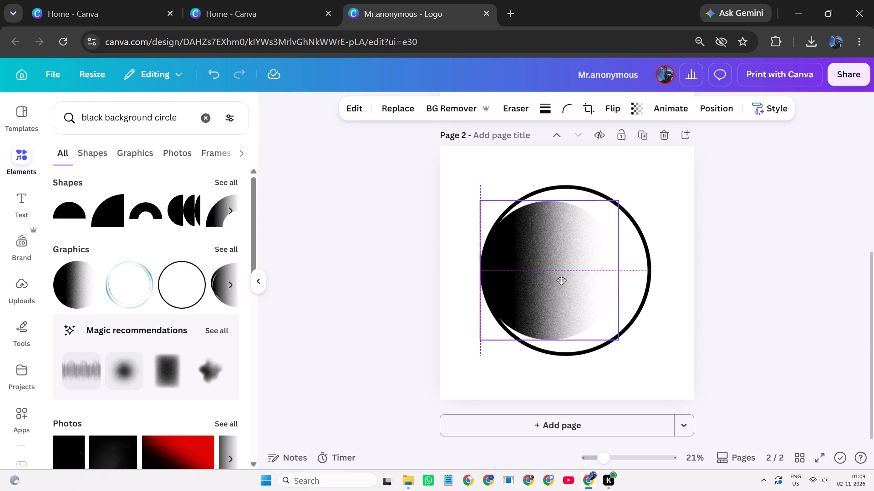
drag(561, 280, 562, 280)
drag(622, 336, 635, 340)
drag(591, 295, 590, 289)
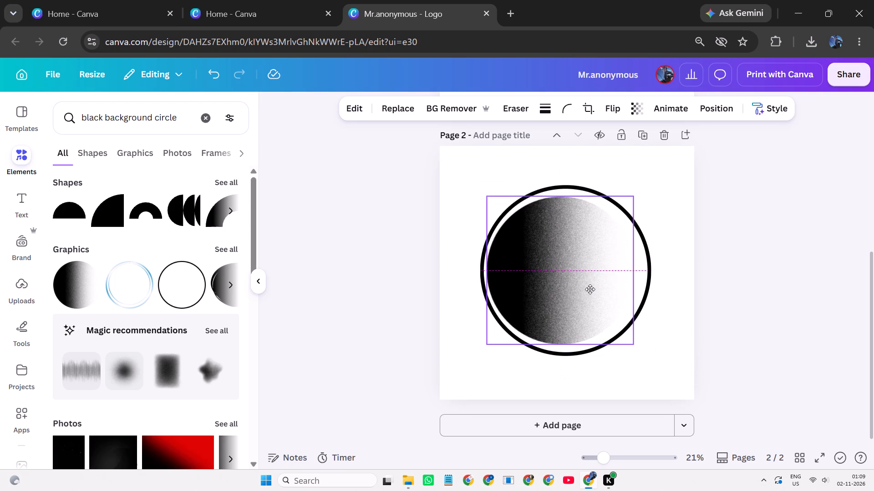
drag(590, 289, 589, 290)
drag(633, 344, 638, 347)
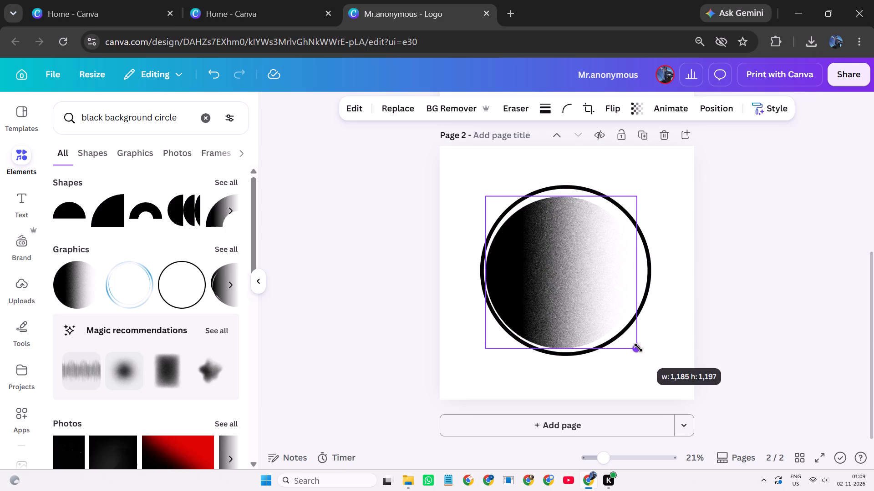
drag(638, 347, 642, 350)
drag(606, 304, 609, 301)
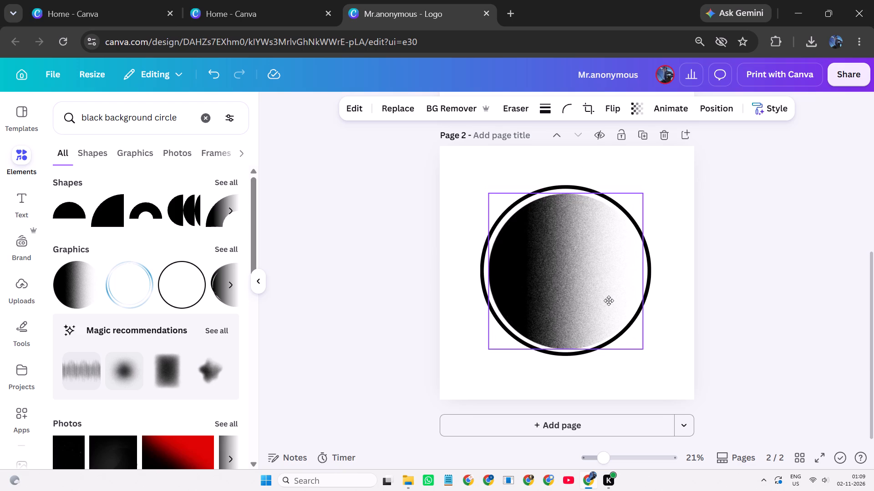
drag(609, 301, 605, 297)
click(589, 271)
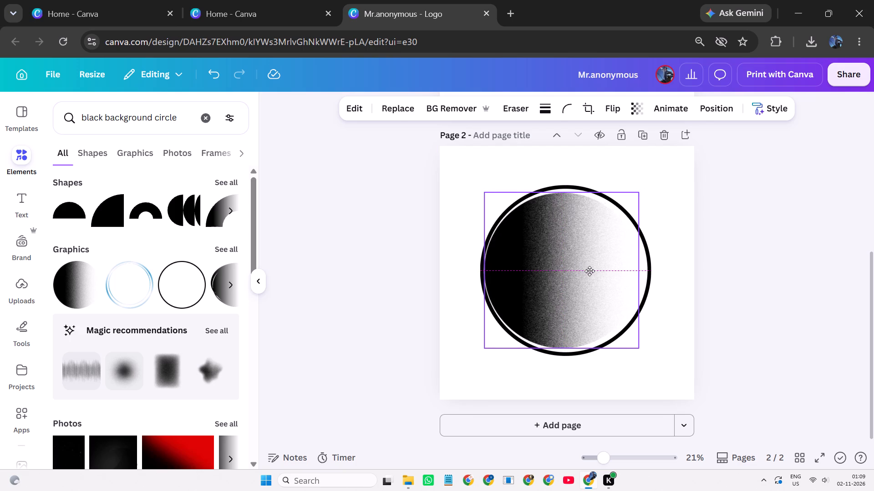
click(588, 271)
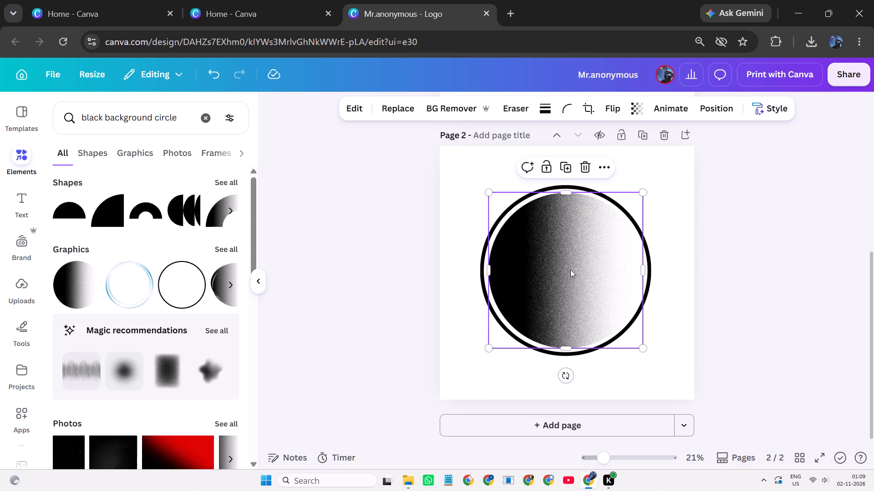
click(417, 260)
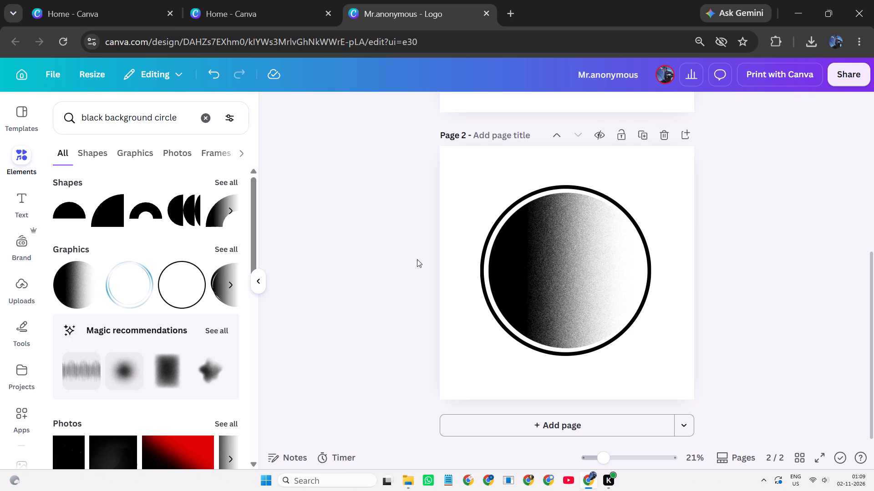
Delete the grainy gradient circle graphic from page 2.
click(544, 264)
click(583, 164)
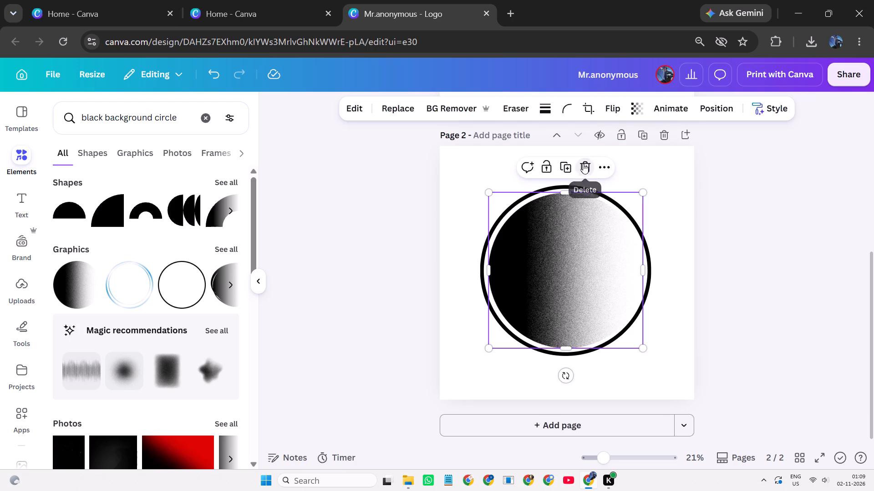
Add the black semicircle shape to page 2 and enlarge it over the upper half of the circle outline.
scroll(1, 396, down, 2)
scroll(99, 386, up, 1)
scroll(164, 310, up, 3)
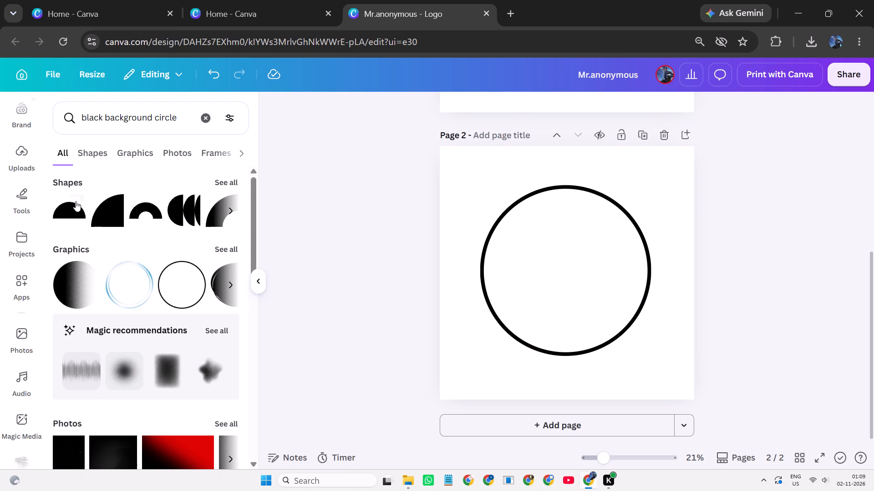
click(63, 200)
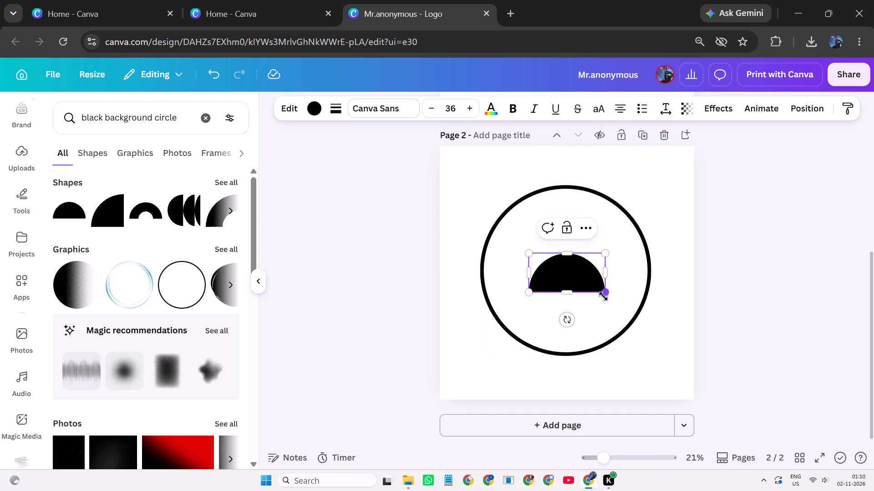
drag(578, 273, 564, 250)
click(681, 279)
drag(577, 275, 572, 268)
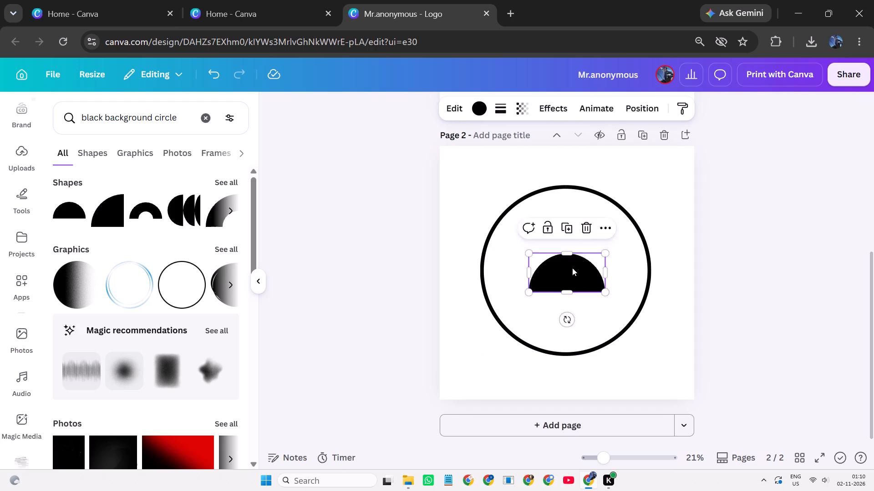
drag(572, 268, 569, 215)
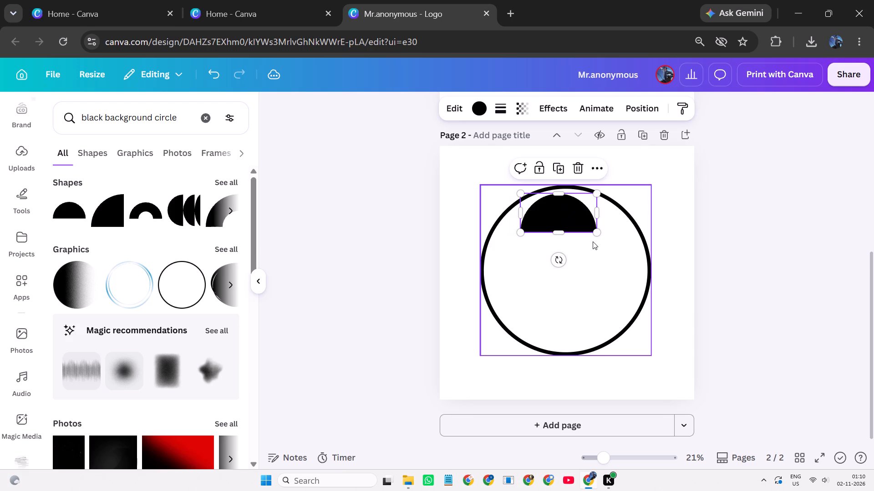
drag(595, 233, 677, 298)
drag(593, 240, 561, 233)
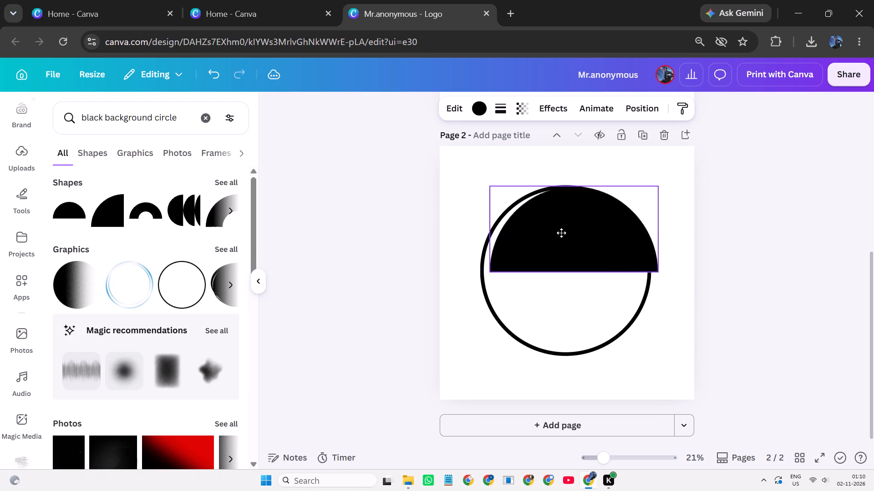
drag(561, 233, 559, 236)
click(716, 249)
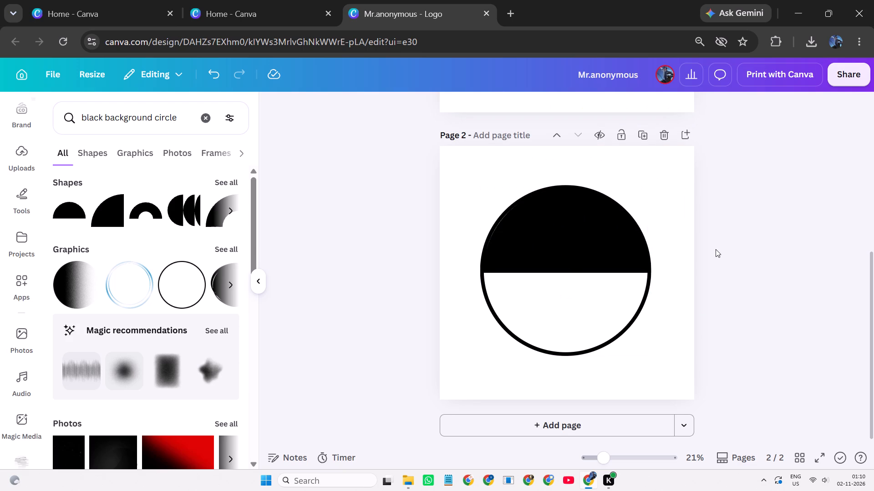
click(793, 285)
Browse the full set of shape results for "black background circle" for a piece to fill the circle outline.
scroll(254, 283, down, 2)
scroll(105, 302, down, 2)
scroll(127, 319, up, 5)
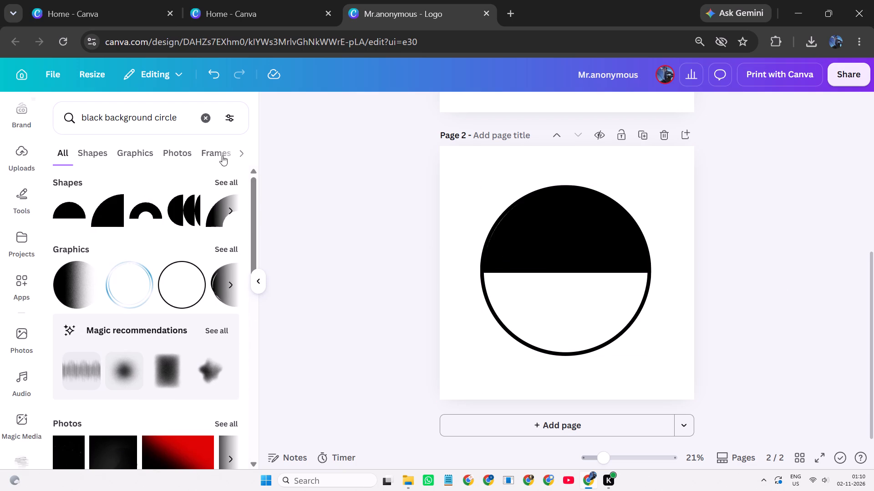
click(225, 179)
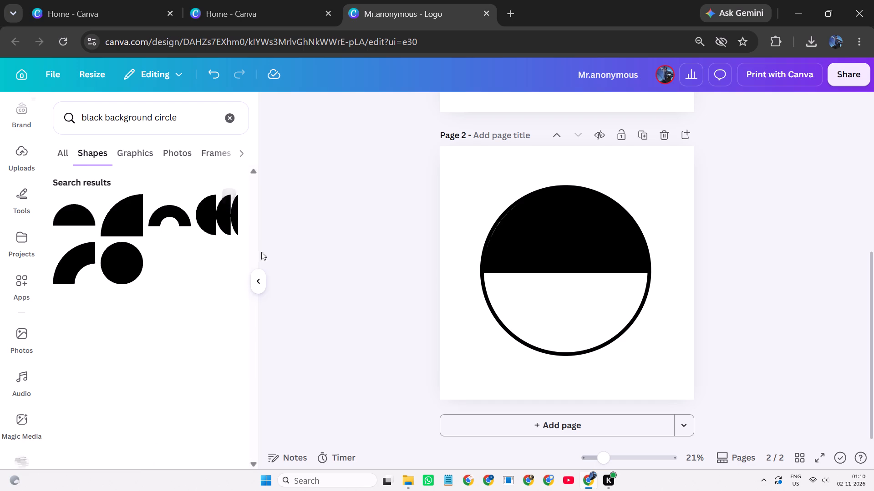
scroll(223, 244, down, 2)
scroll(228, 261, up, 2)
scroll(452, 218, down, 1)
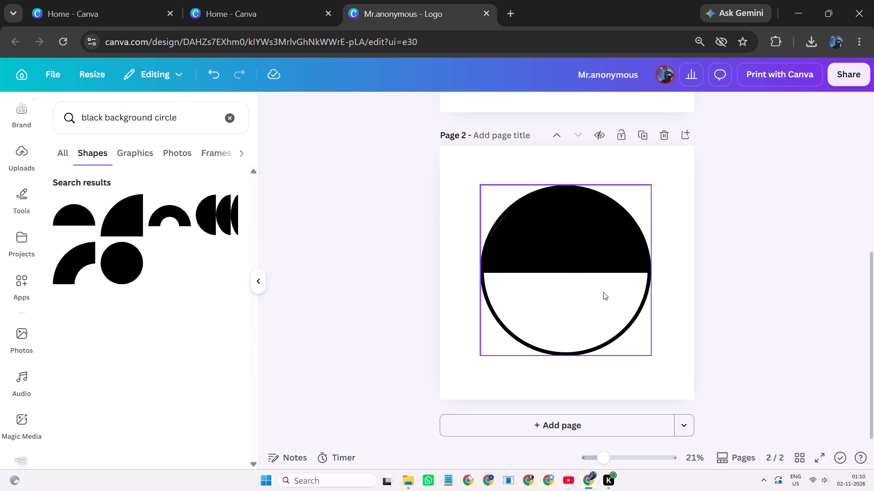
Align the black semicircle with the circle outline's left edge and widen it to match the outline's full diameter.
double_click(543, 234)
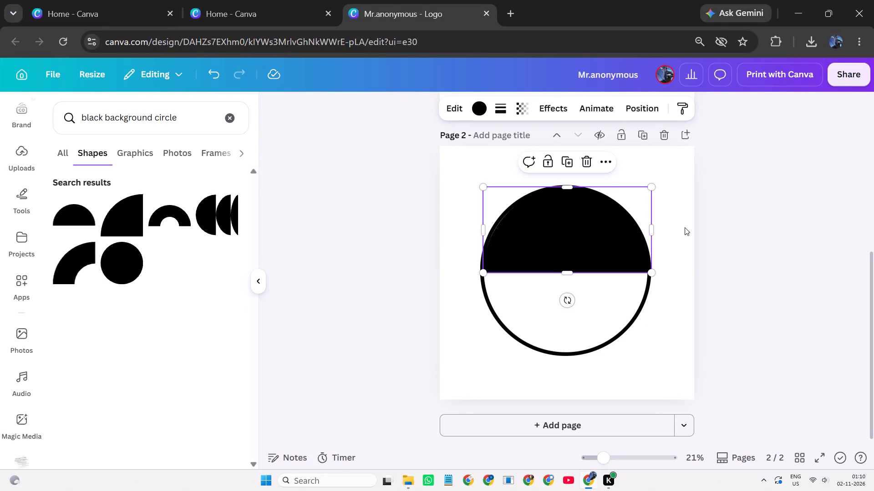
click(531, 223)
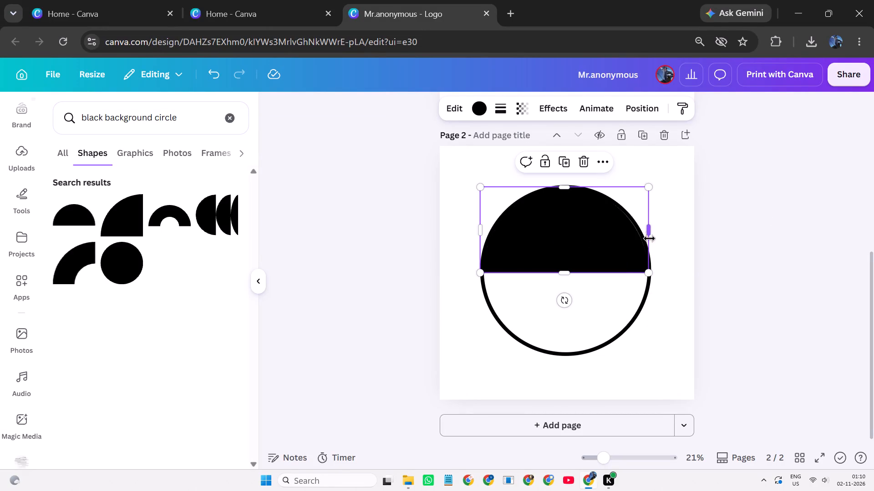
click(649, 232)
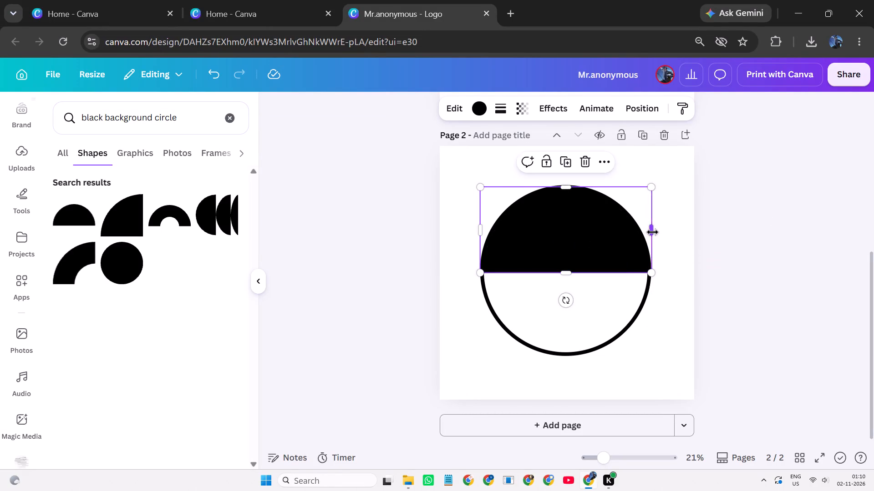
click(802, 224)
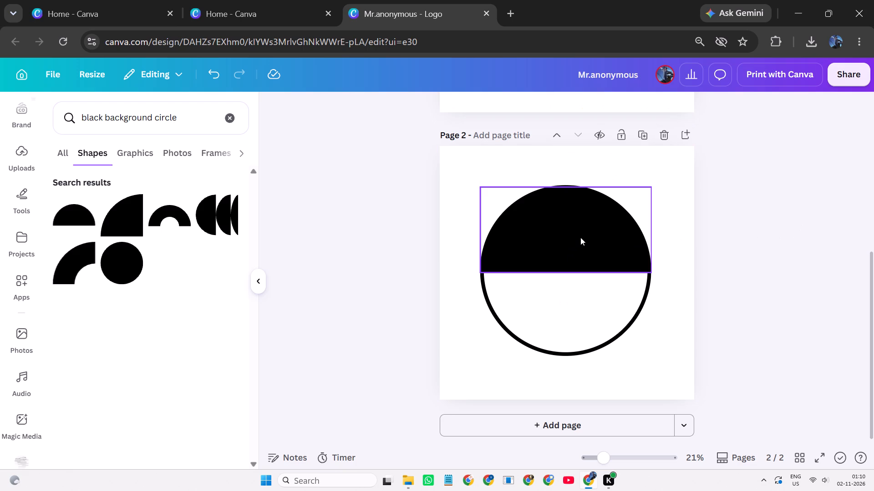
click(578, 283)
click(372, 280)
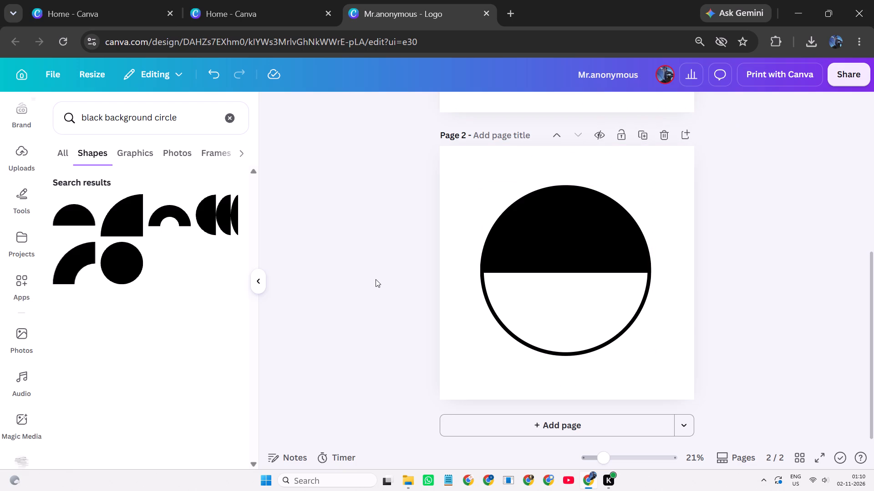
Look through all element categories in the "black background circle" results for a way to fill the lower half.
click(64, 150)
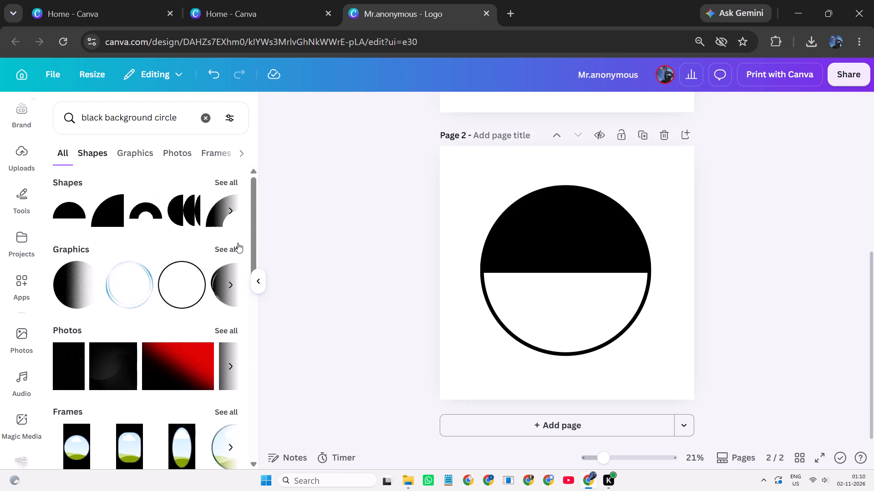
scroll(262, 278, down, 7)
scroll(149, 306, down, 5)
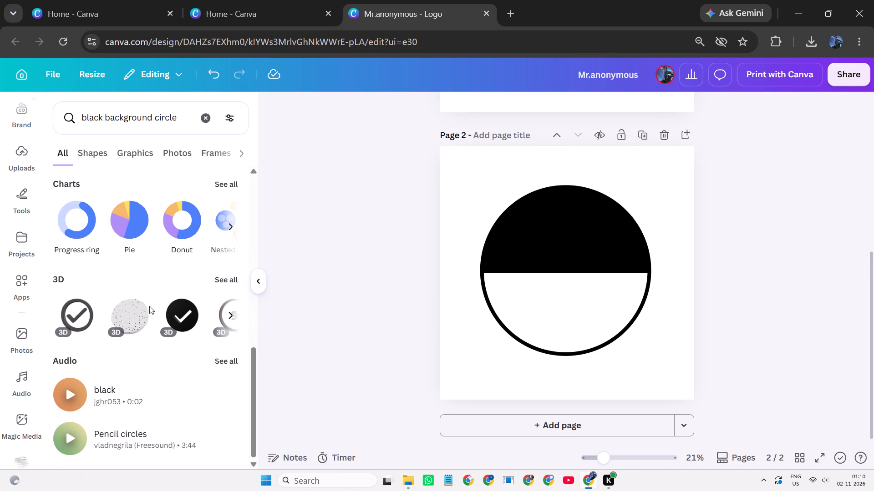
scroll(149, 306, down, 1)
scroll(339, 305, up, 5)
scroll(547, 298, down, 6)
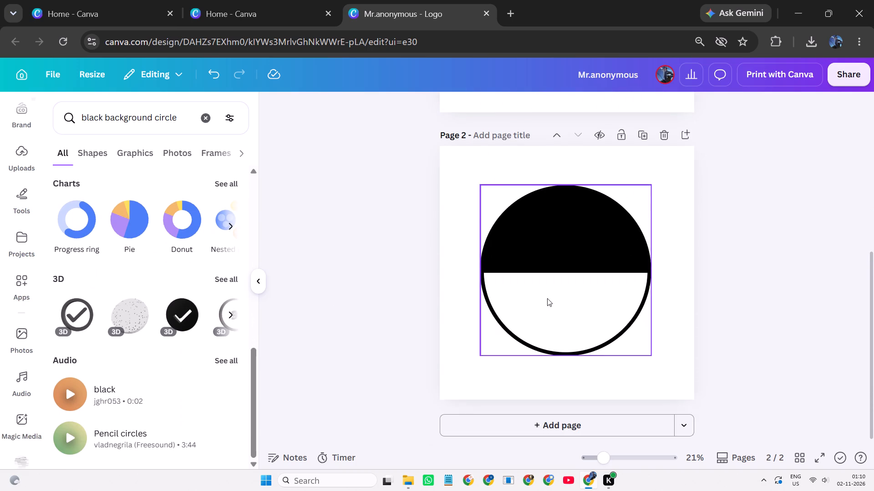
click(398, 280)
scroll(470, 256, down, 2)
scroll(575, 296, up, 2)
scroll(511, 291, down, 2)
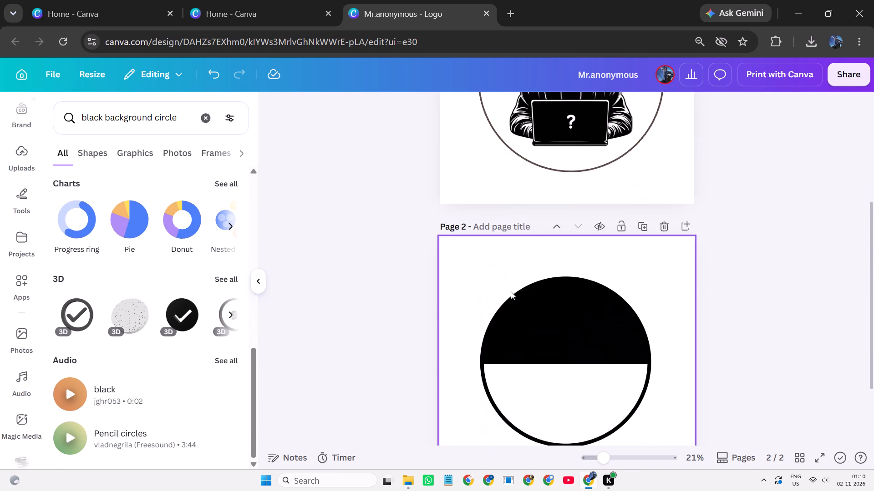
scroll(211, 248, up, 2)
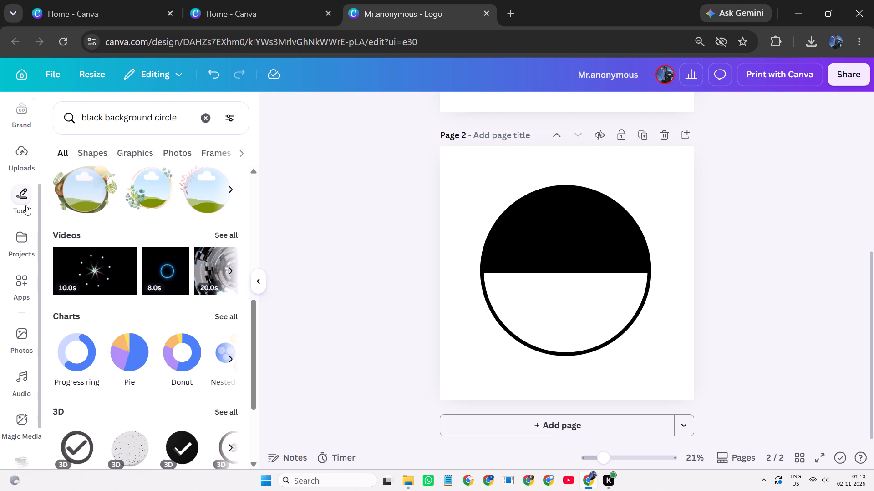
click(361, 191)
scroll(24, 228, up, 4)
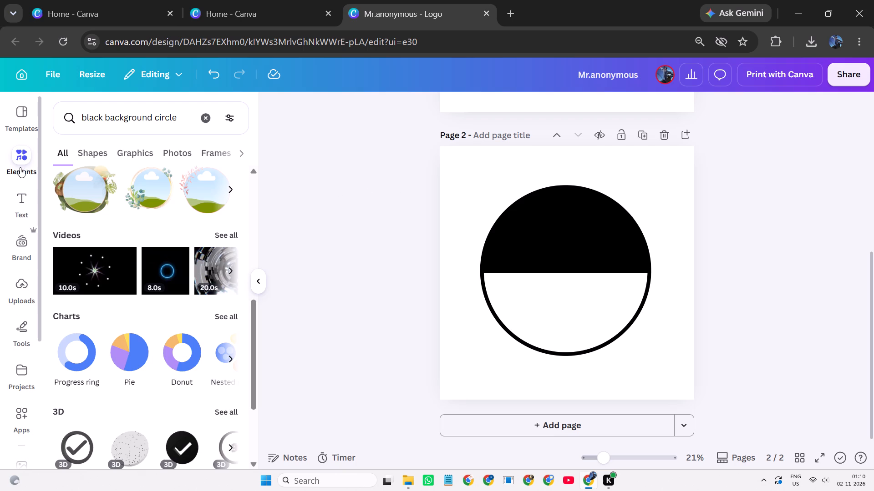
Switch to the text options and clear the leftover "circle text" search to return to the default text styles.
click(27, 124)
click(19, 200)
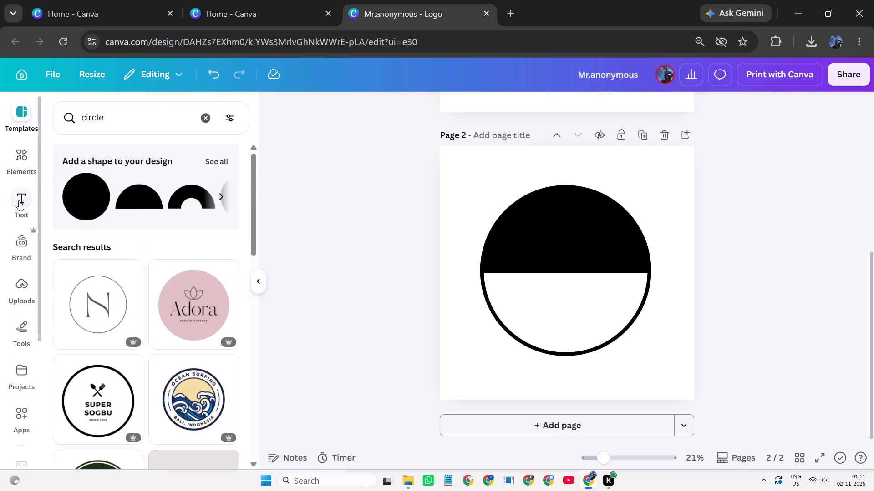
click(144, 116)
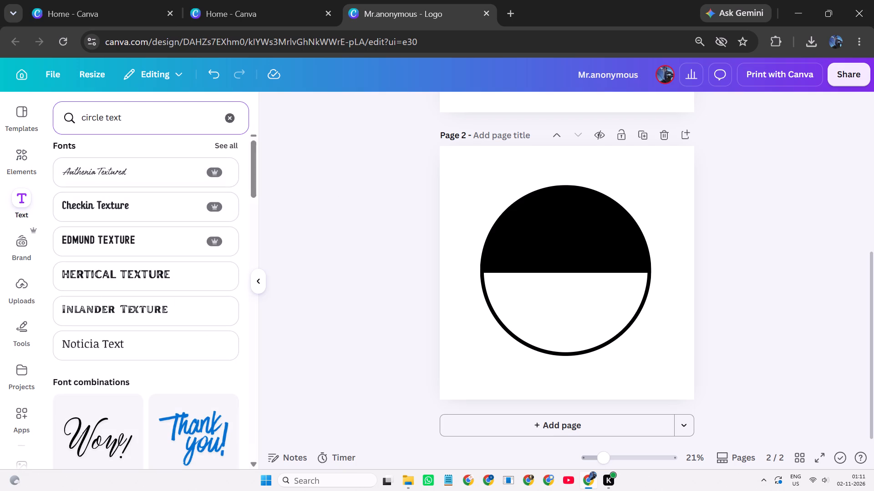
click(229, 115)
click(150, 116)
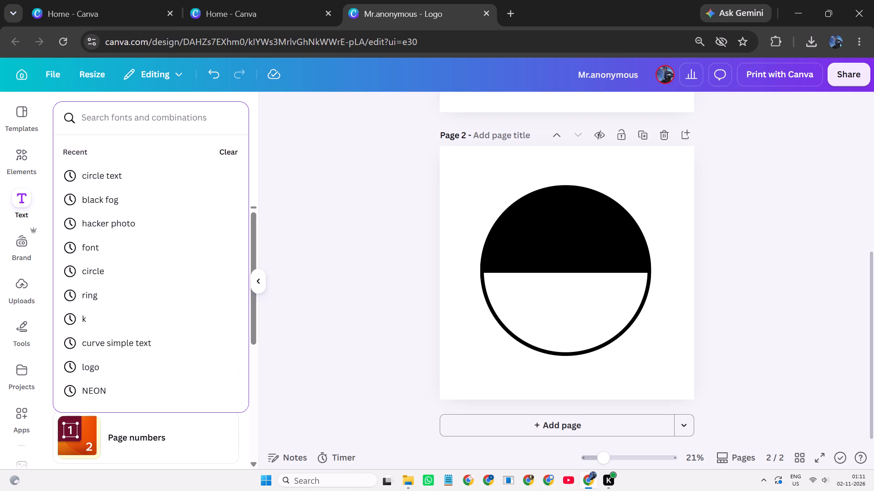
key(shift+m)
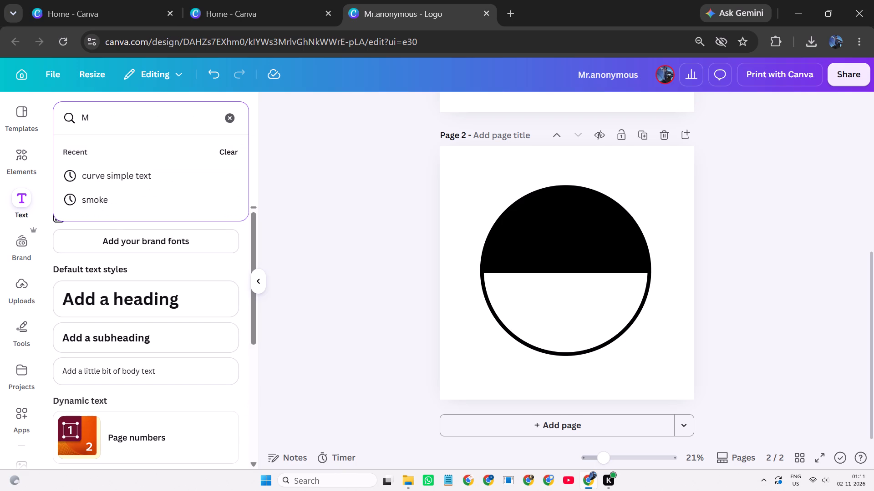
key(BackSpace)
click(310, 176)
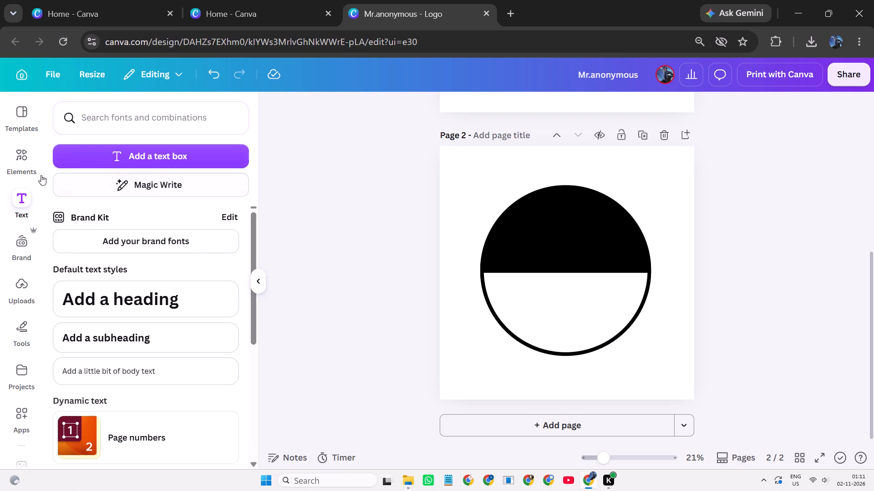
Add a heading to page 2 and replace its placeholder text with "Mr.".
click(160, 298)
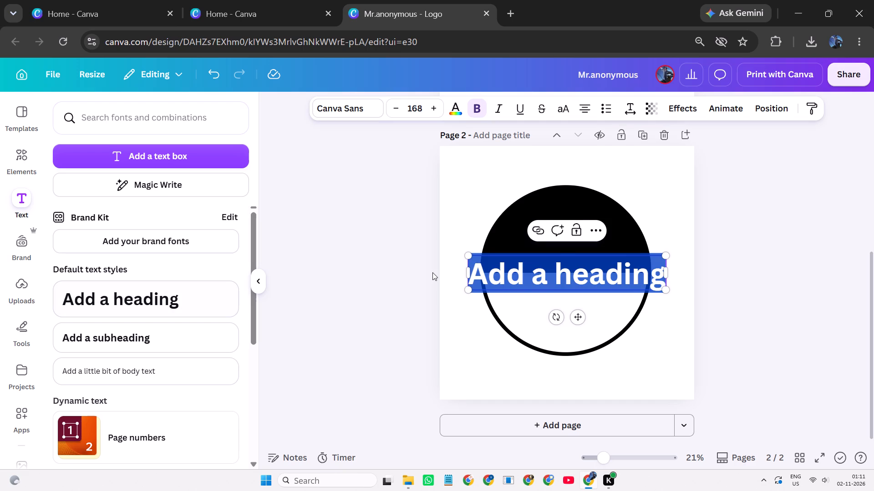
key(BackSpace)
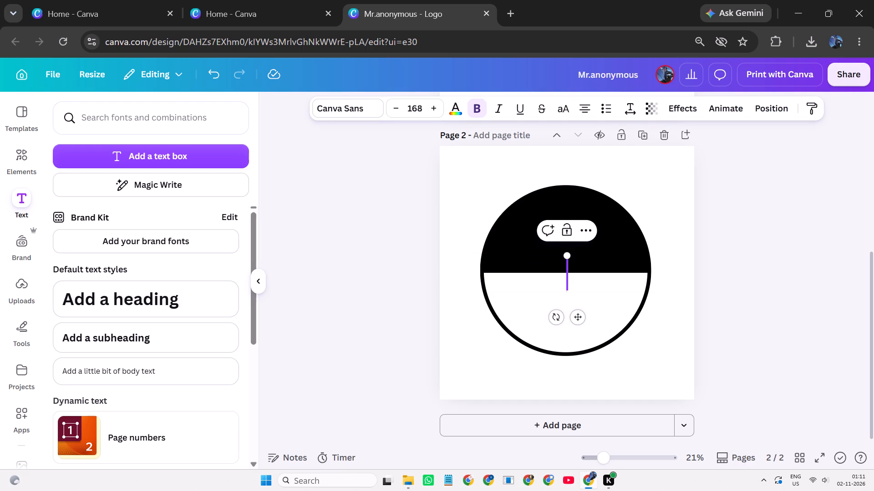
key(m)
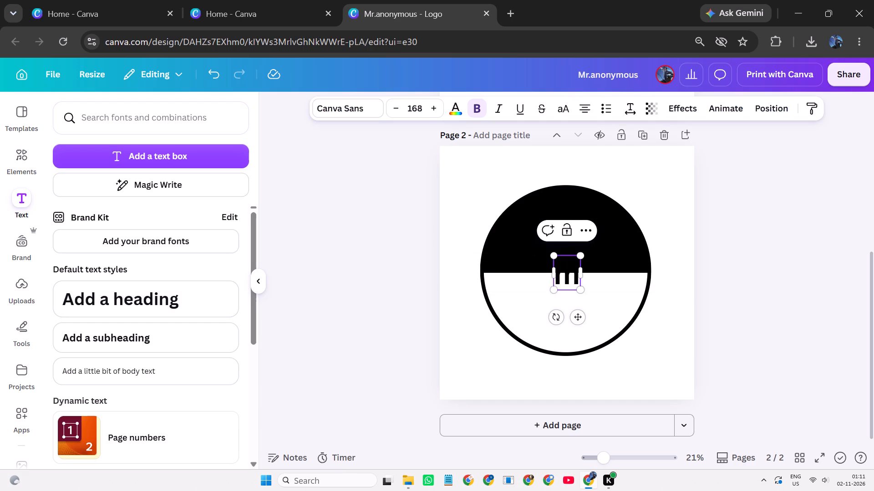
key(BackSpace)
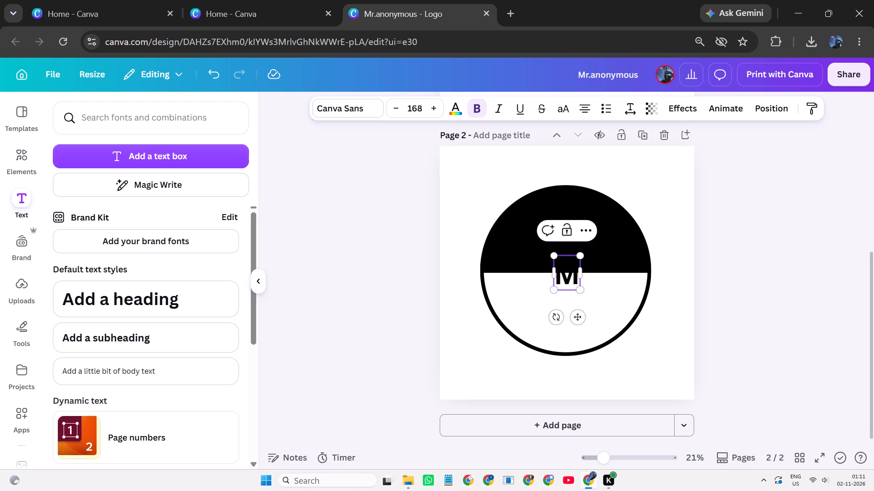
key(r)
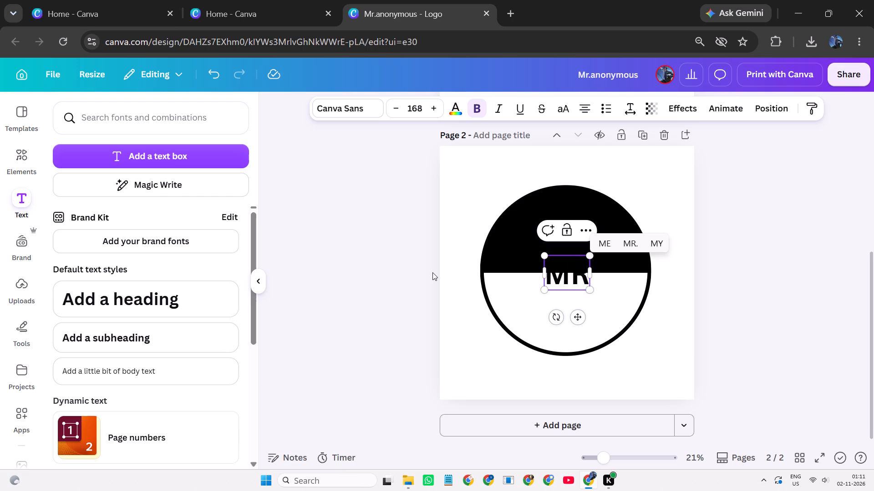
key(period)
key(BackSpace)
key(BackSpace)
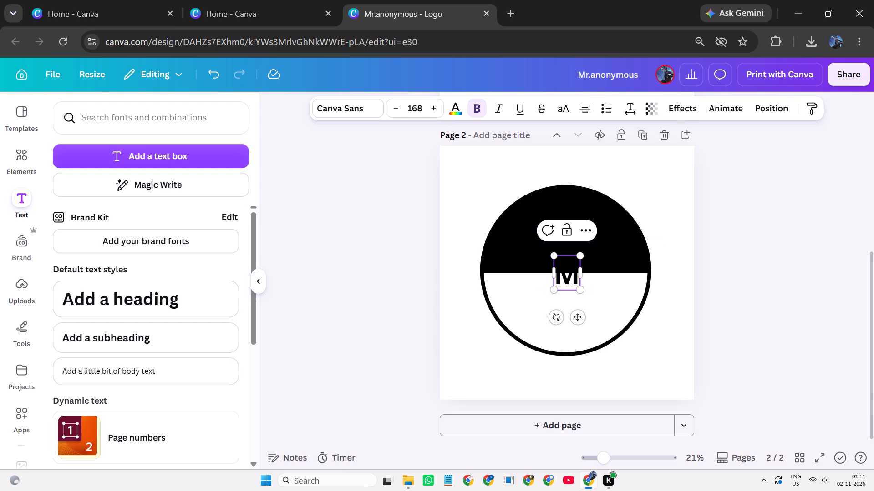
key(shift+r)
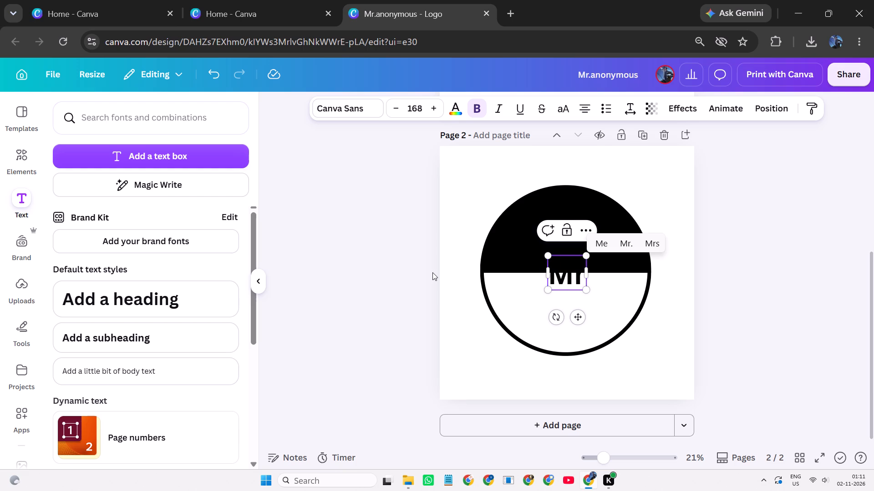
key(period)
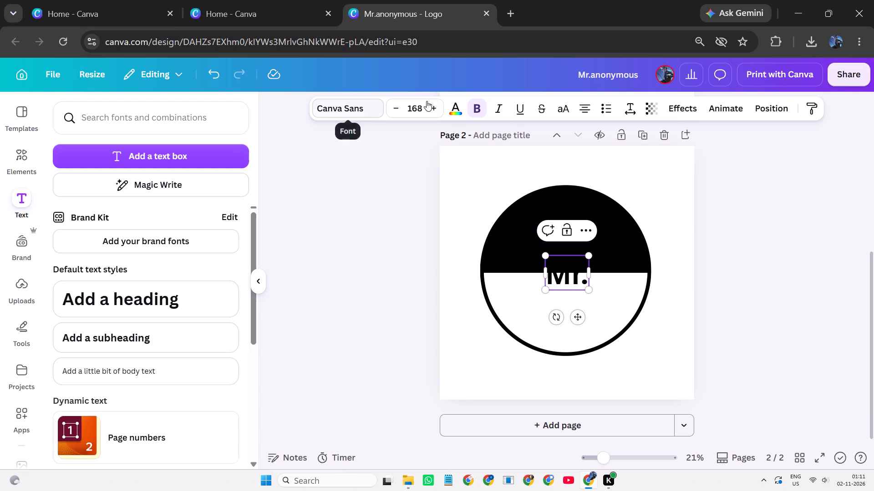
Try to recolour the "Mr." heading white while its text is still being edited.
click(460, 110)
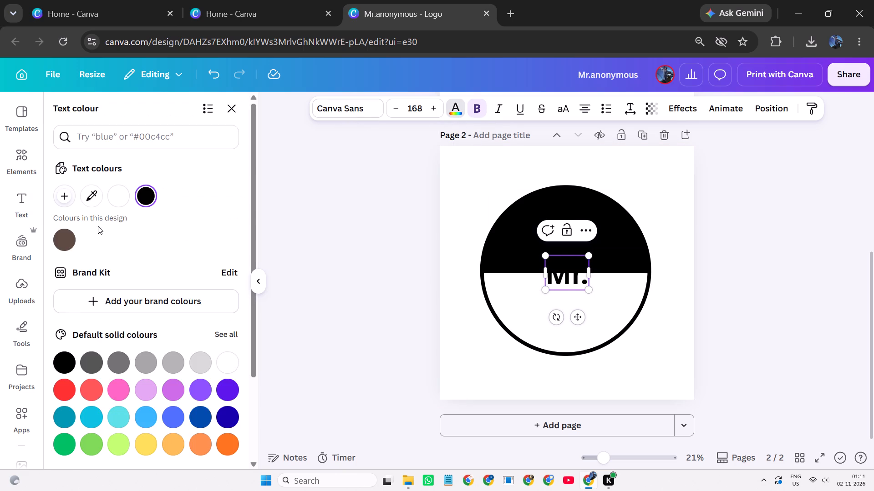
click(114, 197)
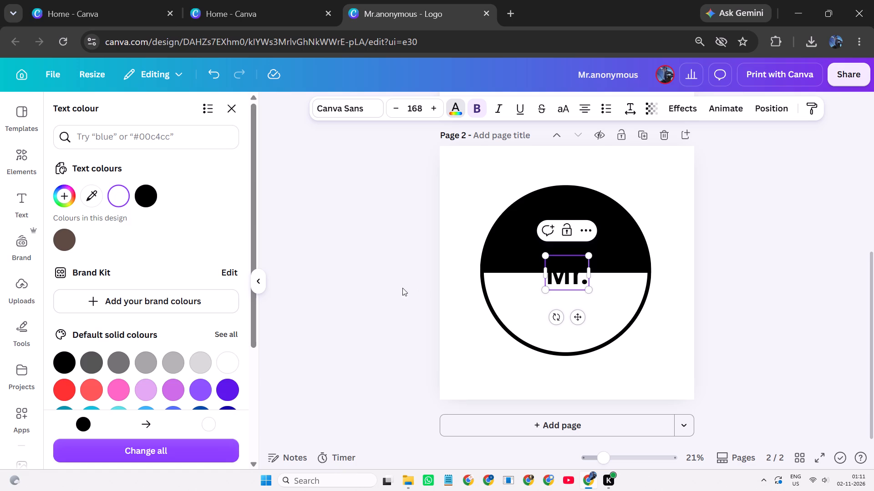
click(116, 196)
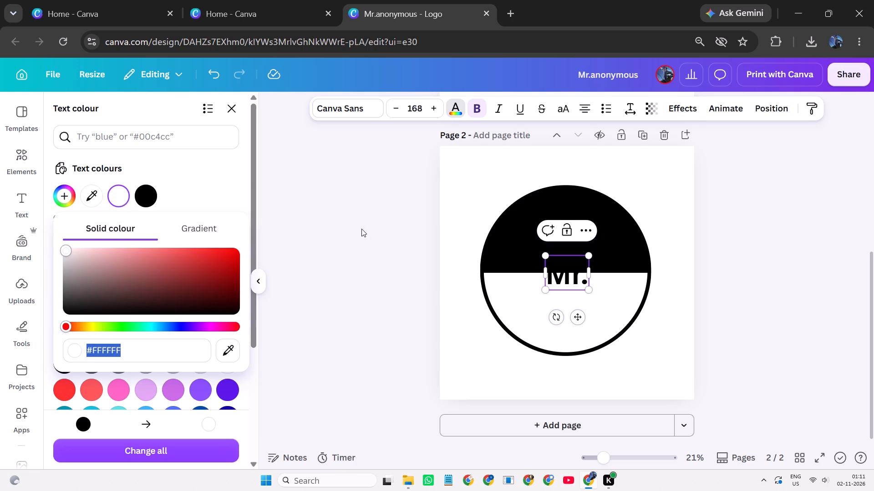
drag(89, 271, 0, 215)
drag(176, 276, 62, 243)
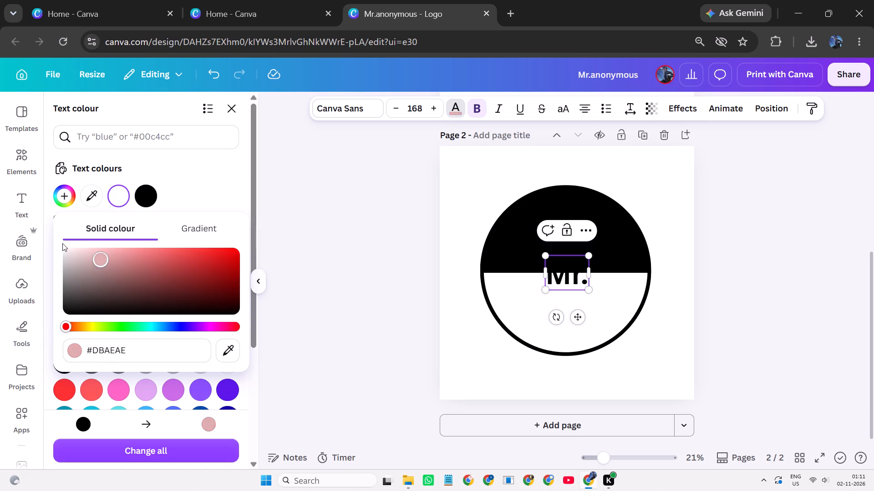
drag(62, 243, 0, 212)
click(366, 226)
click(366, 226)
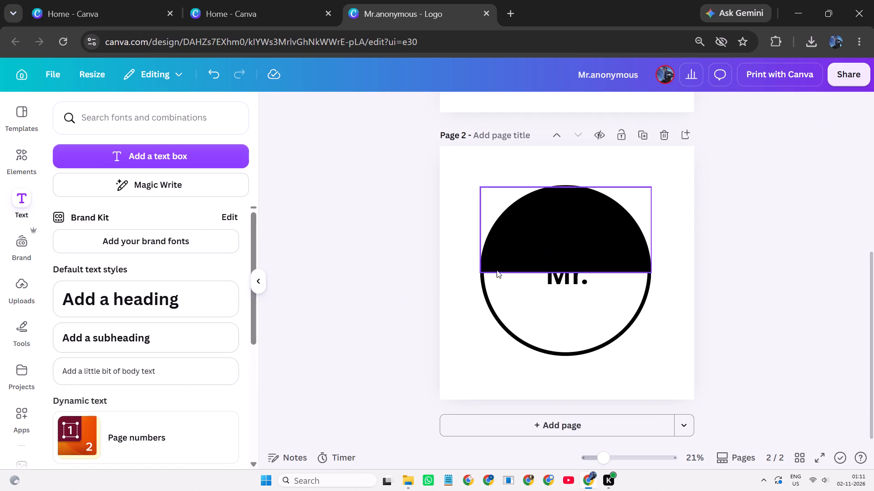
Set the text colour of the "Mr." heading to white.
click(567, 274)
click(458, 106)
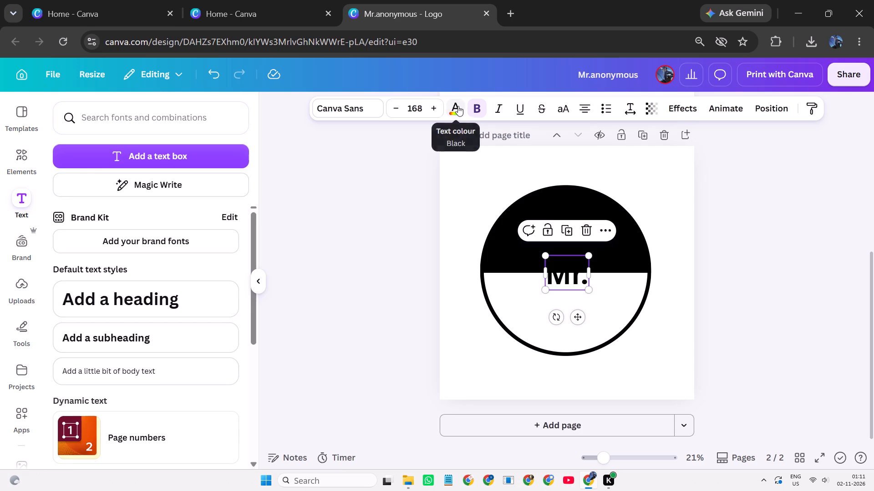
click(121, 195)
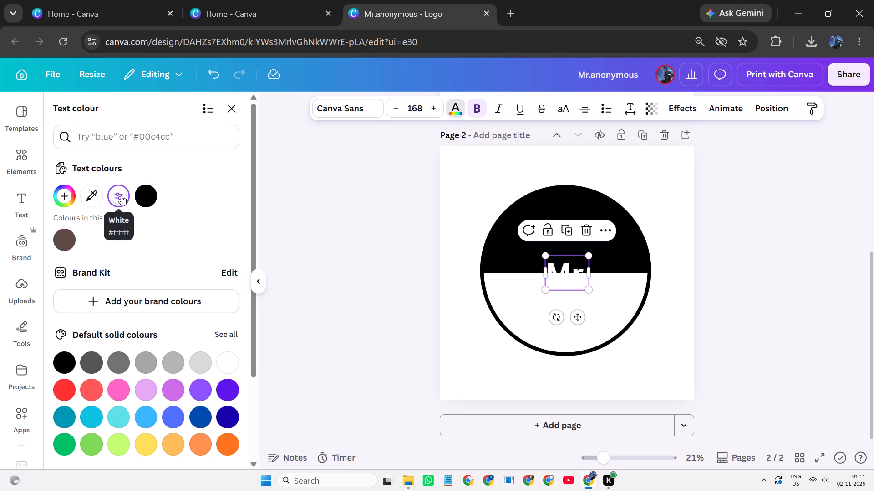
click(356, 266)
Move the "Mr." heading up into the black semicircle, centred horizontally on the circle.
drag(562, 274, 557, 250)
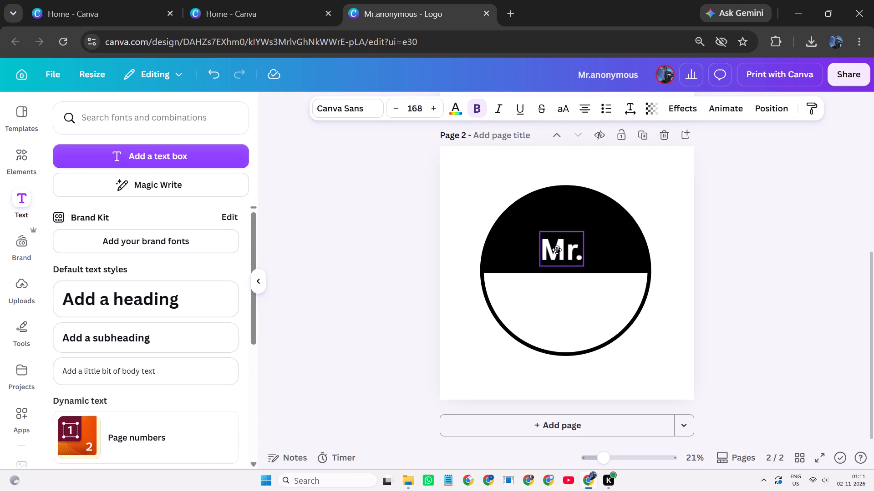
drag(557, 250, 560, 248)
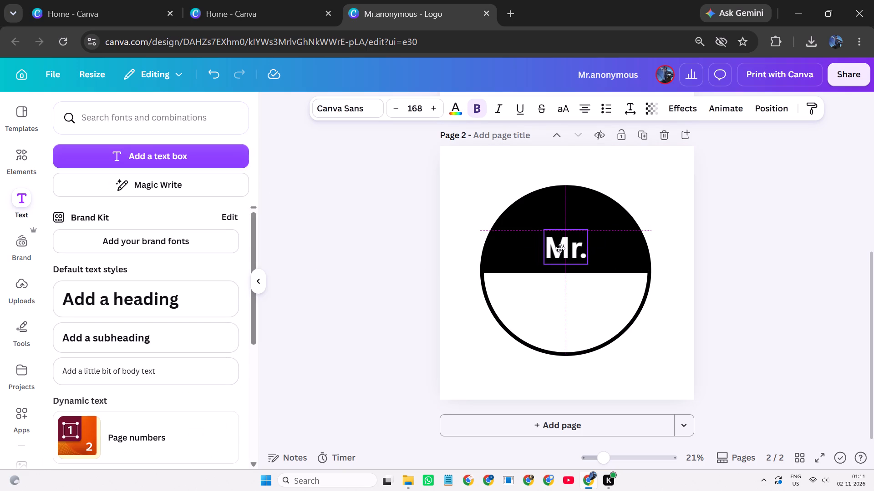
drag(560, 248, 560, 248)
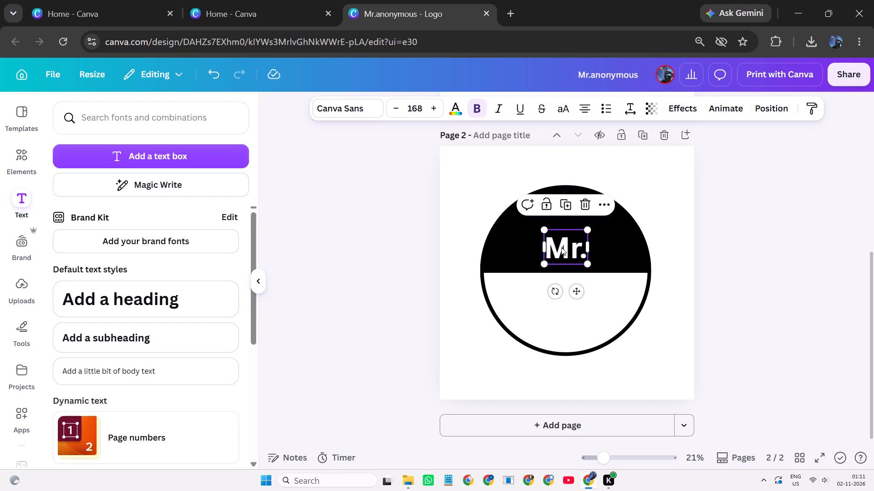
Add a second heading to page 2 reading "ANONYMOUS" on a single line.
scroll(873, 318, up, 1)
click(687, 311)
scroll(603, 319, down, 1)
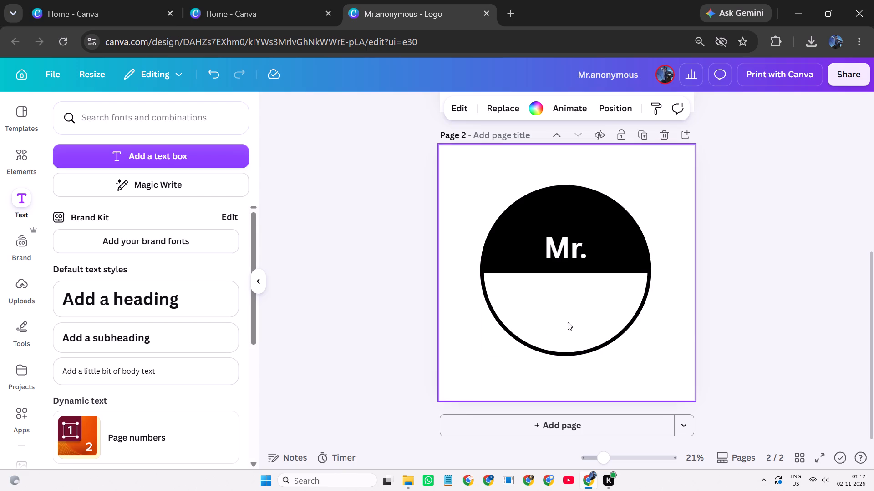
click(146, 298)
key(BackSpace)
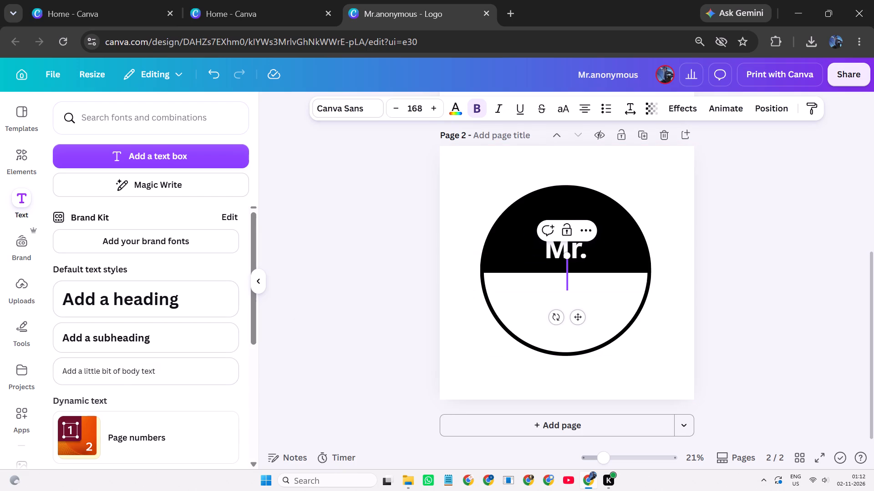
text(AN)
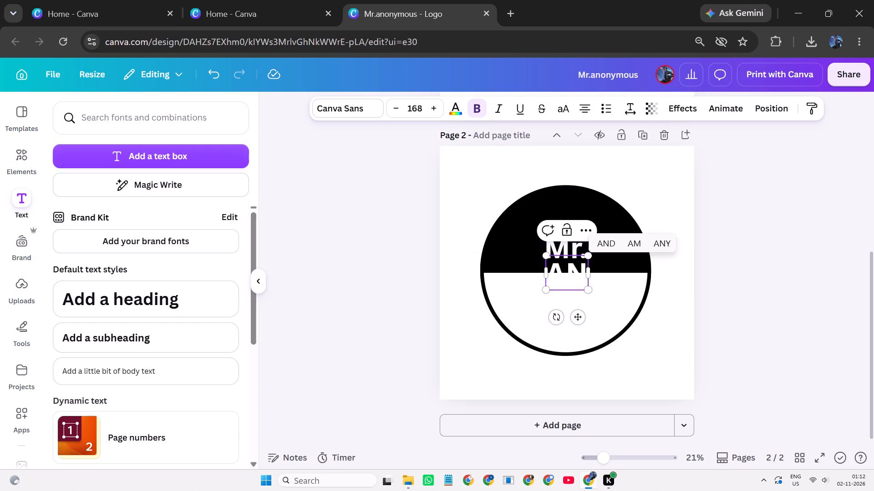
text(ON)
key(Up)
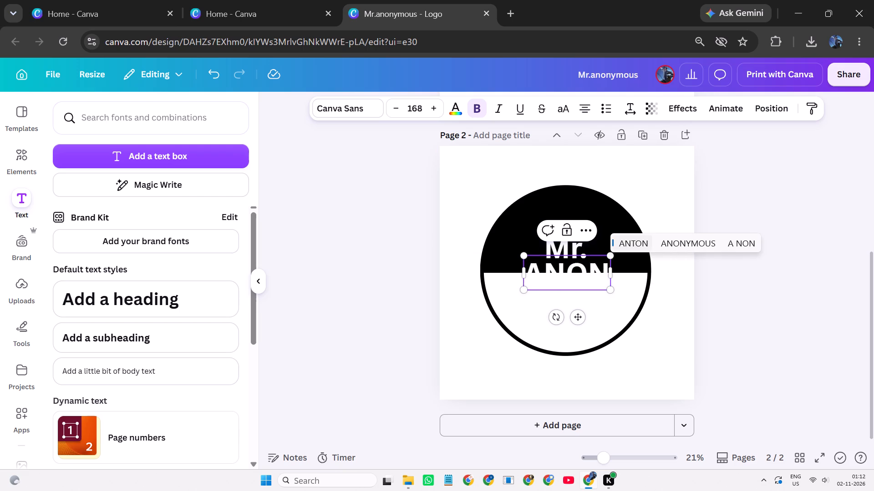
key(Right)
key(Return)
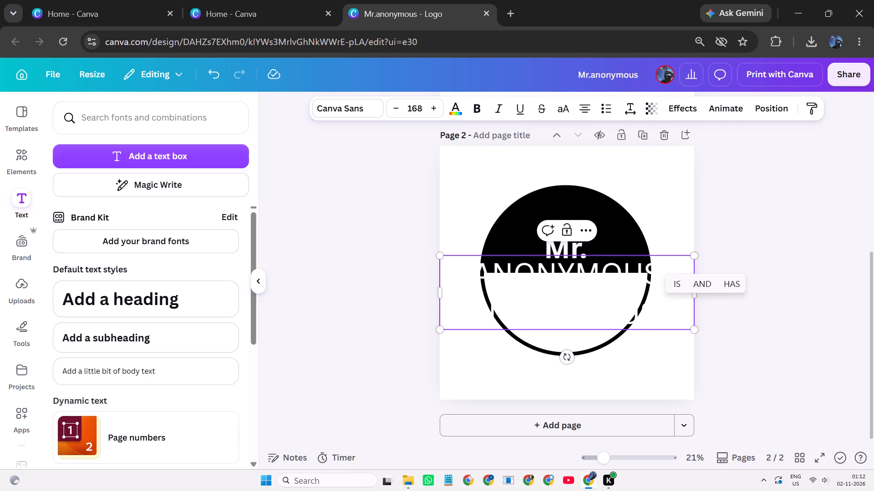
click(645, 309)
drag(676, 310, 498, 311)
key(BackSpace)
key(BackSpace)
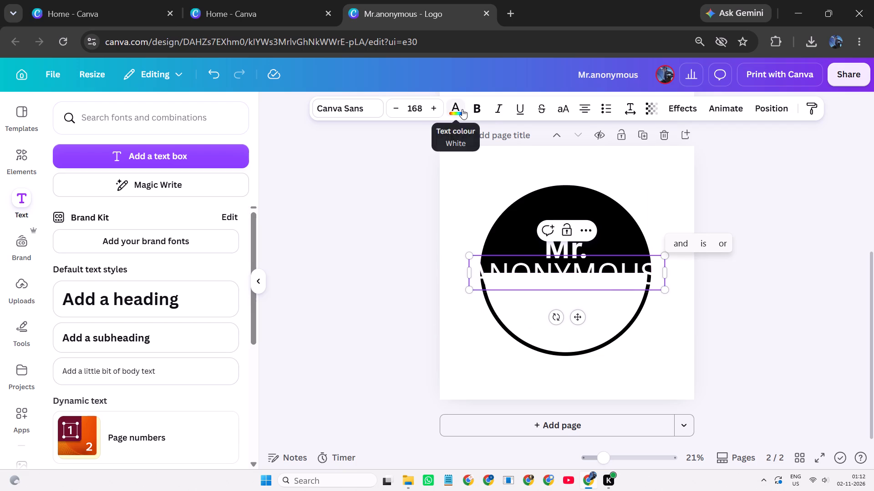
Set the text colour of the "ANONYMOUS" heading to black.
click(366, 298)
click(522, 281)
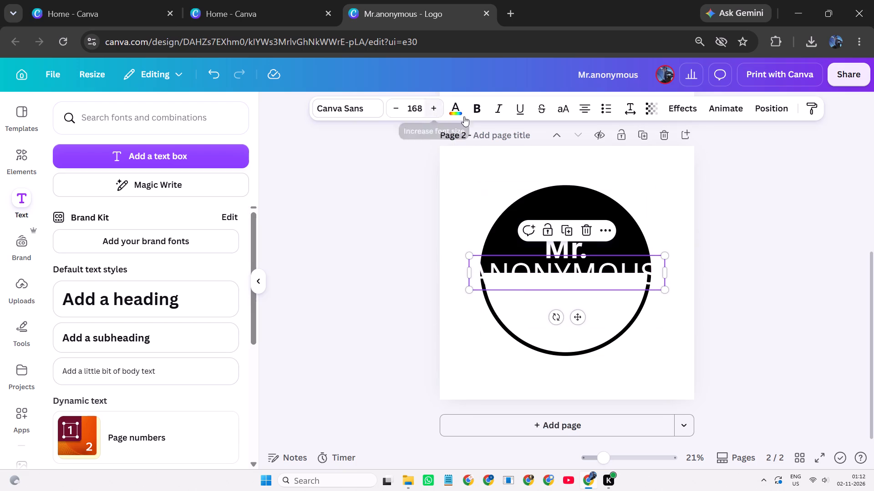
click(462, 113)
click(83, 240)
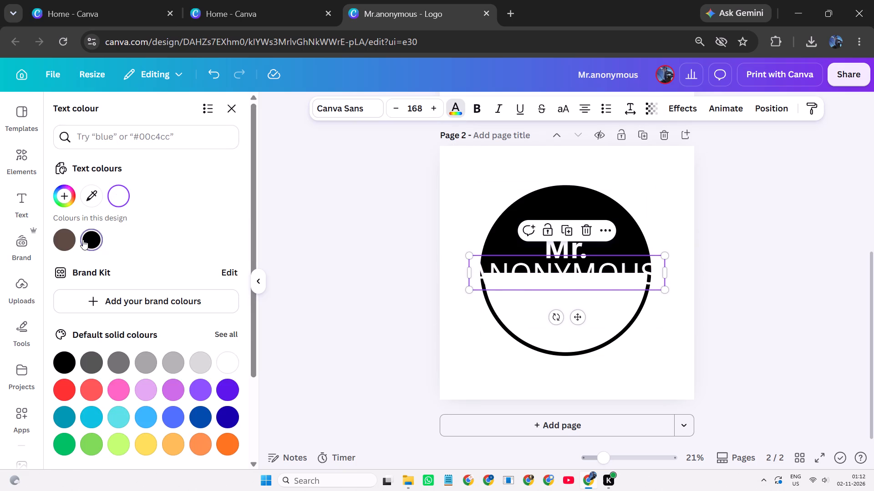
click(313, 294)
Move the "ANONYMOUS" heading down into the white lower half, just below the black semicircle.
drag(515, 276, 517, 281)
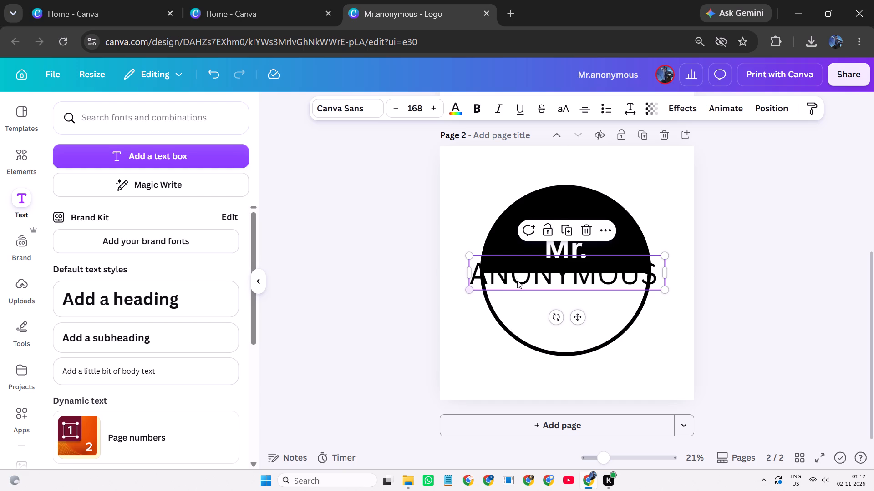
drag(517, 281, 523, 295)
click(678, 295)
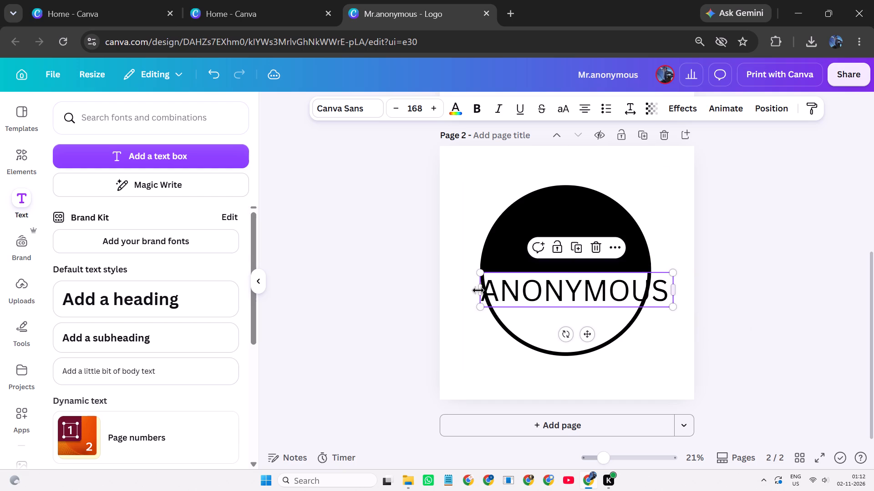
Shrink the "ANONYMOUS" heading to font size 140 and centre it within the circle, directly under the black semicircle.
drag(479, 275, 511, 281)
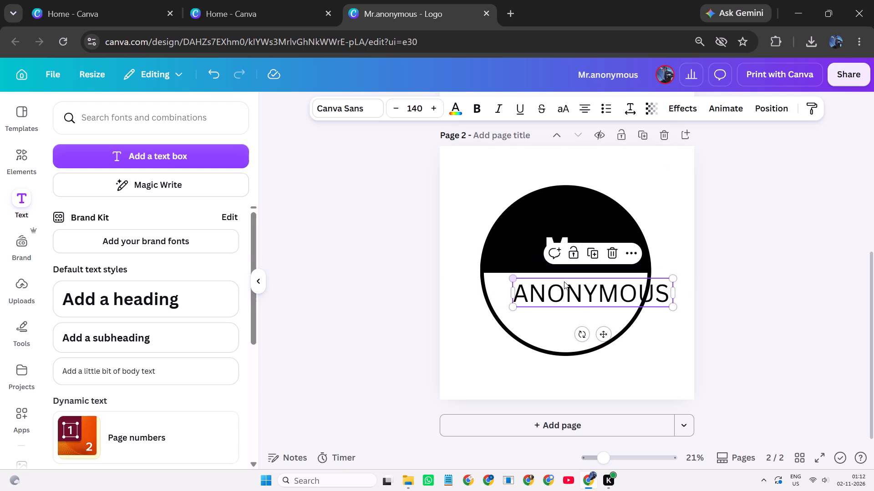
drag(592, 288, 567, 286)
click(385, 299)
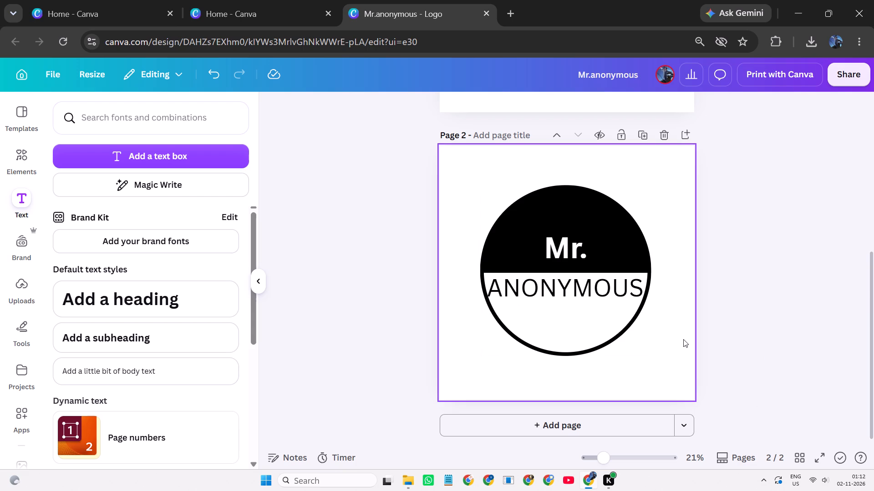
click(755, 298)
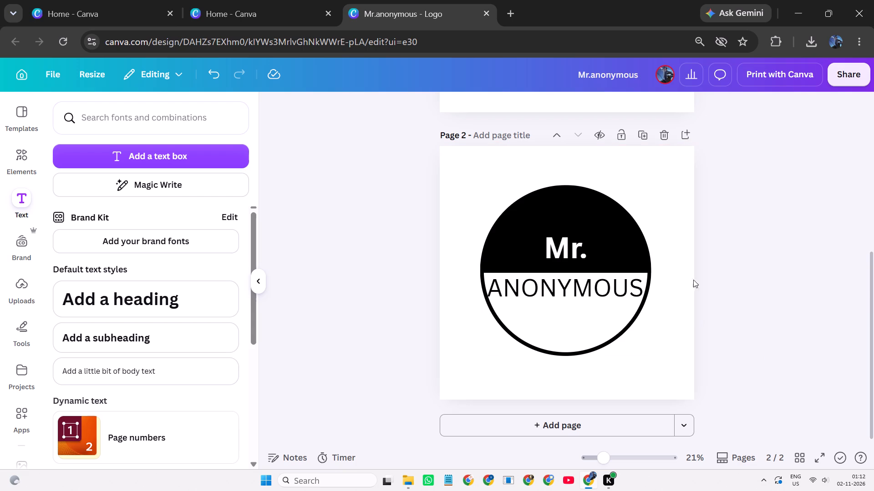
Nudge the "ANONYMOUS" heading slightly to the right in small increments inside the circle.
click(540, 286)
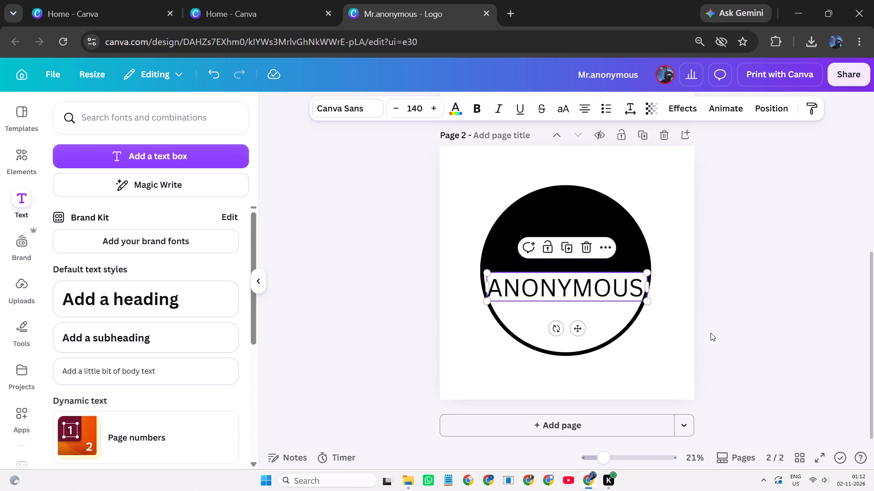
click(768, 332)
click(629, 286)
key(Right)
key(Right)
key(Right)
key(Right)
key(Right)
key(Right)
key(Right)
key(Right)
key(Right)
key(Right)
key(Right)
key(Right)
key(Right)
key(Right)
key(Right)
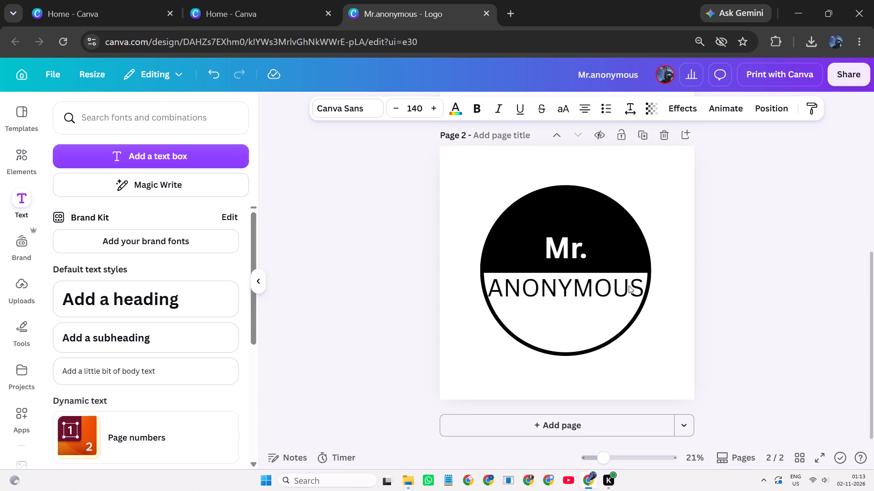
key(Left)
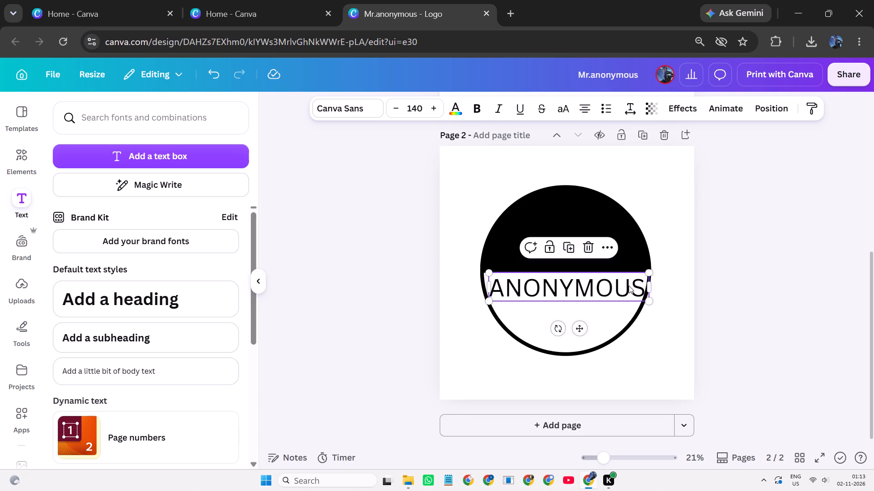
click(742, 290)
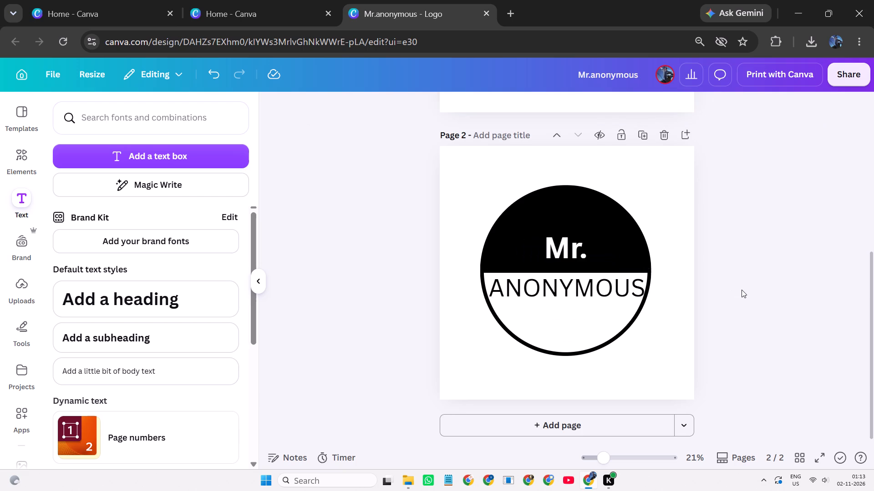
click(344, 302)
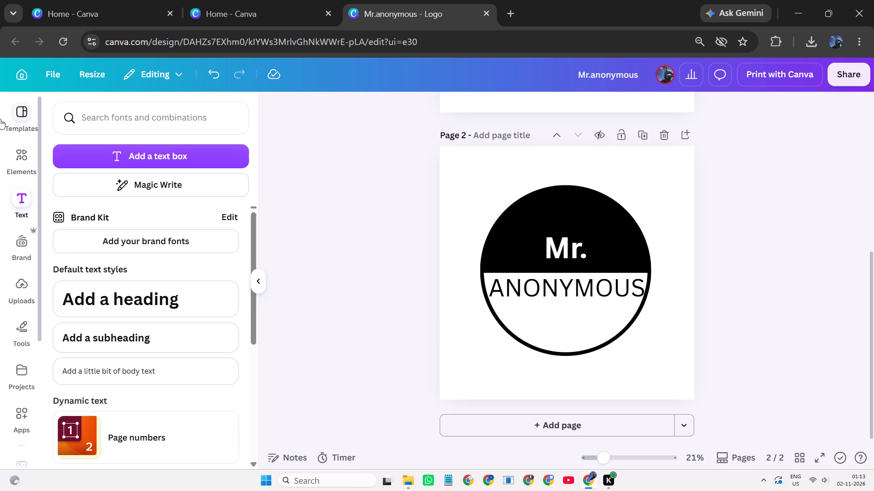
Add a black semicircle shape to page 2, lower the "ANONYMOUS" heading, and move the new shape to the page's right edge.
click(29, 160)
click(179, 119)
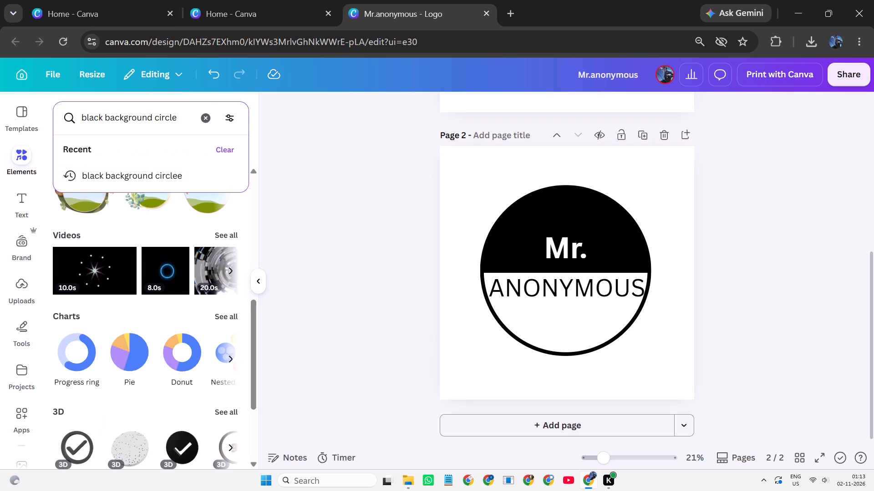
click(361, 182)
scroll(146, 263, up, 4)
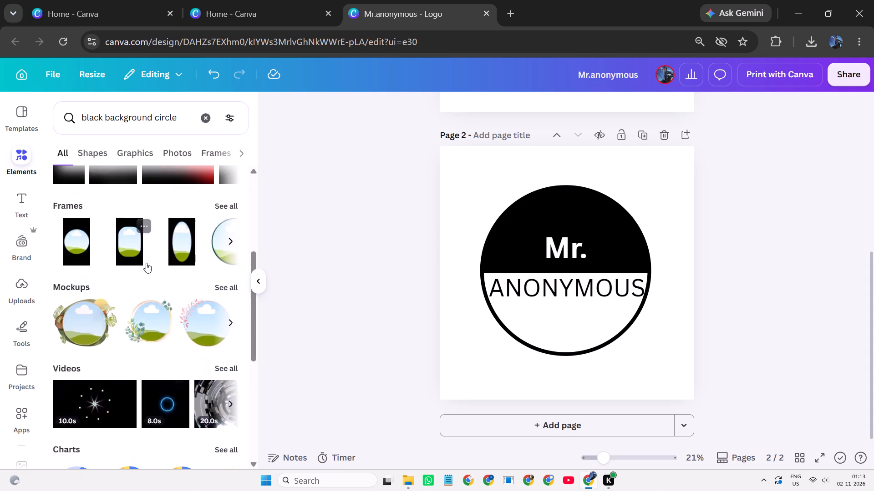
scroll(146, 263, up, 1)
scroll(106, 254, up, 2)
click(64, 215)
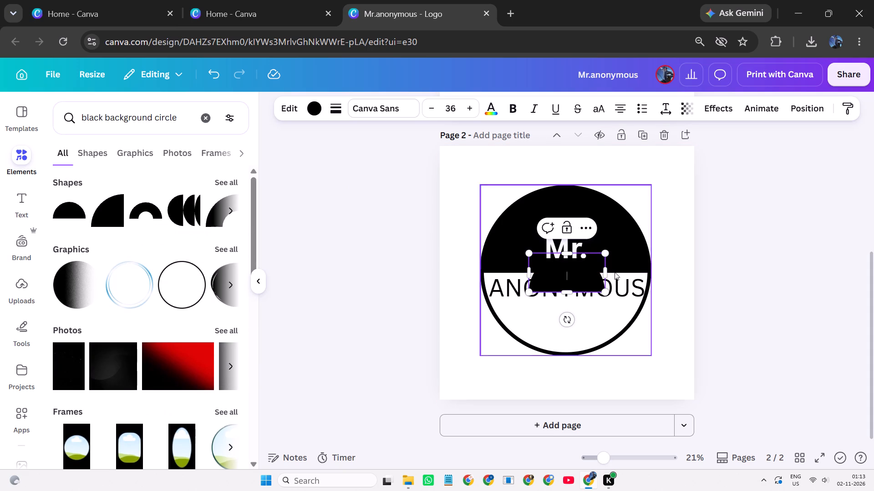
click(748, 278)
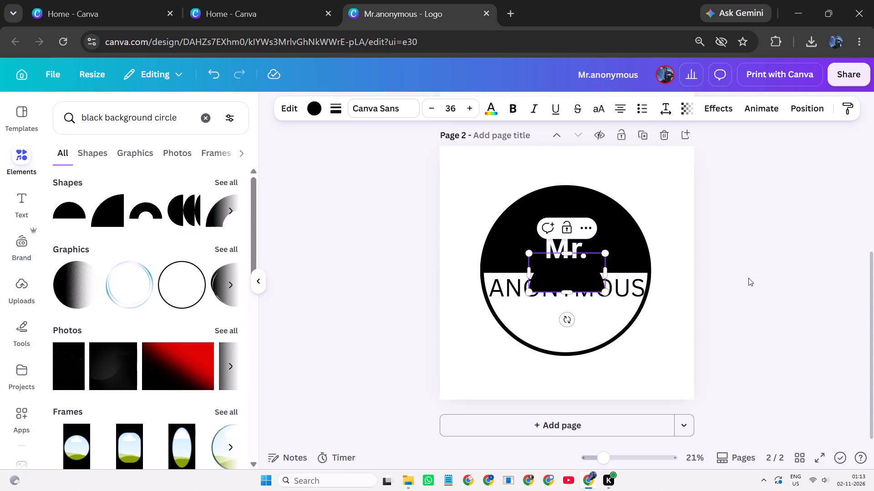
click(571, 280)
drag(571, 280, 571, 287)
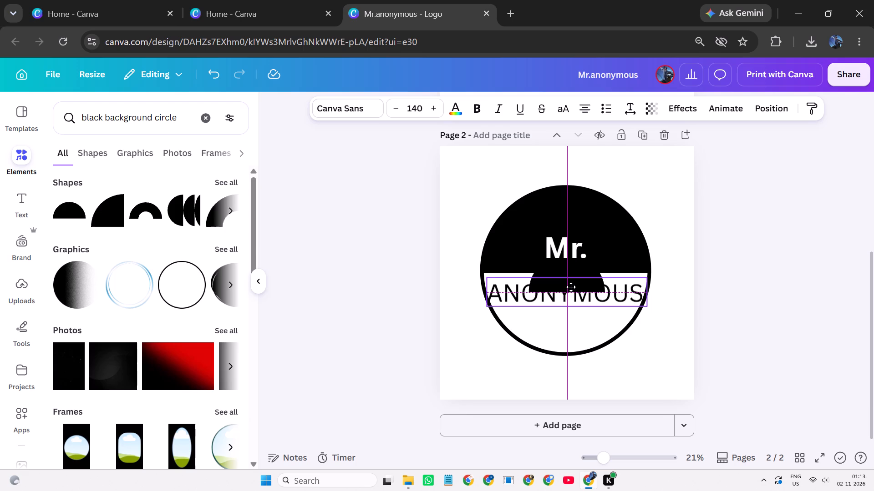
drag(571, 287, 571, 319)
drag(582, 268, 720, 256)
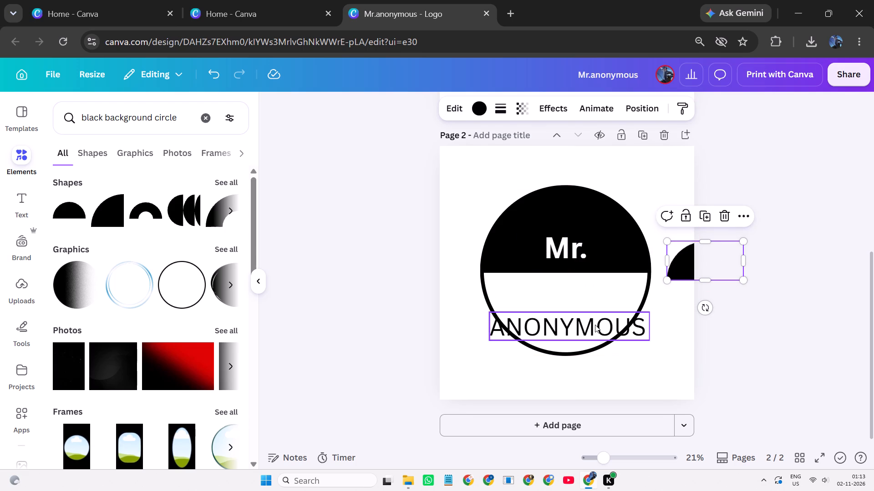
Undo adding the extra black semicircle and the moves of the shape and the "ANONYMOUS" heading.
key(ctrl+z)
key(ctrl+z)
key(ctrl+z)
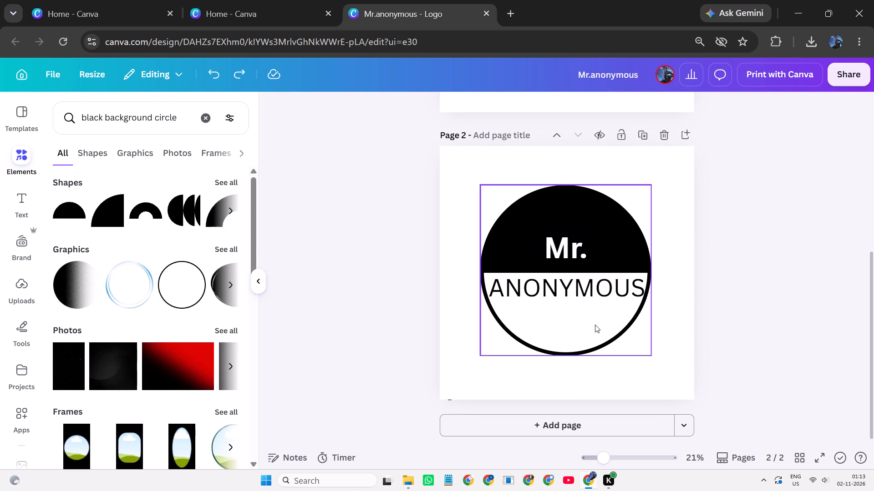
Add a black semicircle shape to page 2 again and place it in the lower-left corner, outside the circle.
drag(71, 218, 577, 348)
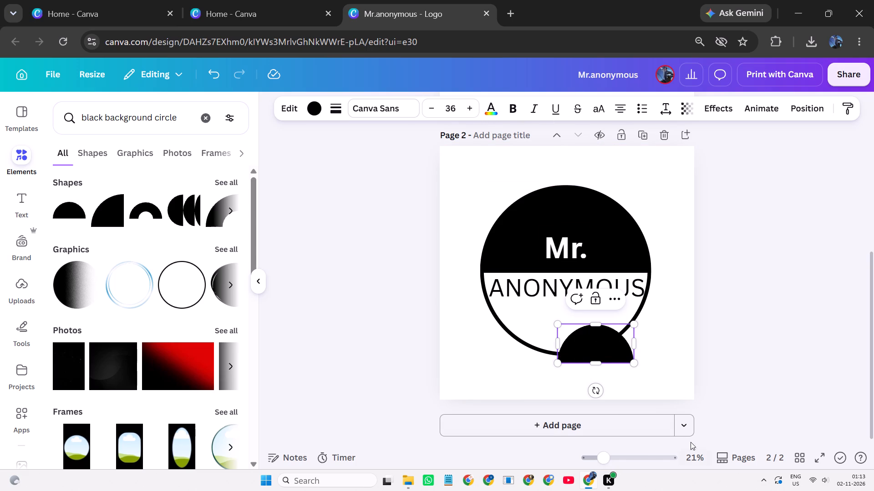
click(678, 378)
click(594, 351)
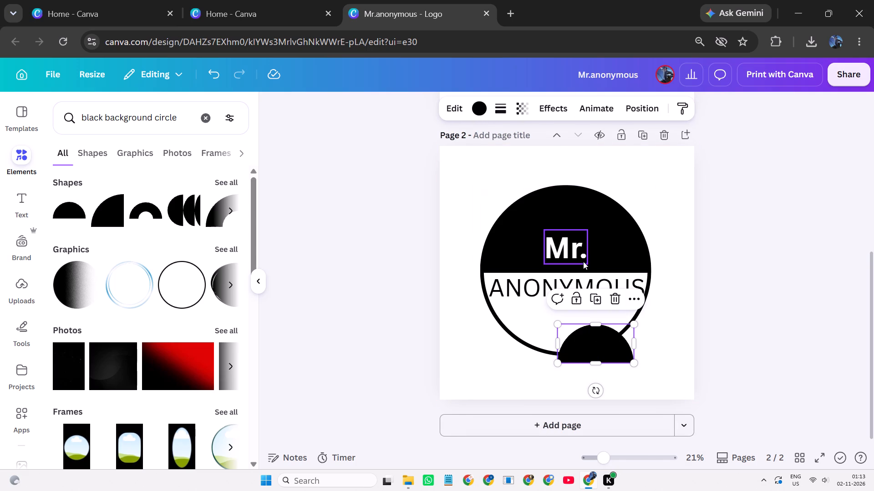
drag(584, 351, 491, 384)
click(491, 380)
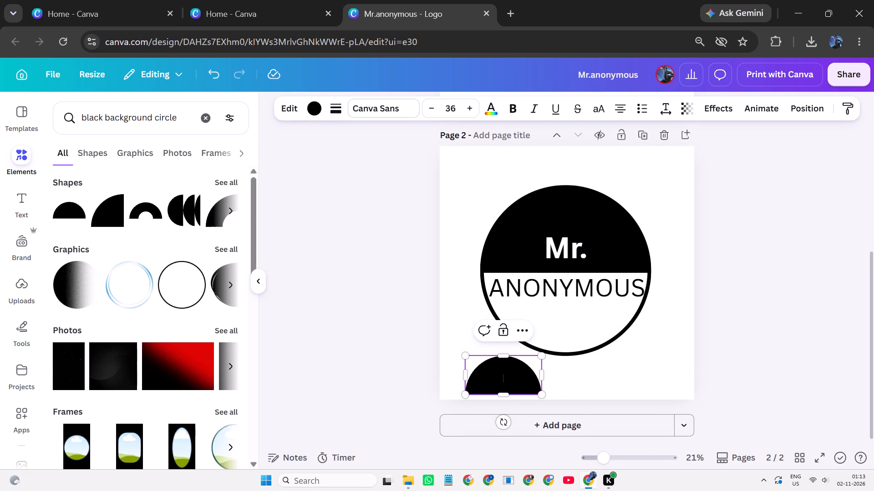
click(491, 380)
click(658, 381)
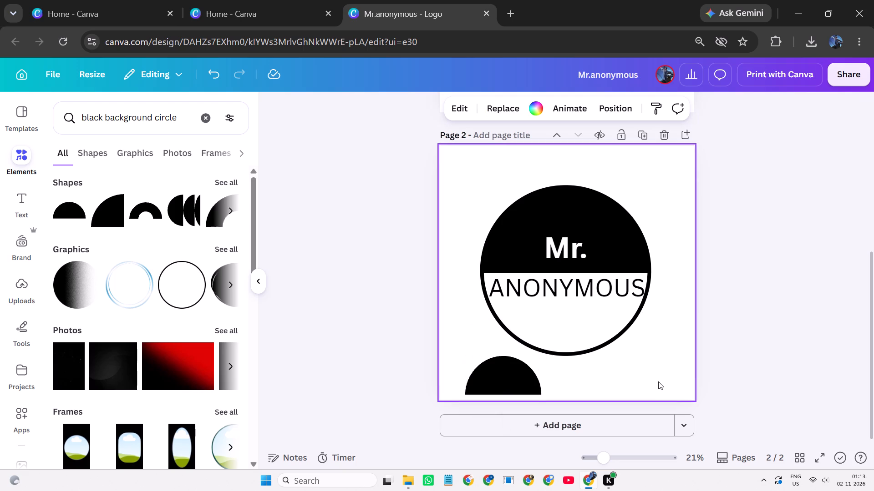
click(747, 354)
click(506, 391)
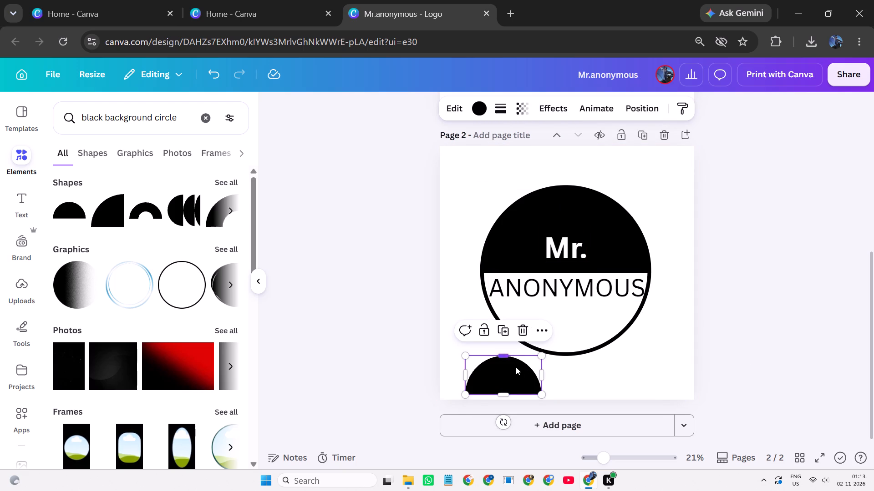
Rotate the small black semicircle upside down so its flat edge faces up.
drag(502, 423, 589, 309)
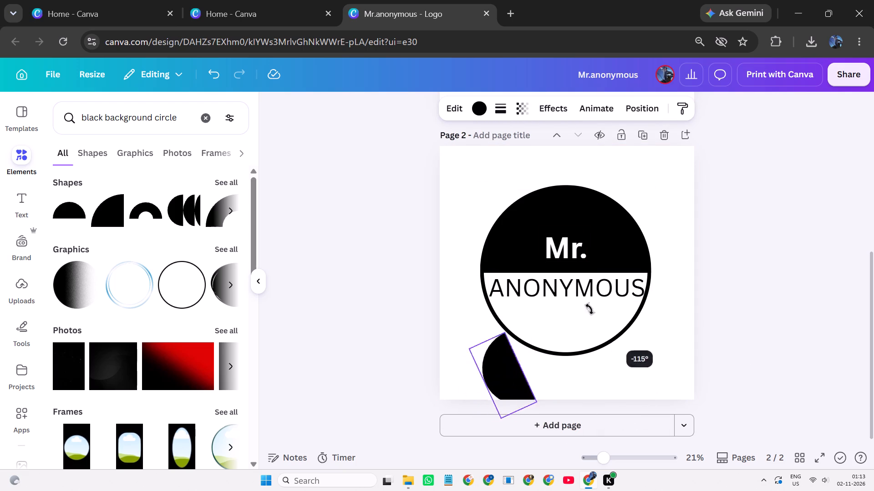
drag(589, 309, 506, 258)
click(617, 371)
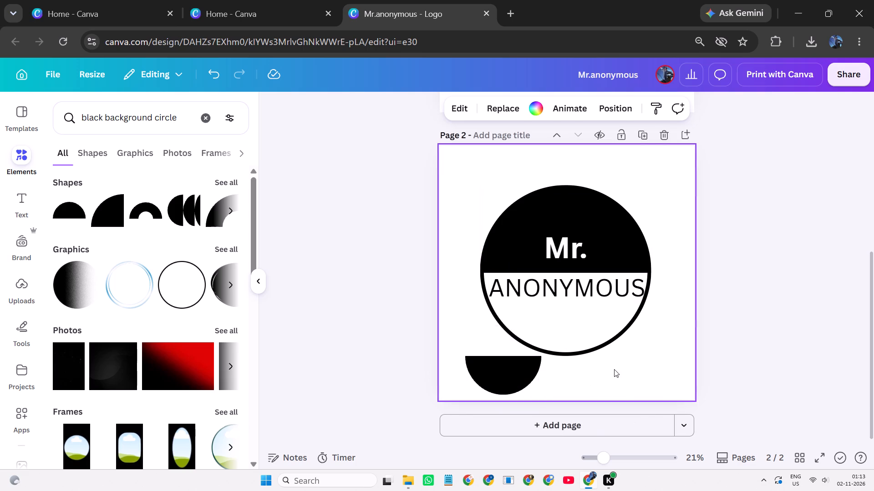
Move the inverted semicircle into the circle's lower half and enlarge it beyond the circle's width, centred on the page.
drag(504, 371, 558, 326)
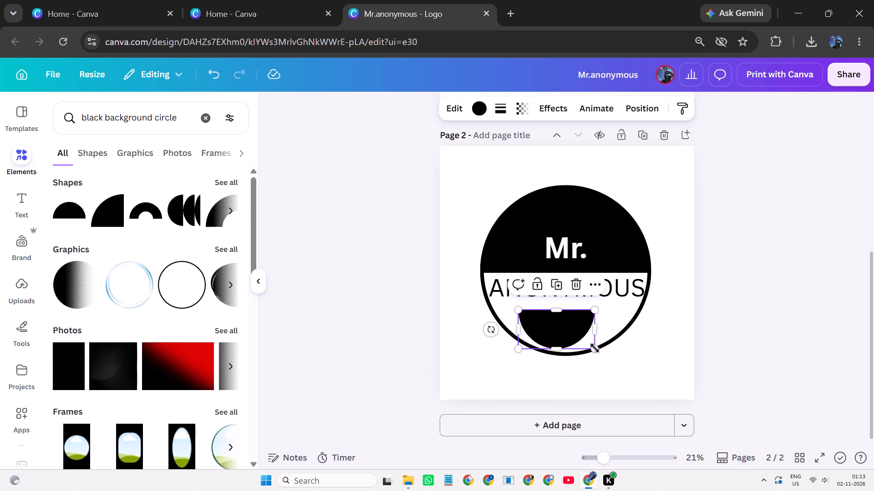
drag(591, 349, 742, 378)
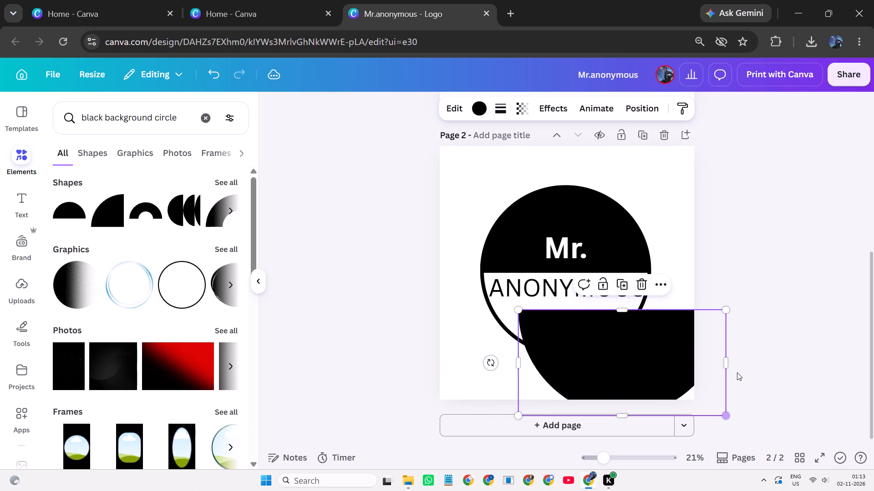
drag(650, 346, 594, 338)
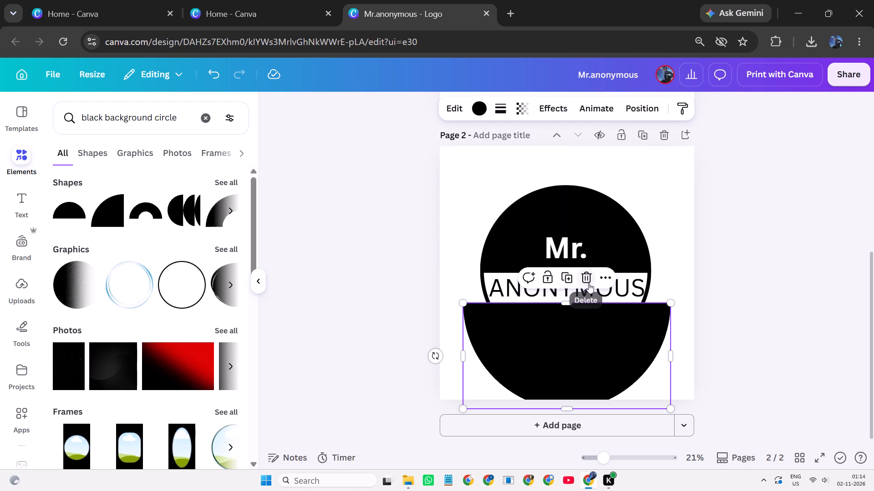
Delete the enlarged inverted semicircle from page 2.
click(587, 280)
Browse the element results for "black background circle" for another shape or graphic to use in the logo.
scroll(81, 246, down, 1)
scroll(213, 298, up, 1)
scroll(213, 298, down, 1)
scroll(213, 300, up, 1)
scroll(213, 300, down, 4)
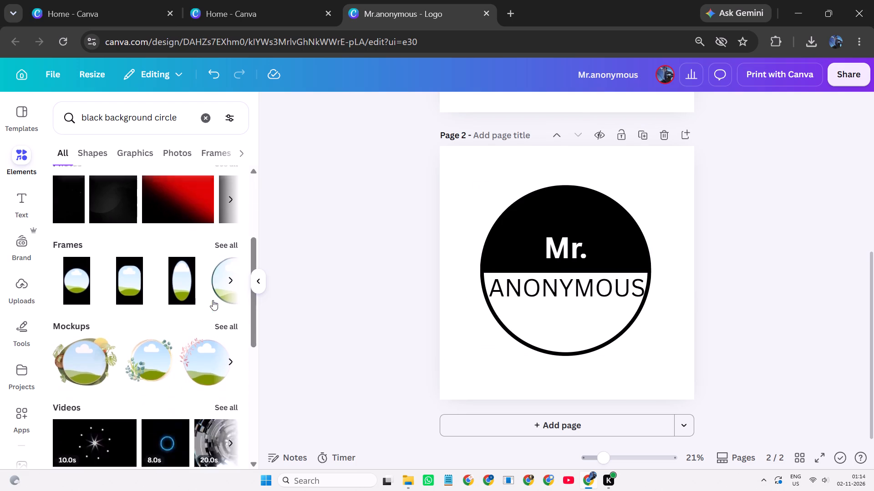
scroll(213, 300, down, 4)
scroll(213, 300, up, 1)
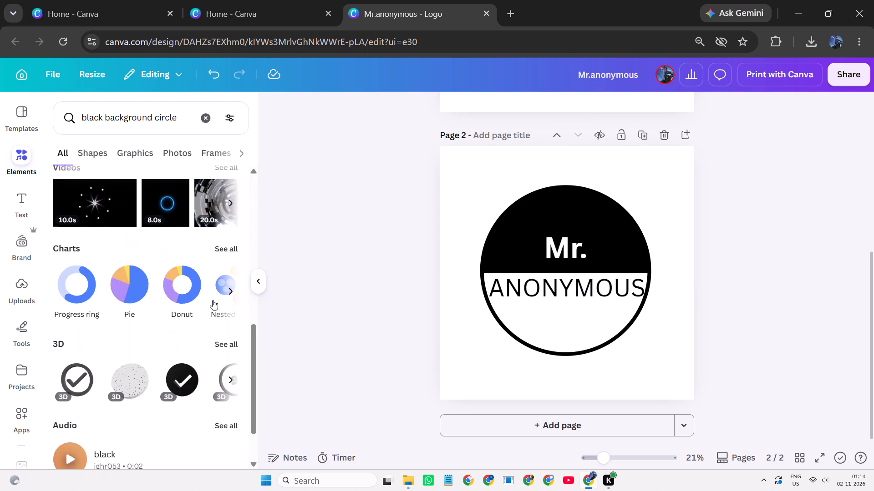
scroll(212, 300, up, 5)
Search the elements for "anonymous" and add the solid black person silhouette graphic at page 2's lower-left edge.
click(203, 123)
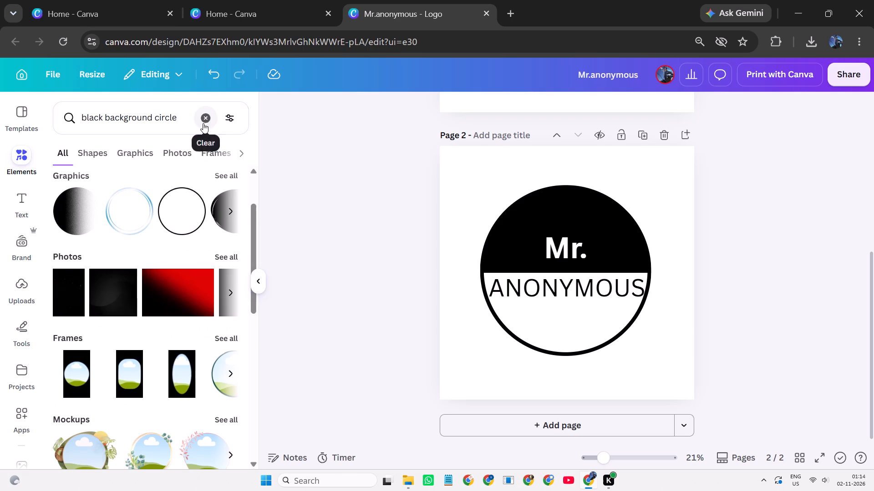
text(ANON)
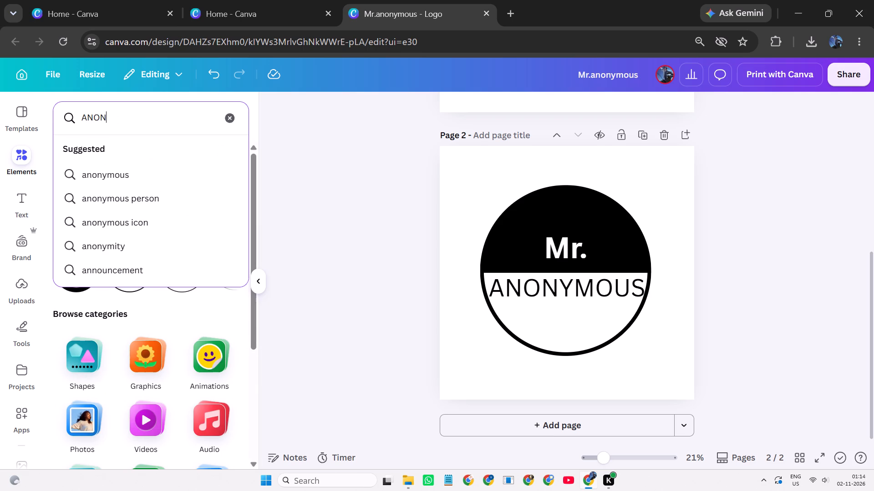
click(120, 172)
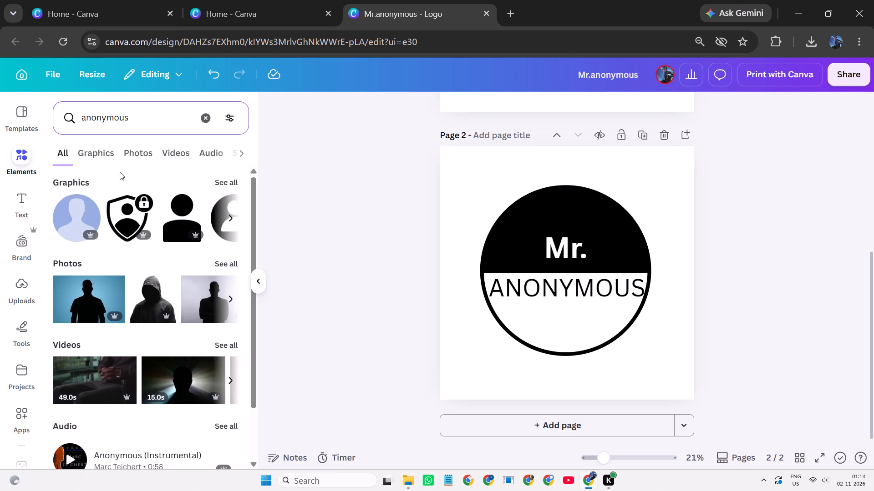
scroll(233, 385, down, 3)
scroll(234, 382, up, 3)
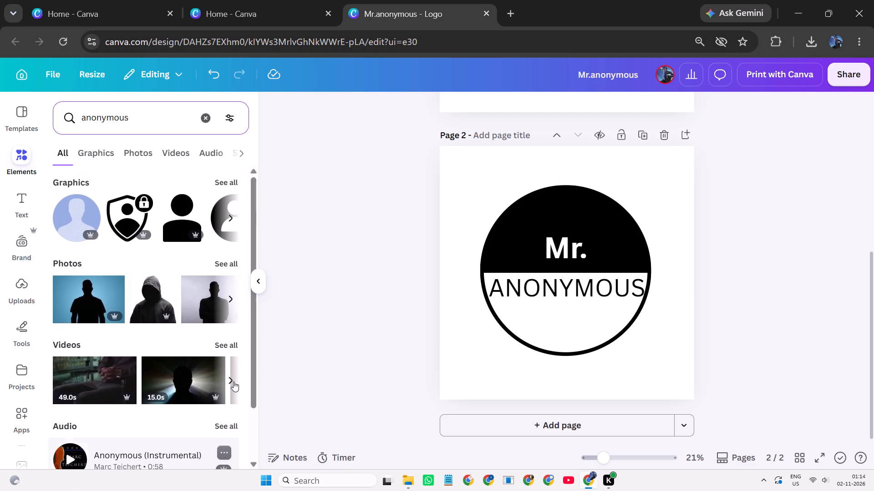
drag(178, 223, 441, 324)
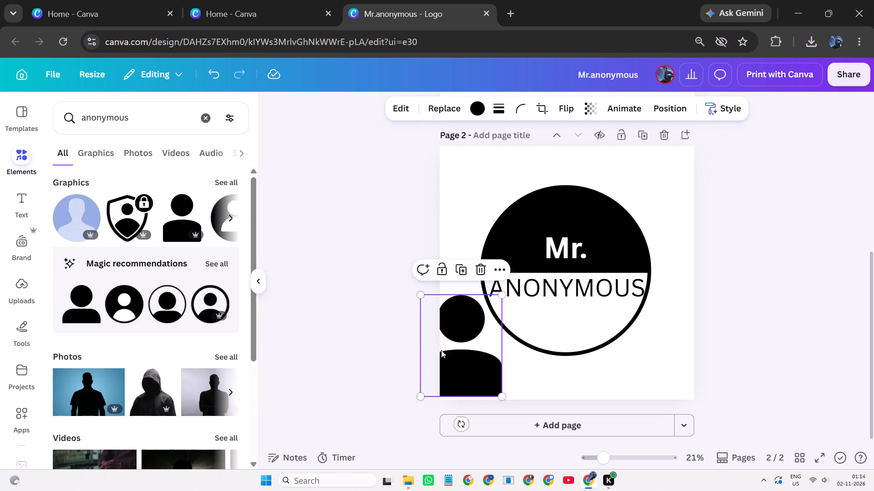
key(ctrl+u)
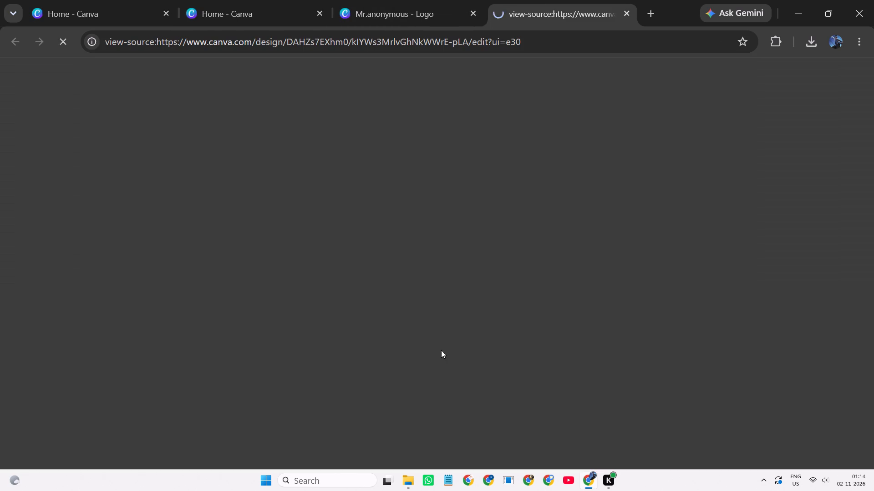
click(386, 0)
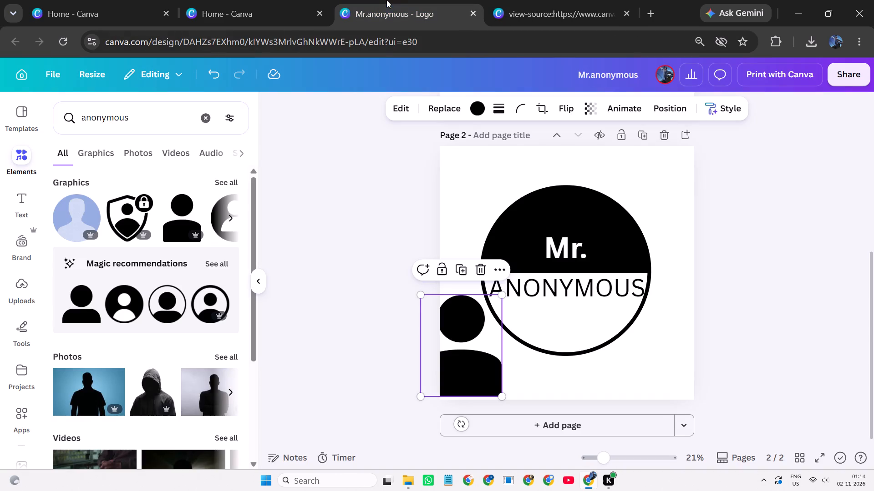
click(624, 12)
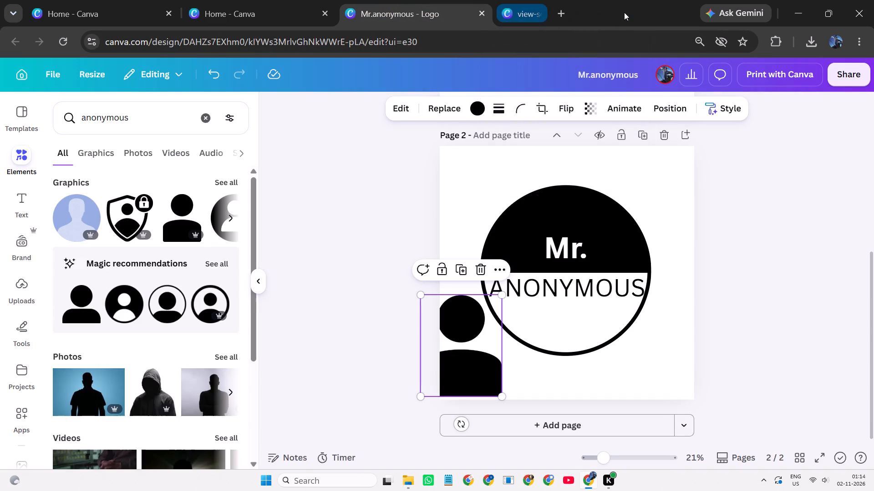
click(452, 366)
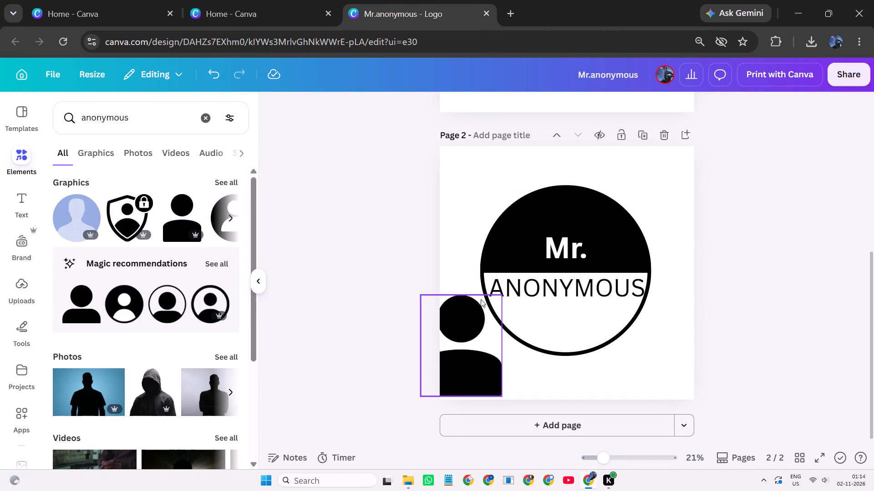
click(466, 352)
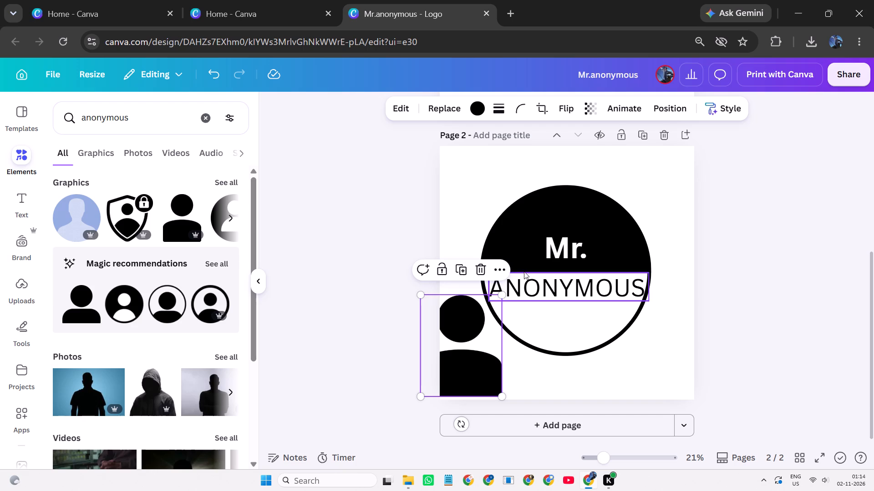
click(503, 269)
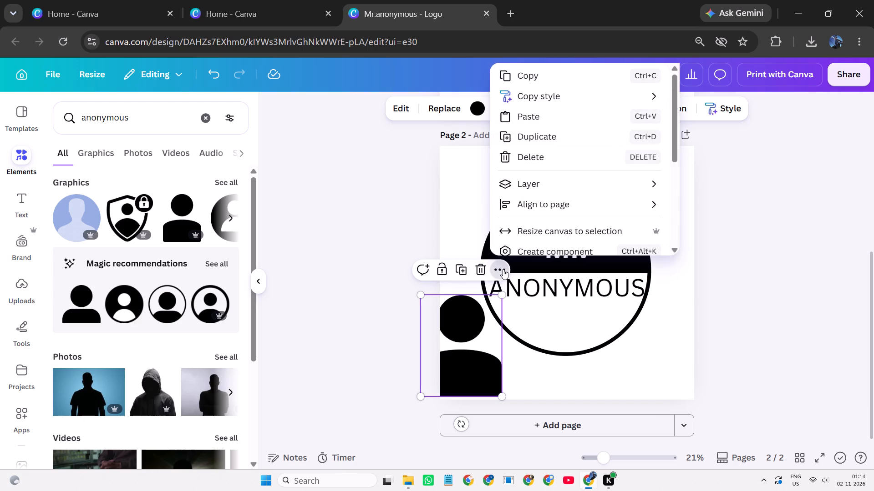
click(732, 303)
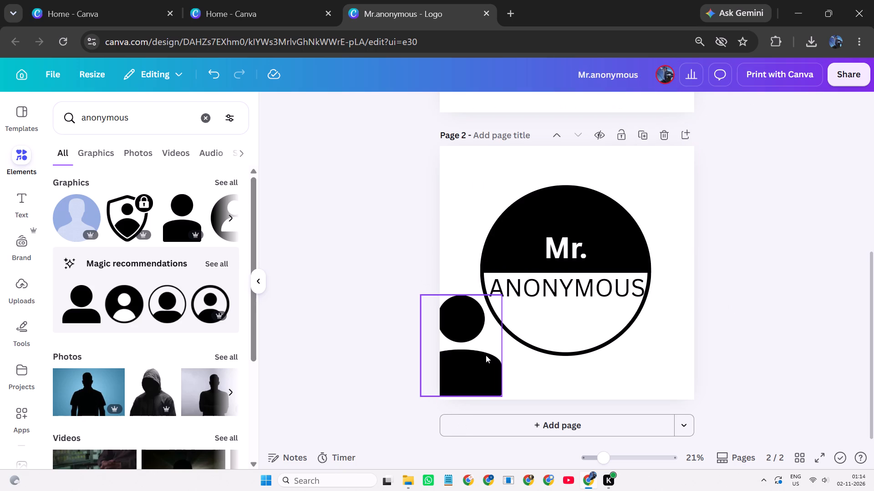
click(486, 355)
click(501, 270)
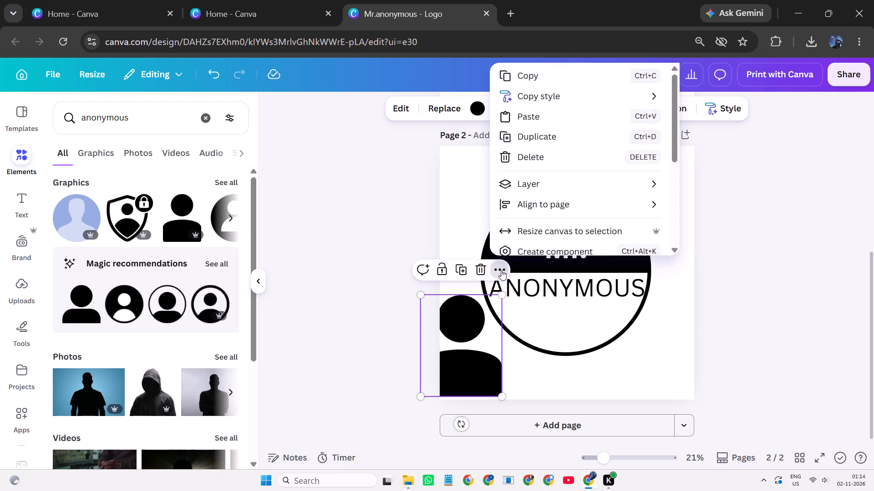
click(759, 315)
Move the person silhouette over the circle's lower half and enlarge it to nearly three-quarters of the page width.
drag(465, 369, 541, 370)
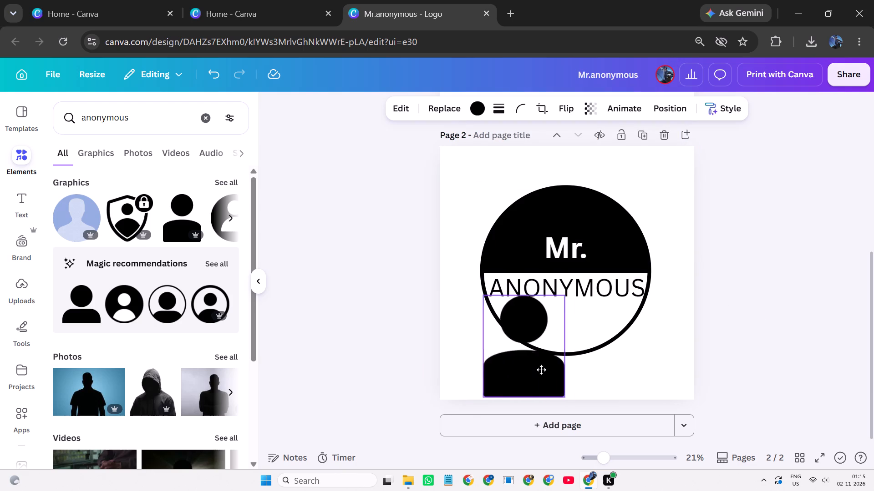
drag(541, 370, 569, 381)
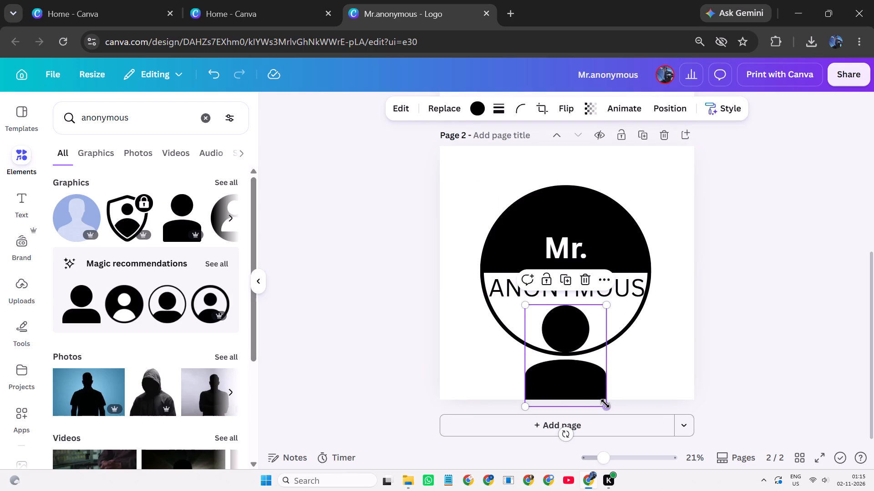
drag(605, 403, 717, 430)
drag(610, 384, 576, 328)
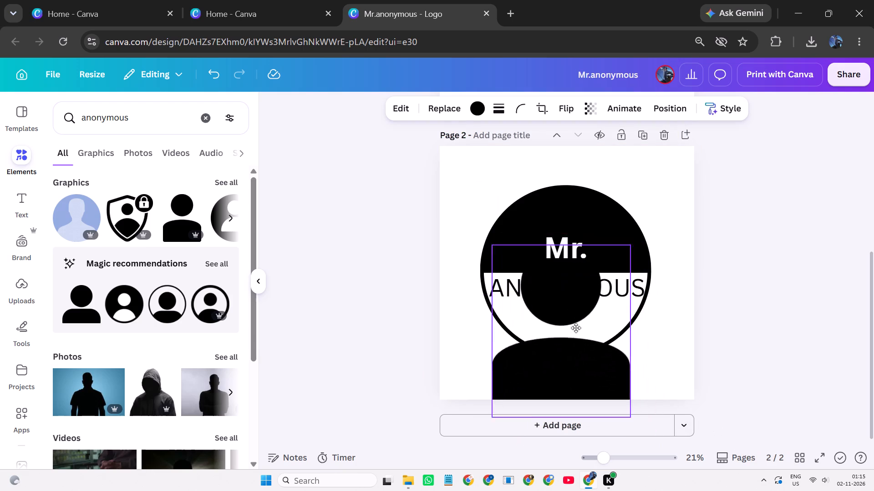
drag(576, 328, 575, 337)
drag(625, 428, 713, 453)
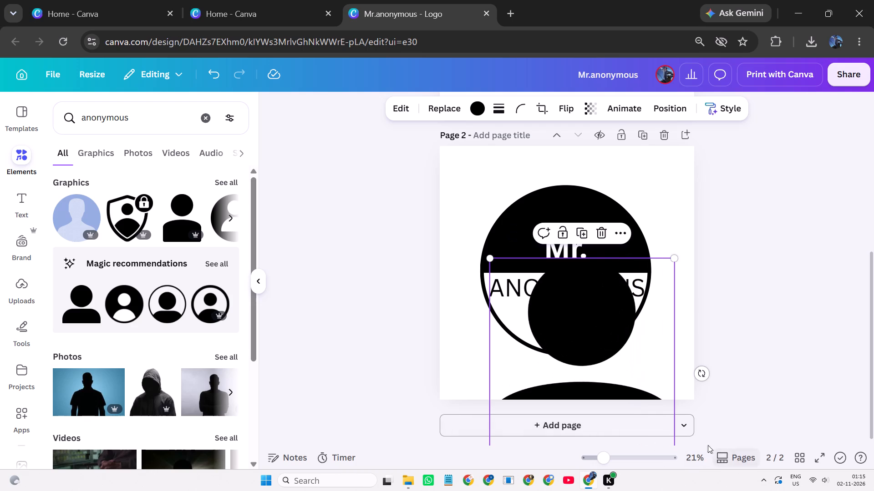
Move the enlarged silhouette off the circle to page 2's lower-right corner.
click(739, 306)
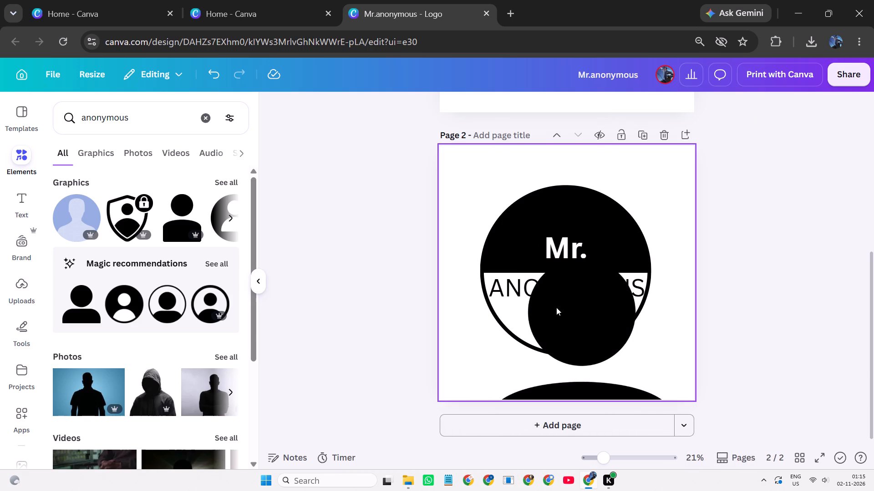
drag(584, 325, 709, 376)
Group the half-black circle, the "Mr." and "ANONYMOUS" texts and the silhouette on page 2.
click(463, 171)
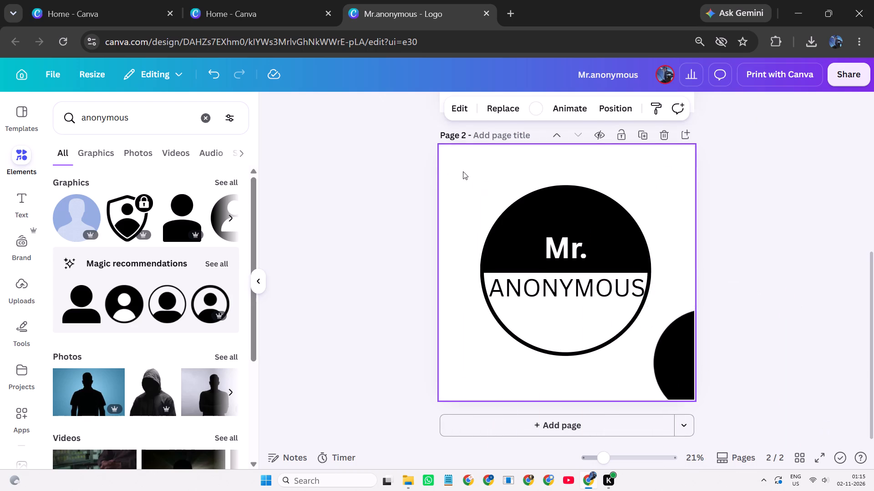
drag(460, 168, 650, 345)
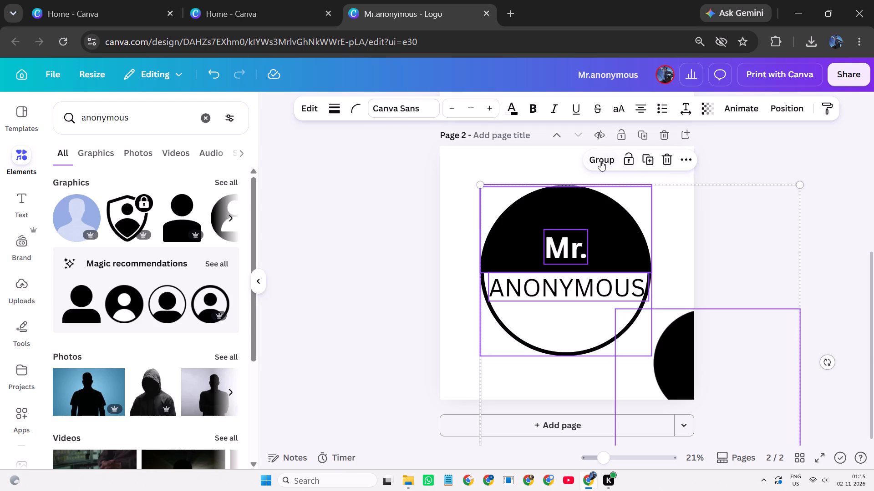
click(600, 161)
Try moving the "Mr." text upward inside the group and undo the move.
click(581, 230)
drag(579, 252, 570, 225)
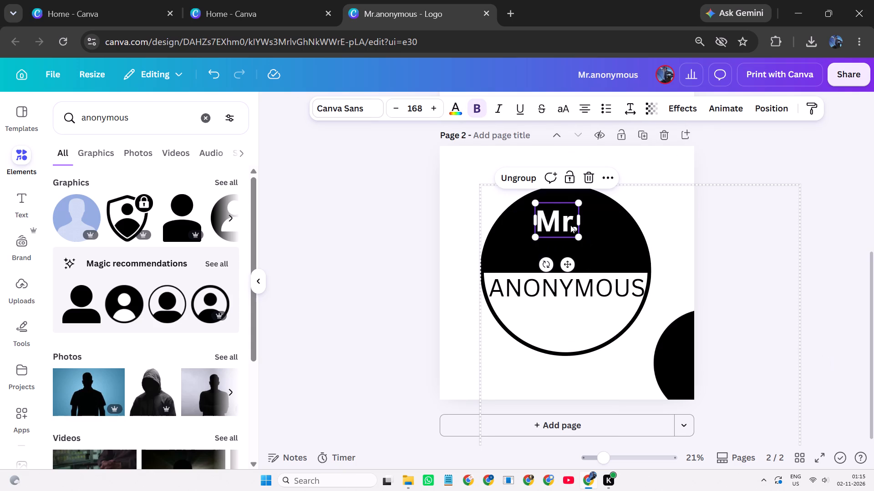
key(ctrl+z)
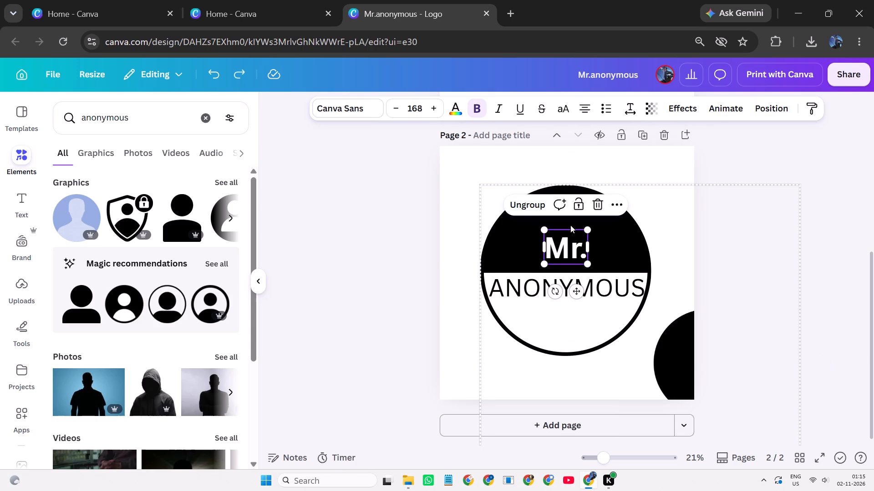
Delete the enlarged silhouette from the group on page 2.
click(680, 372)
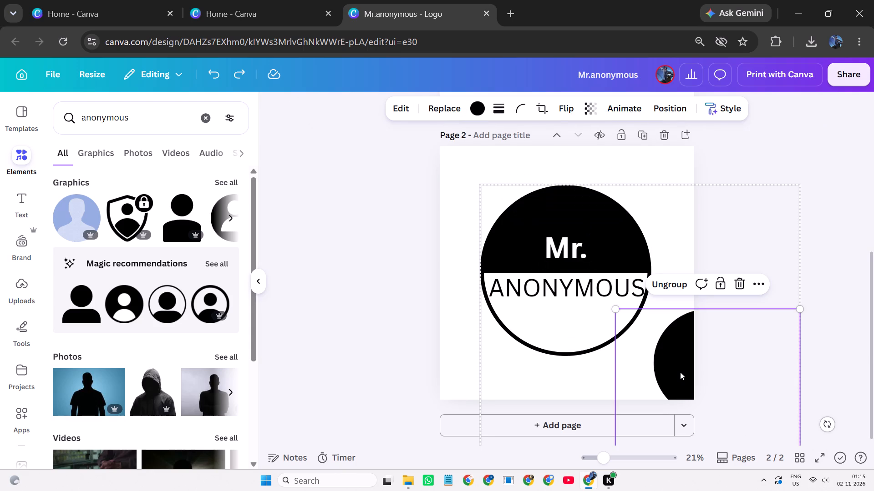
click(738, 282)
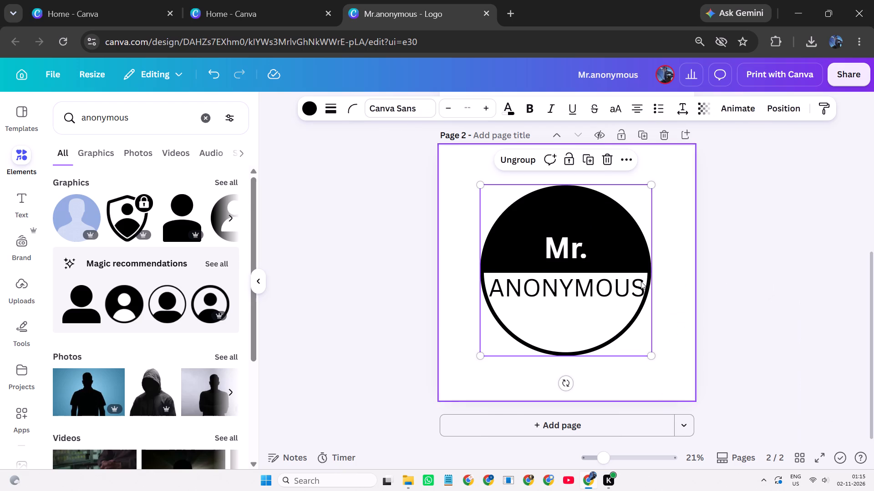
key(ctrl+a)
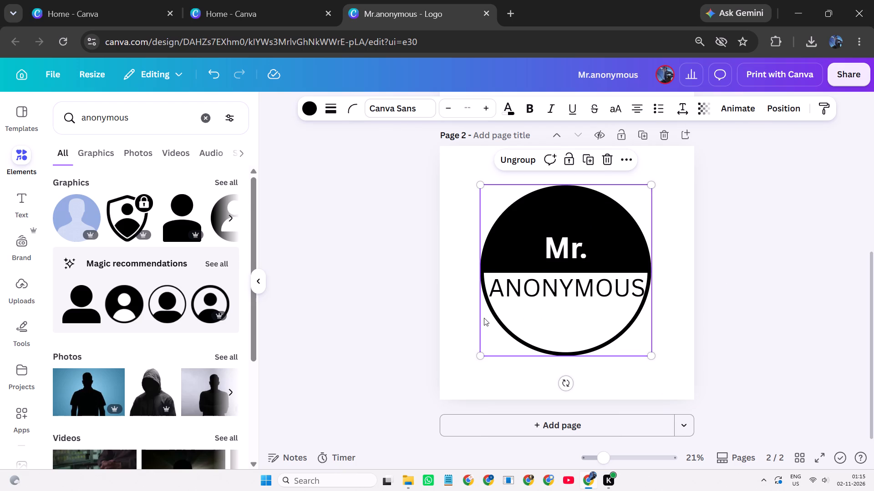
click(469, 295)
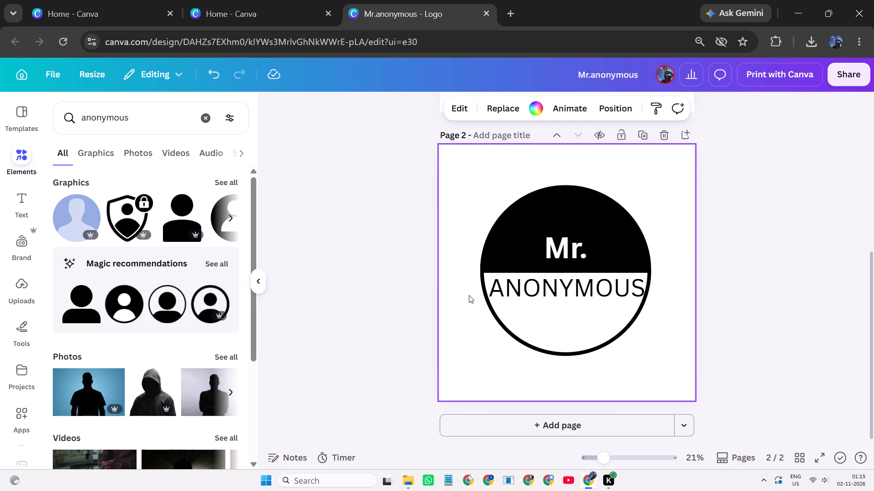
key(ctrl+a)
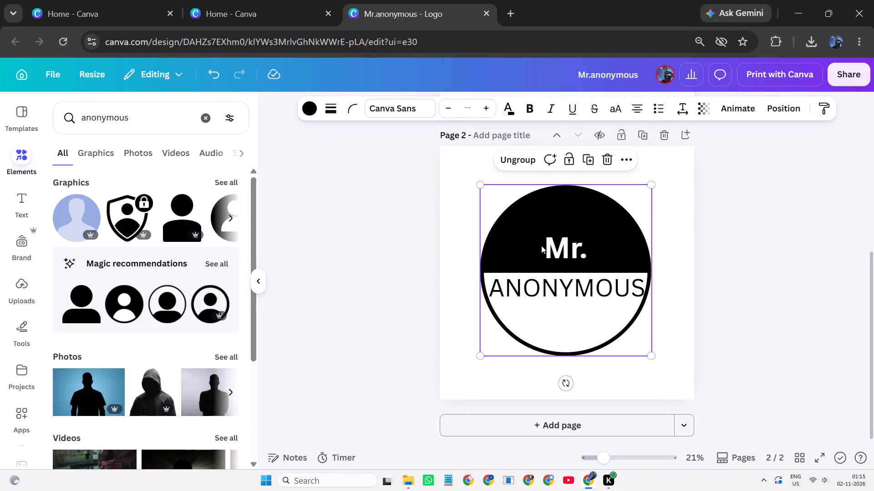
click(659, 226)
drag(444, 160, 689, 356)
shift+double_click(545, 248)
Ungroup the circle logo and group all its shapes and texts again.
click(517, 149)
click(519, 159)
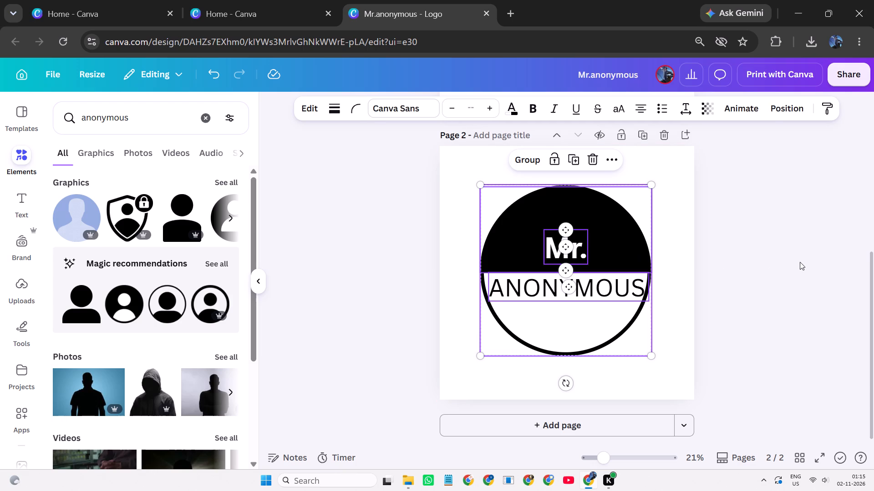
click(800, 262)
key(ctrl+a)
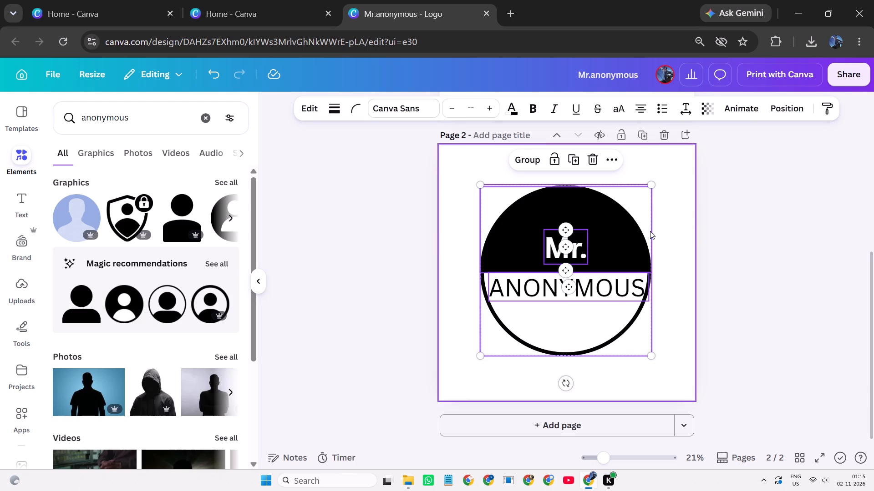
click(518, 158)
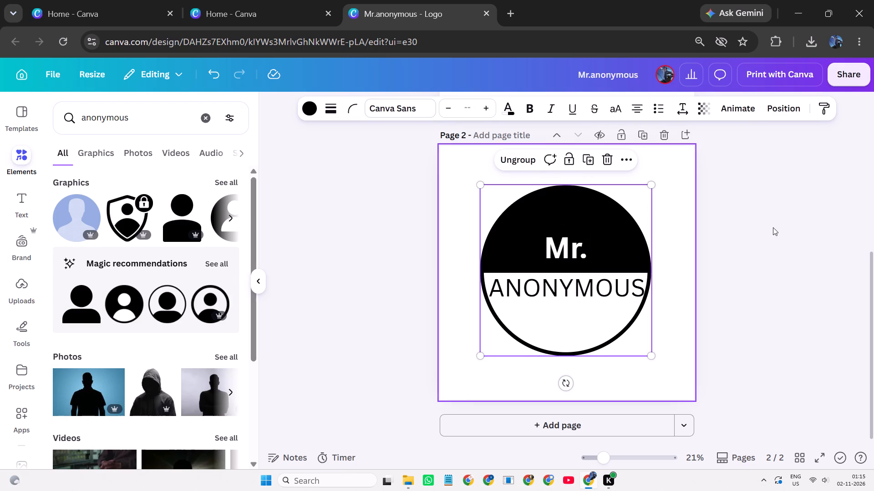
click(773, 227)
Shrink the grouped circle logo to about a quarter of the page width and place it near page 2's top centre.
drag(626, 264, 611, 238)
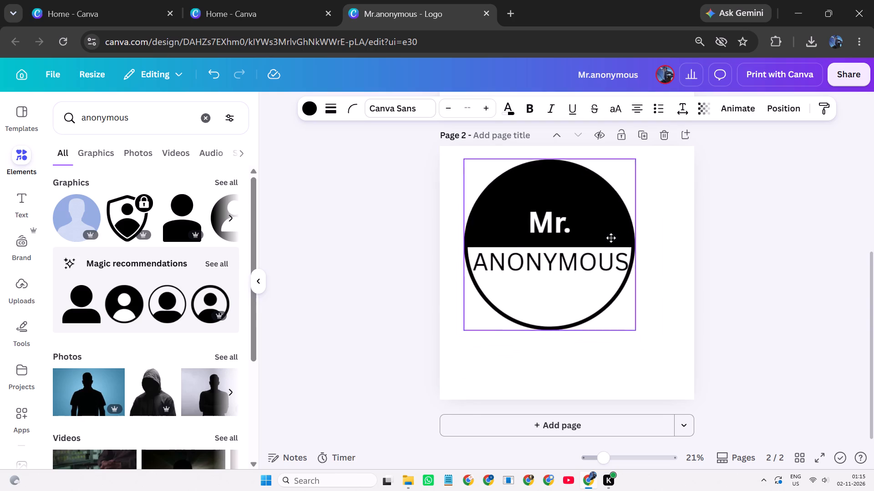
drag(611, 238, 631, 206)
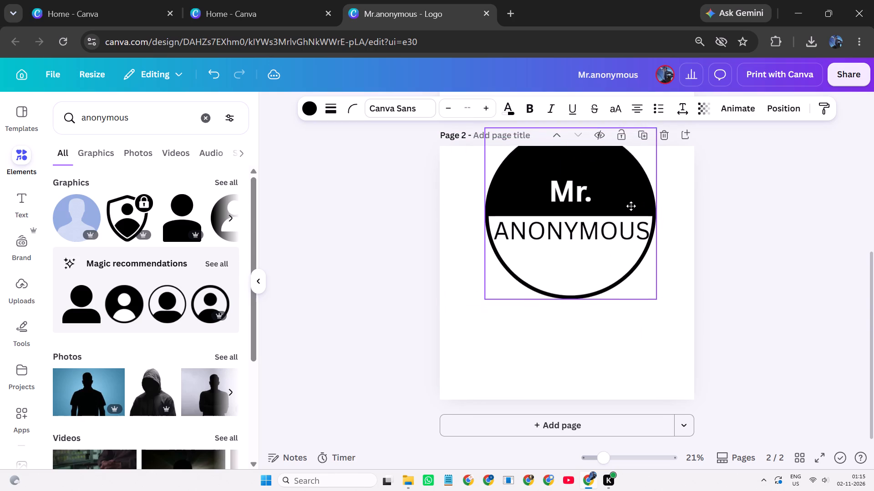
drag(631, 206, 621, 225)
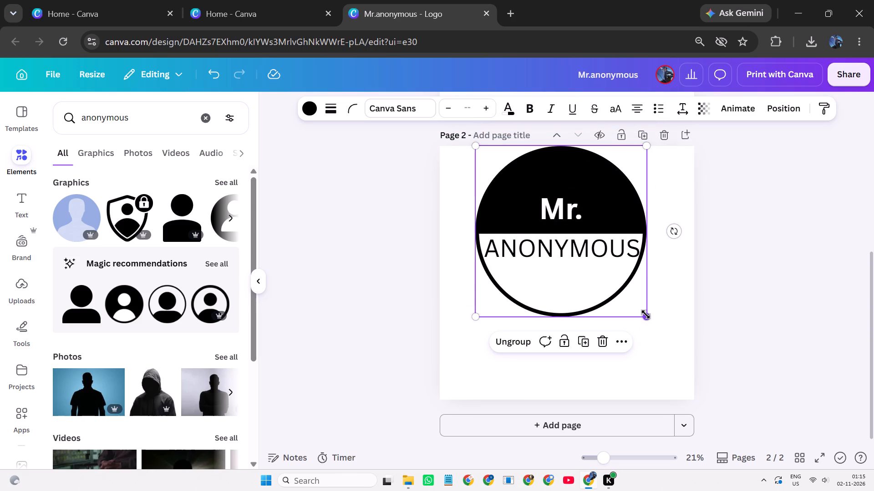
drag(645, 314, 578, 193)
drag(528, 193, 558, 205)
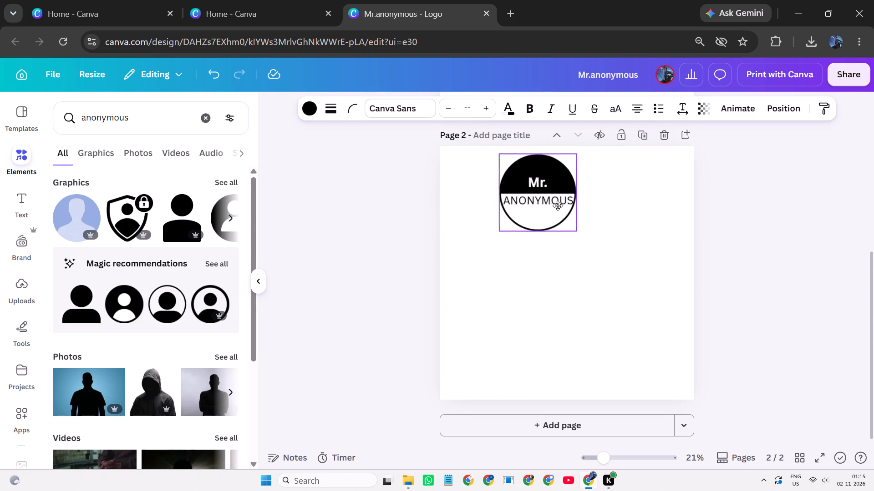
drag(558, 205, 577, 219)
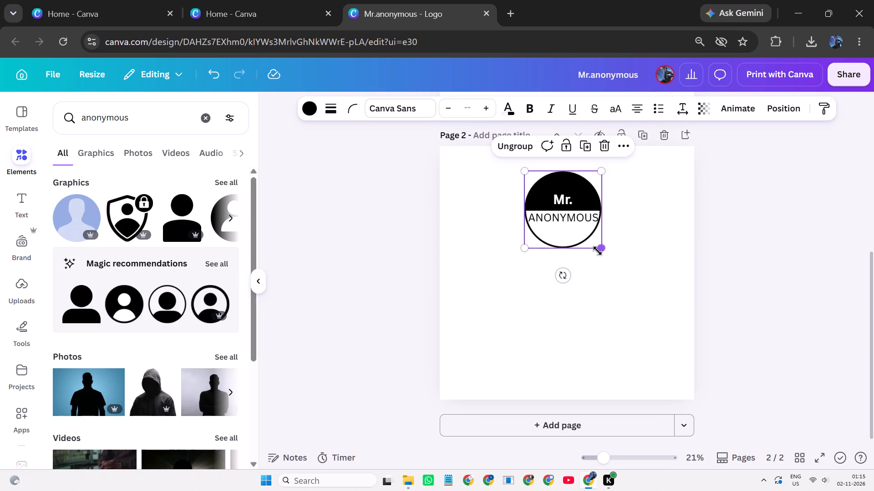
drag(604, 249, 595, 239)
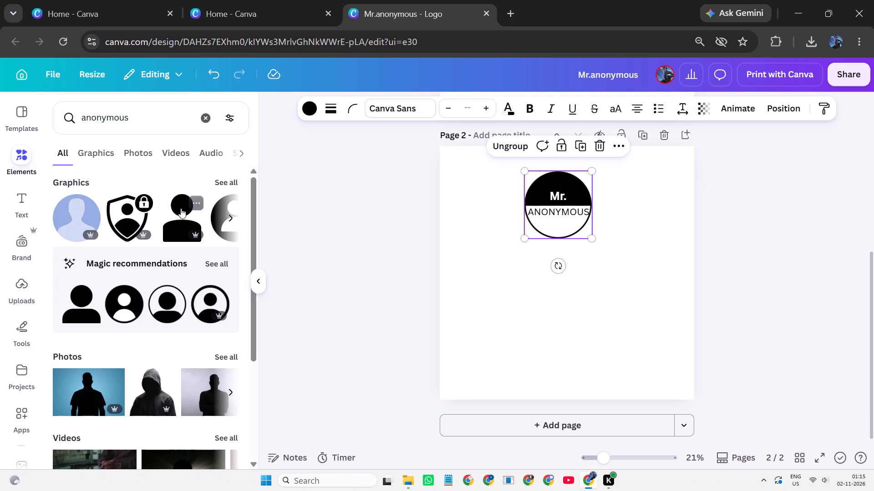
Add the black person silhouette to page 2, enlarging and aligning it until its head exactly overlaps the circle logo.
click(181, 208)
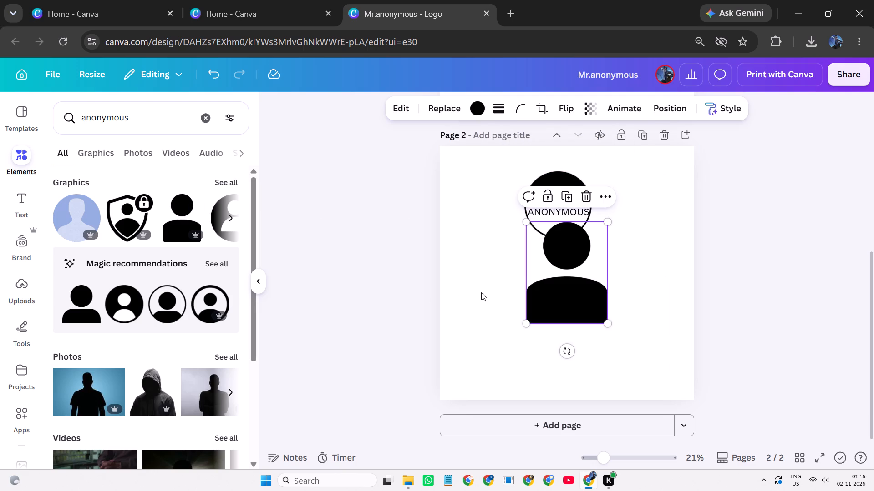
drag(571, 261, 560, 229)
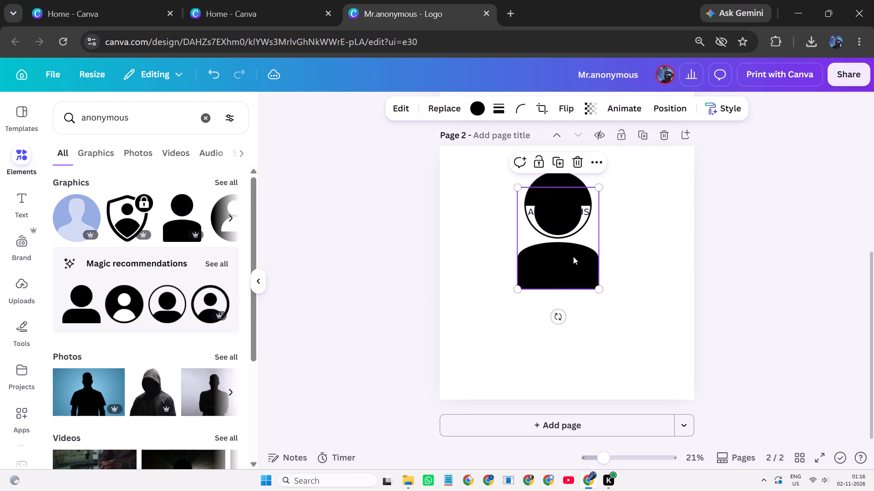
drag(600, 286, 620, 312)
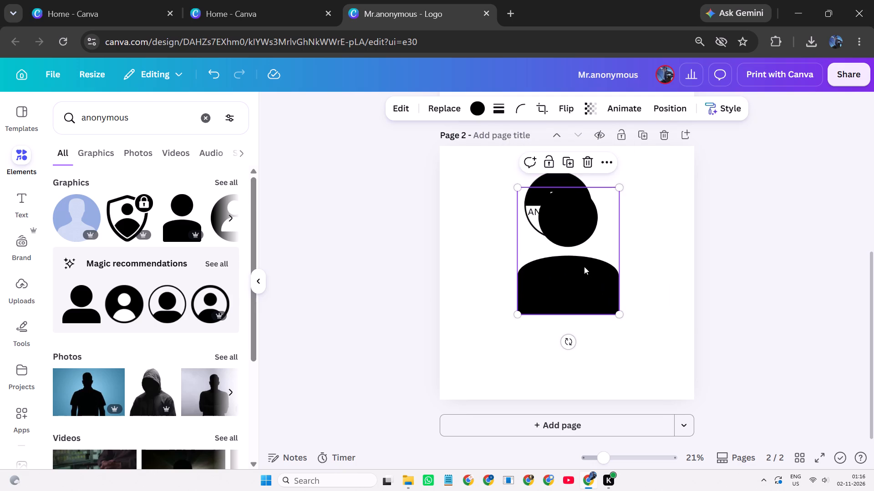
drag(583, 264, 574, 251)
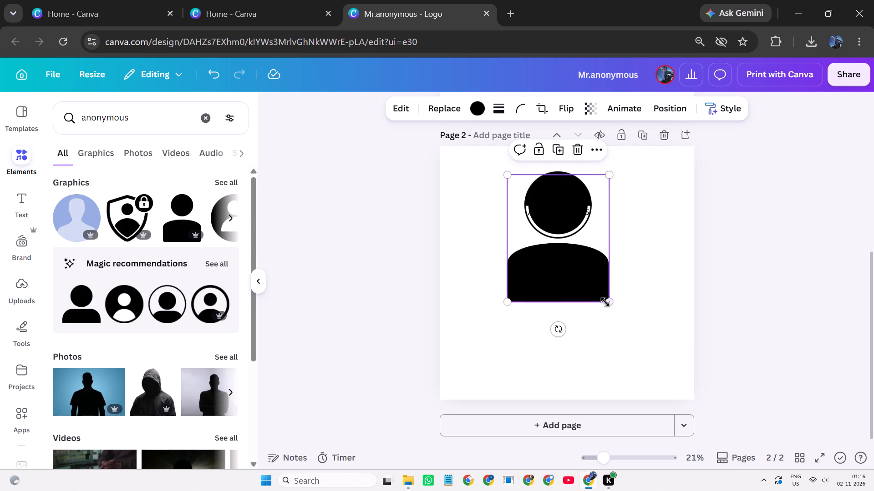
drag(607, 300, 610, 301)
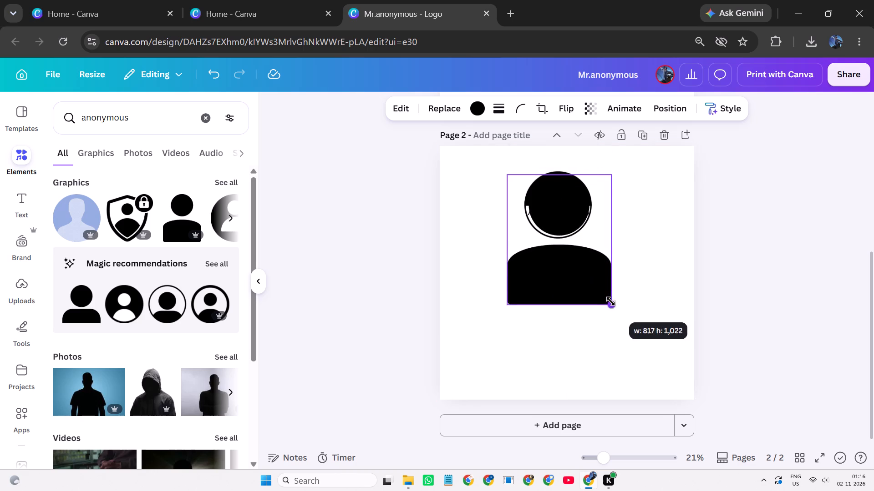
drag(610, 301, 616, 305)
drag(595, 271, 590, 270)
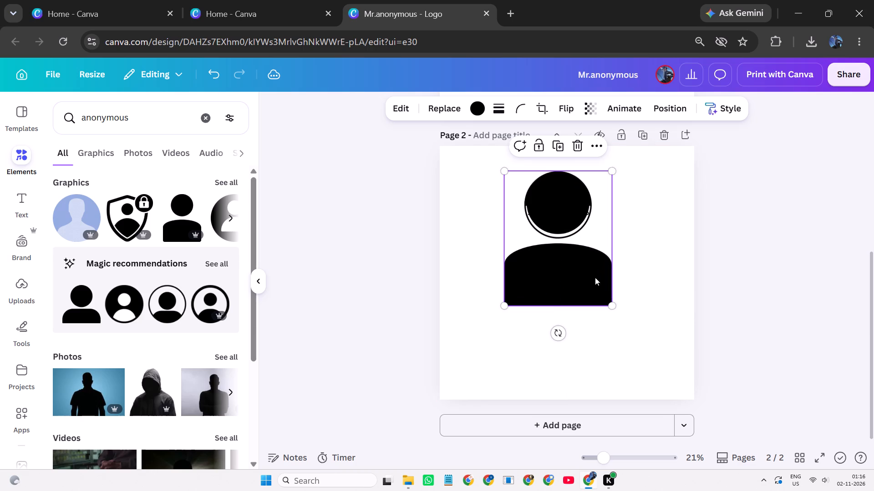
drag(613, 302, 619, 313)
drag(605, 297, 601, 296)
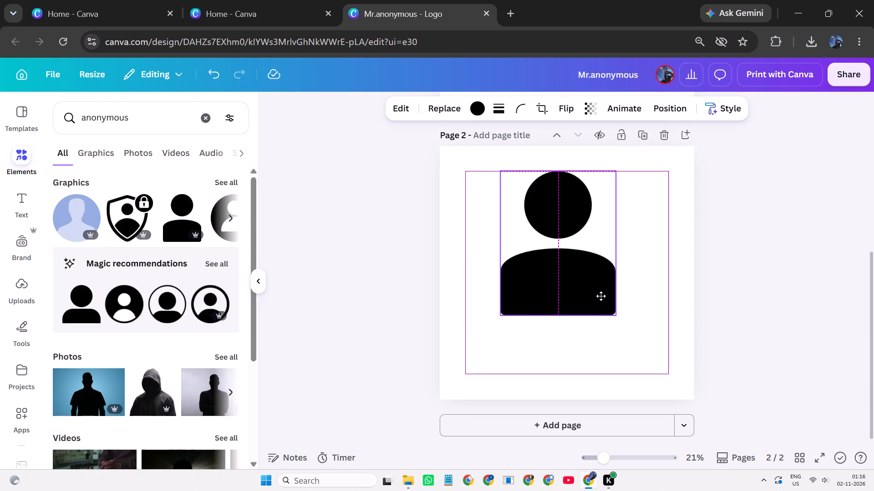
drag(601, 296, 600, 296)
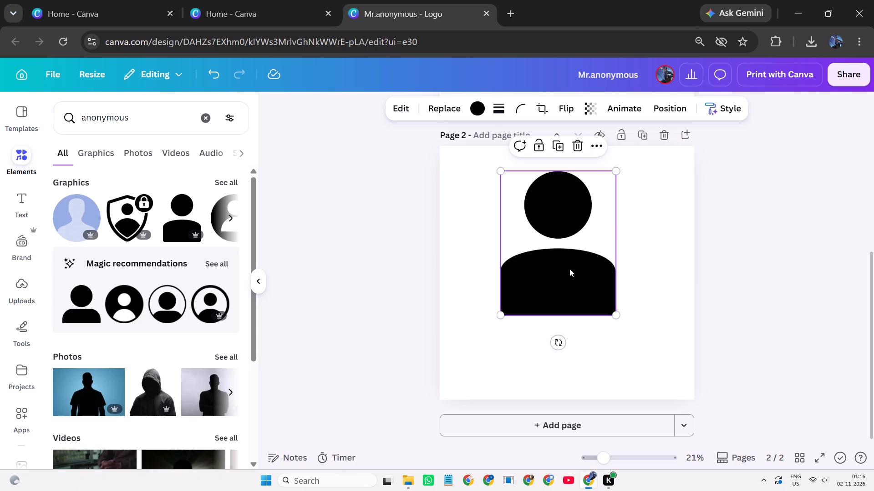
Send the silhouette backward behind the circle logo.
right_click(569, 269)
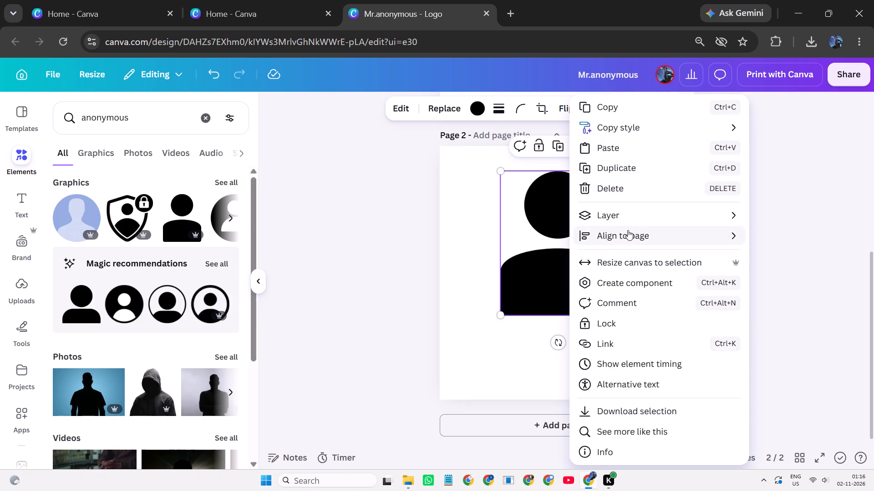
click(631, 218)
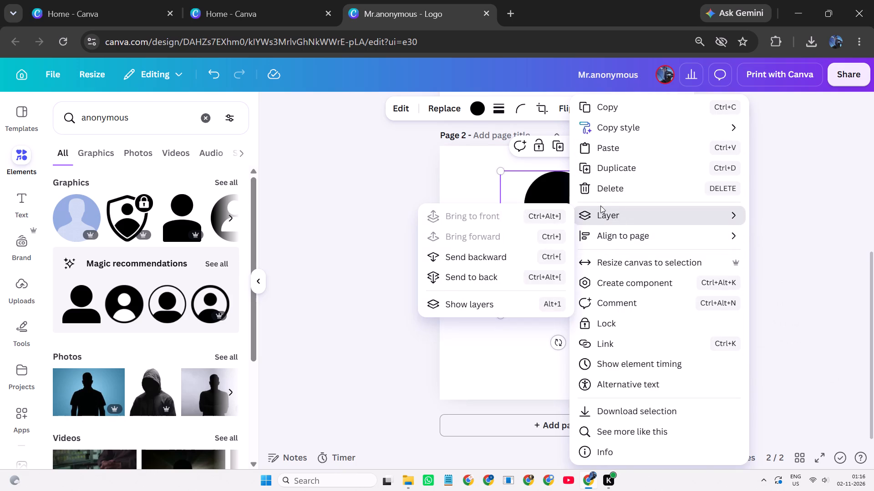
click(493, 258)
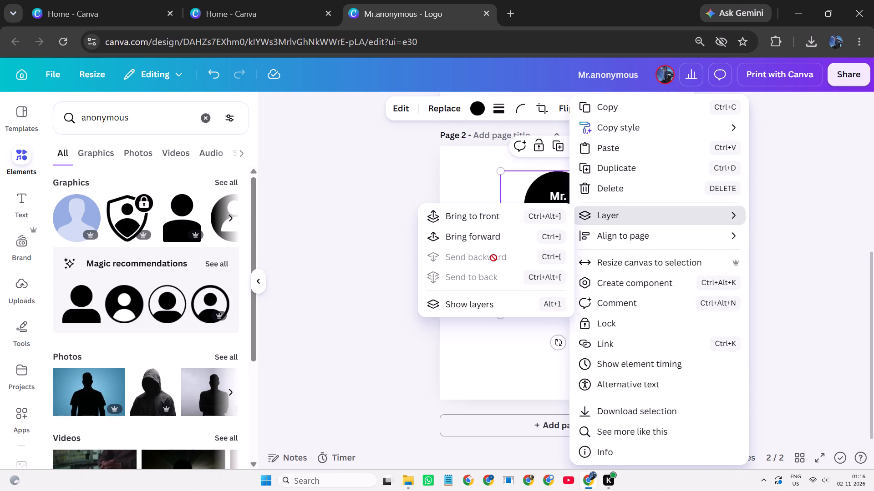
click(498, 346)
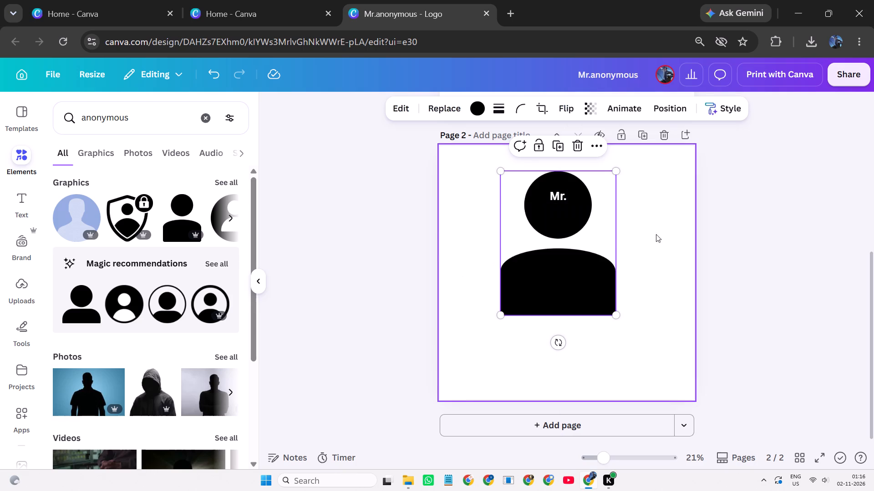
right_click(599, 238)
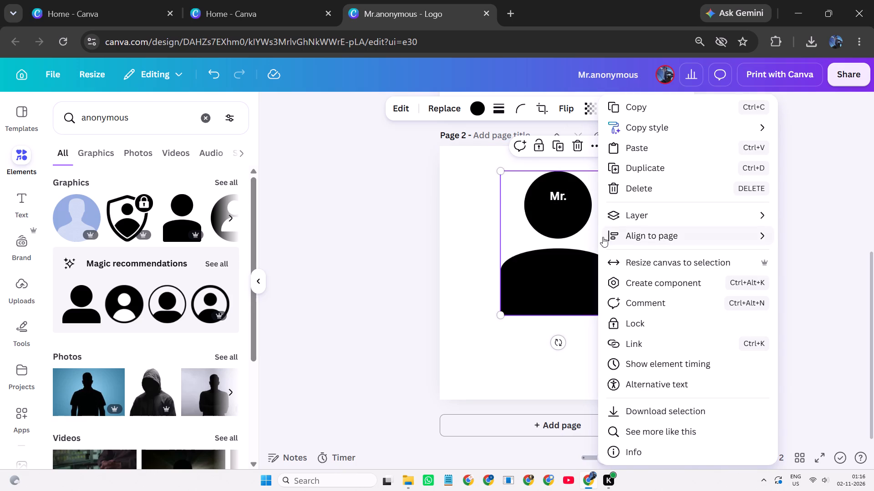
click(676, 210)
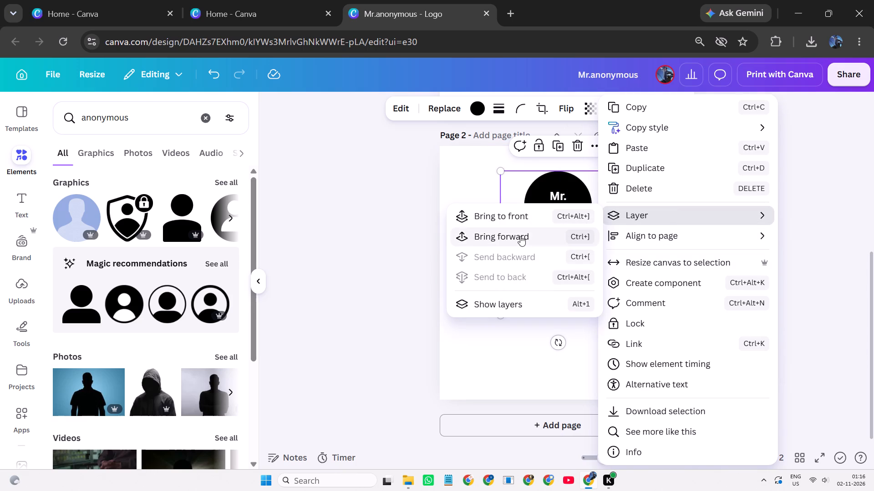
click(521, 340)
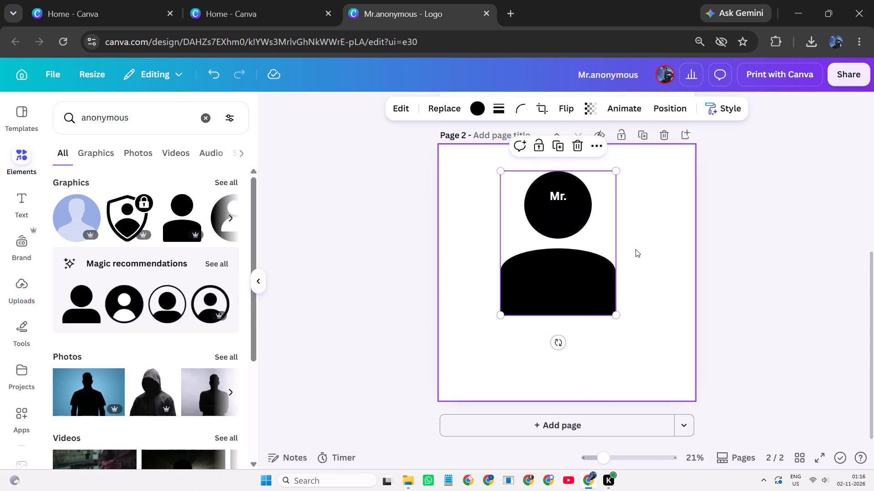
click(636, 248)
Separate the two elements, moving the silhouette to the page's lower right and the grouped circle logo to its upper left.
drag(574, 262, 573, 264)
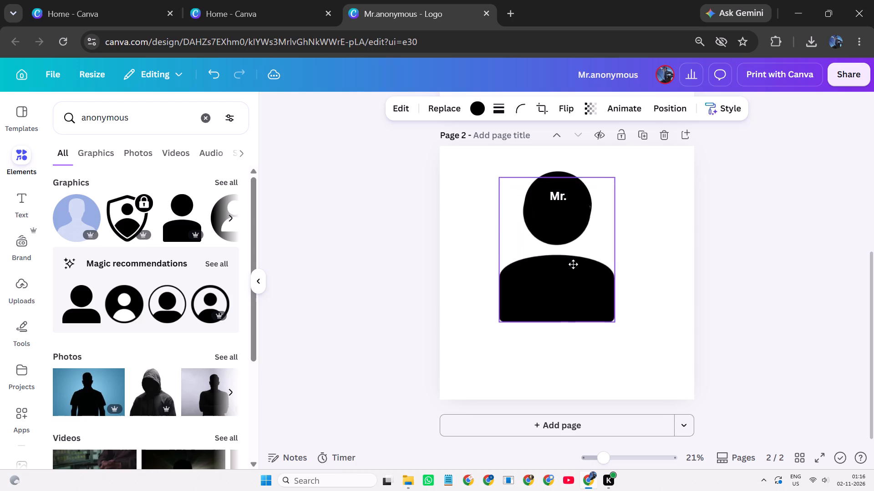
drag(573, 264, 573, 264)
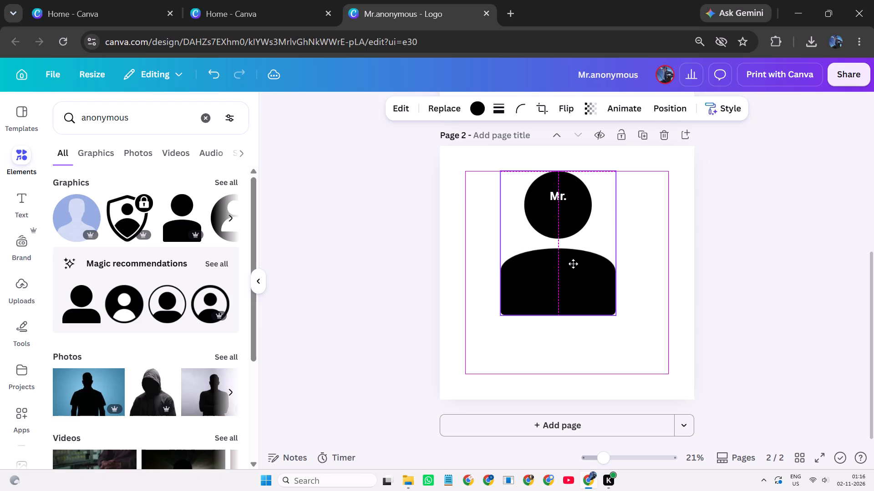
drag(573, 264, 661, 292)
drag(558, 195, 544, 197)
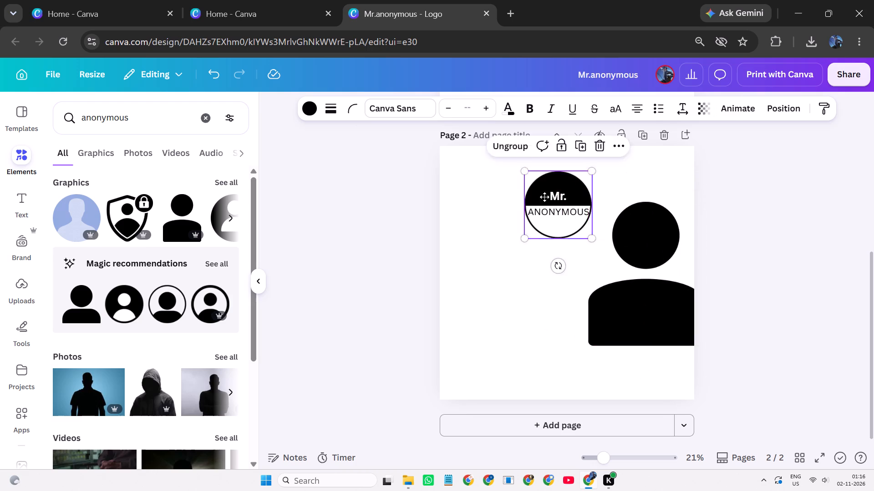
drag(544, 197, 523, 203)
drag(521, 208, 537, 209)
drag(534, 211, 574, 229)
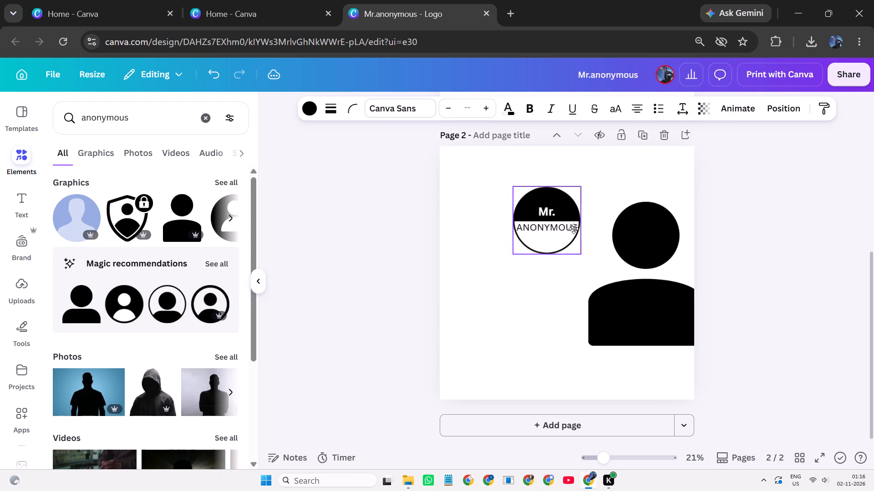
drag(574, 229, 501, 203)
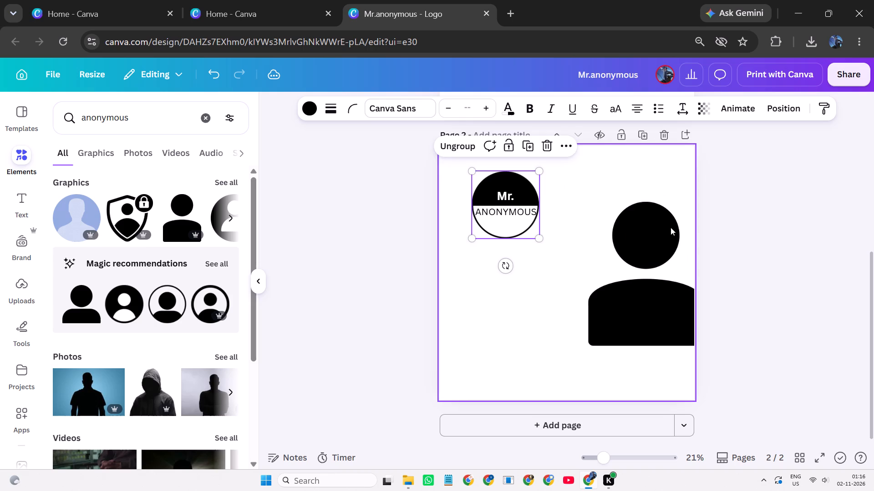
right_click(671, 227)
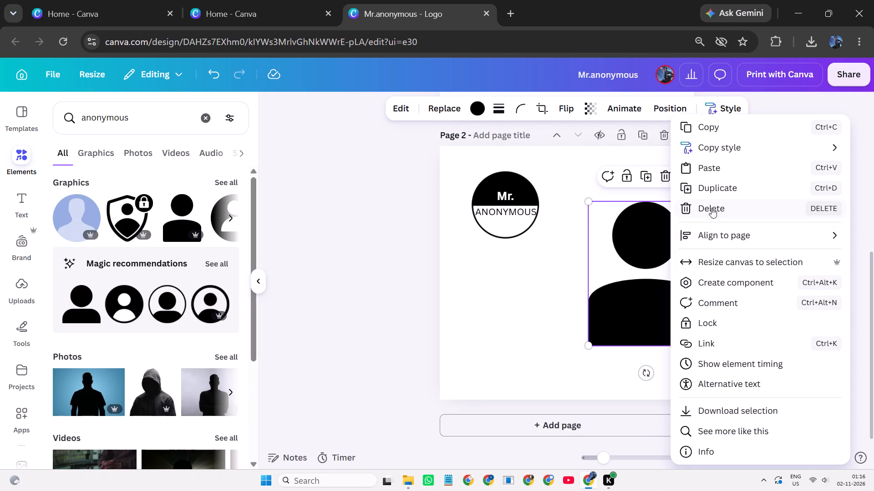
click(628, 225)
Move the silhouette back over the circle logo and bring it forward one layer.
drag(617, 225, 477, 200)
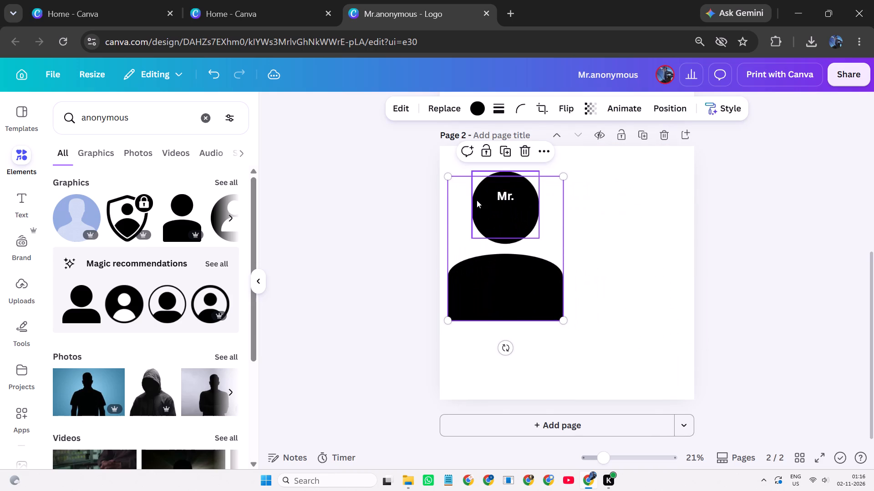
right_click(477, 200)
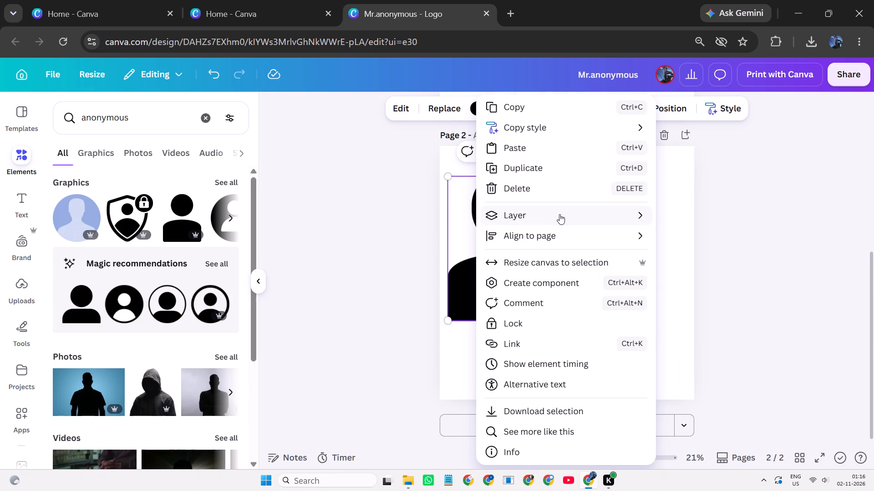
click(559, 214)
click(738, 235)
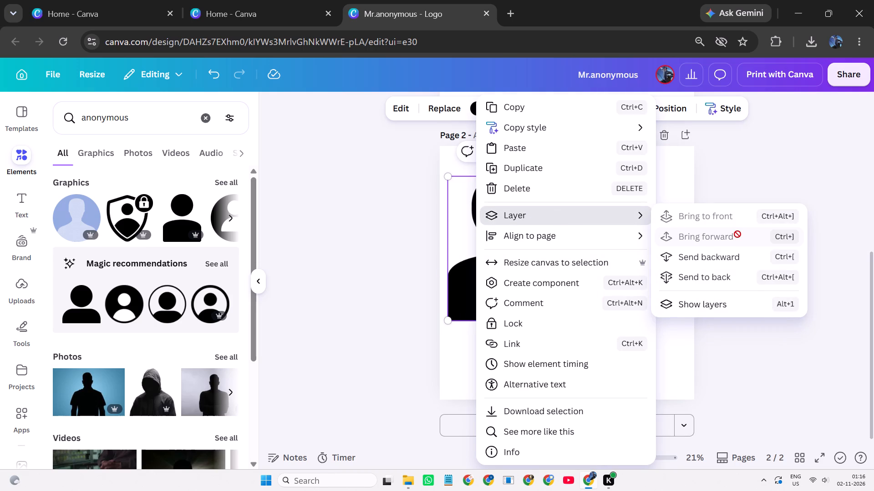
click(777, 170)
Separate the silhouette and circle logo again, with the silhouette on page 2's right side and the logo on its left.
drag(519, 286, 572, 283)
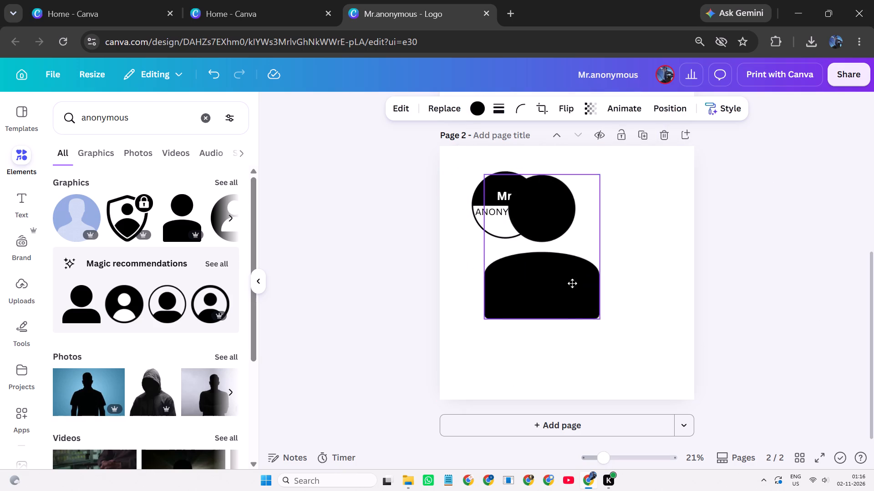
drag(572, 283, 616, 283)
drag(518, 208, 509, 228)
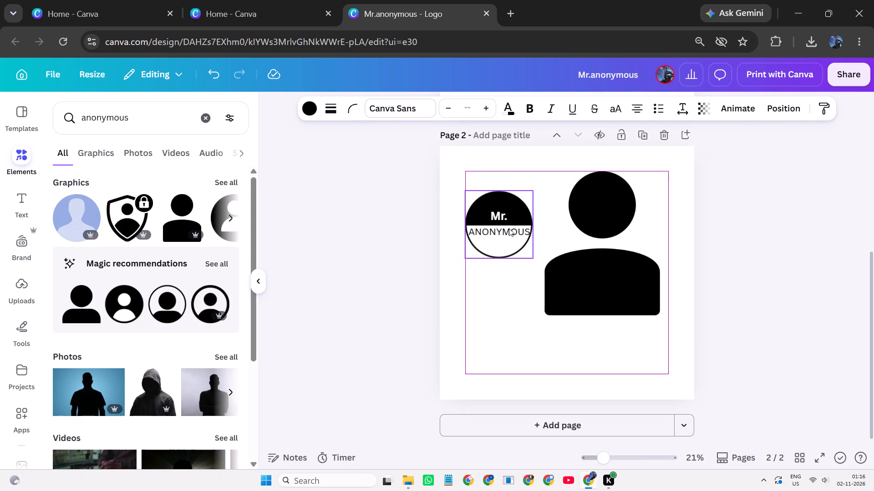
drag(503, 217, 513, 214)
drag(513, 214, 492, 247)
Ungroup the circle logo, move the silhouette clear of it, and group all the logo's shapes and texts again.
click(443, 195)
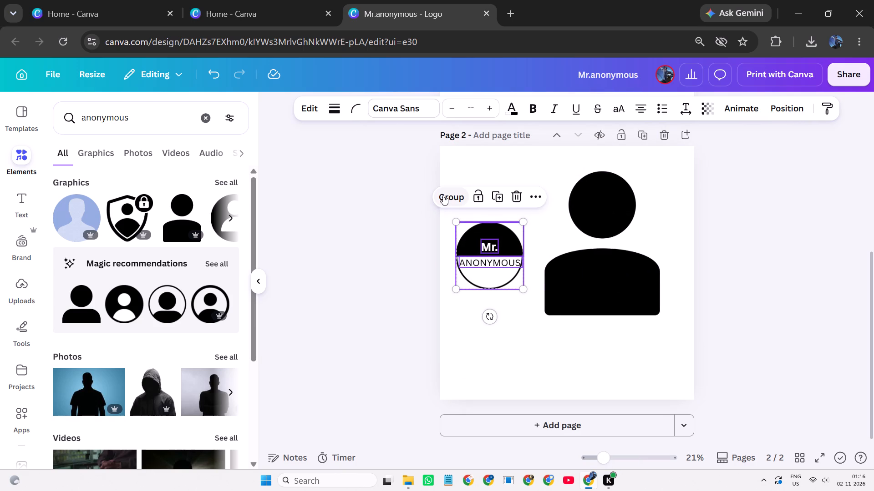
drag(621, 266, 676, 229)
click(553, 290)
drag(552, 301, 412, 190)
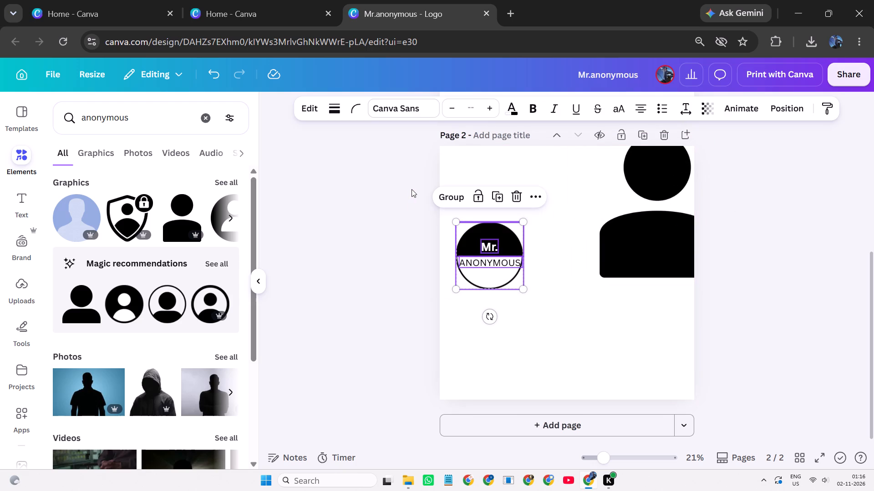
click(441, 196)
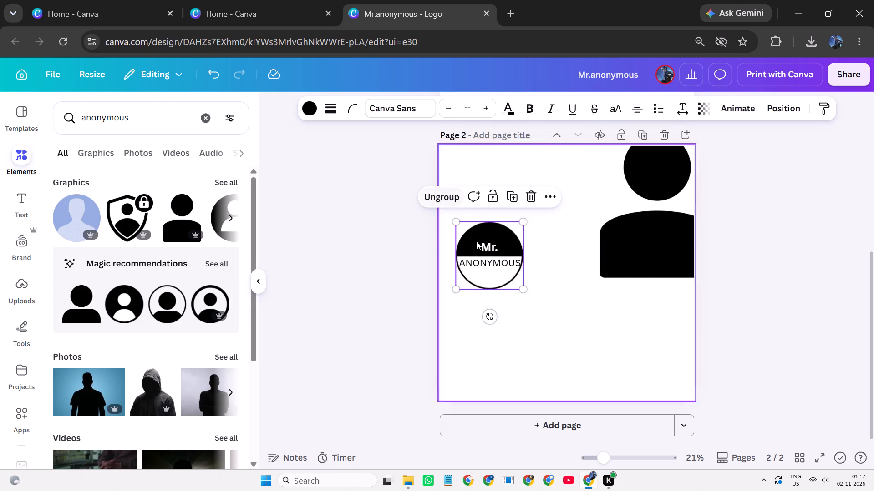
Move the silhouette to page 2's centre, place the circle logo over its head, and bring the logo forward.
click(499, 256)
drag(687, 245, 590, 326)
drag(467, 263, 536, 258)
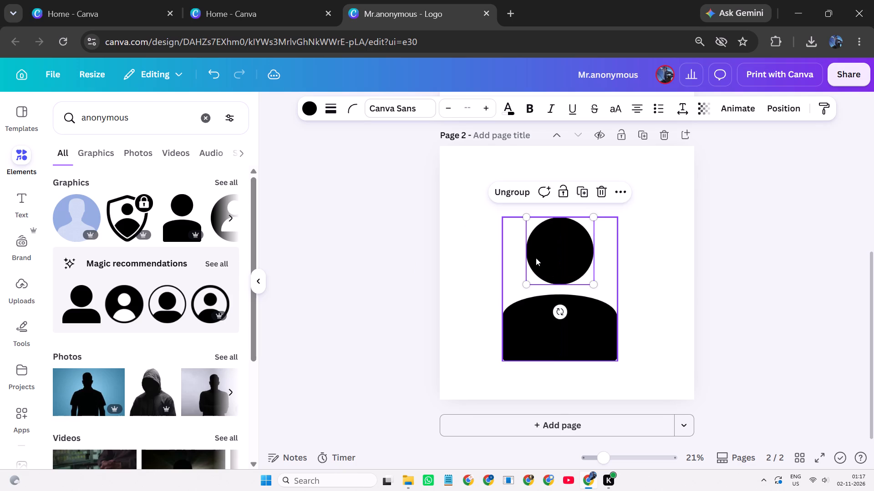
right_click(536, 258)
click(641, 231)
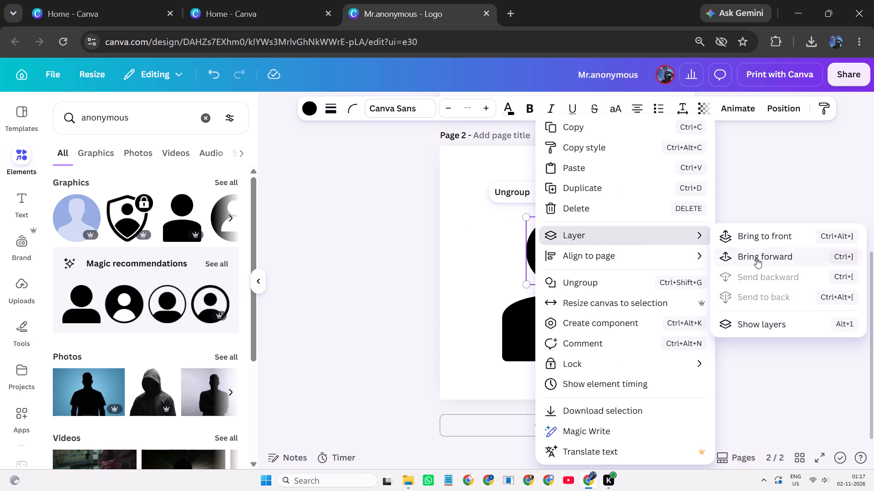
click(757, 258)
click(487, 230)
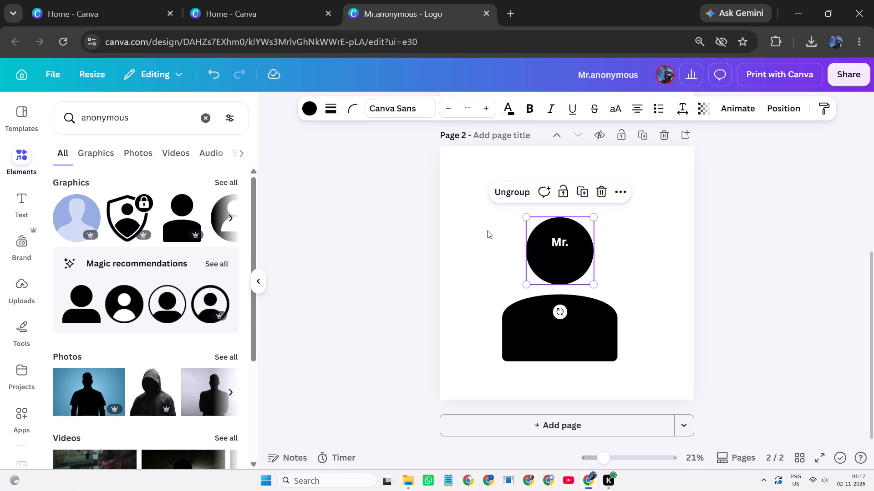
Move the circle logo off the head to page 2's upper right and the silhouette to the lower left of centre.
drag(570, 253, 622, 220)
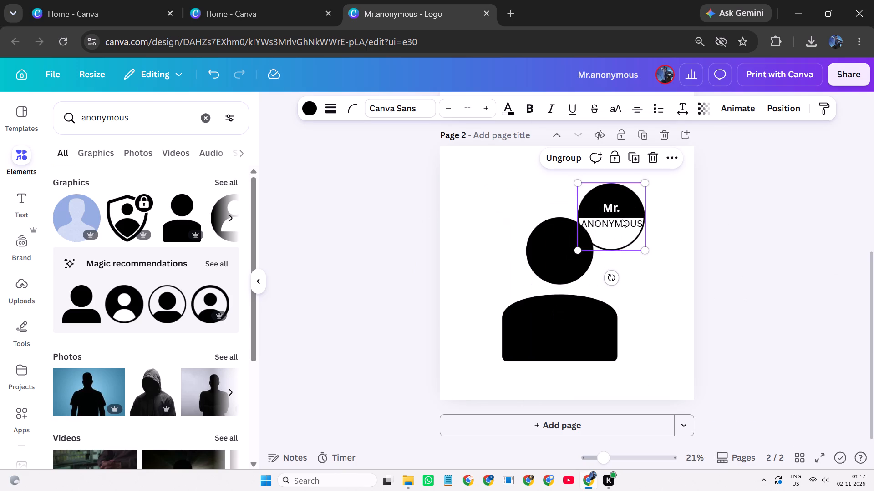
drag(577, 319, 555, 347)
scroll(158, 321, down, 2)
scroll(162, 333, up, 1)
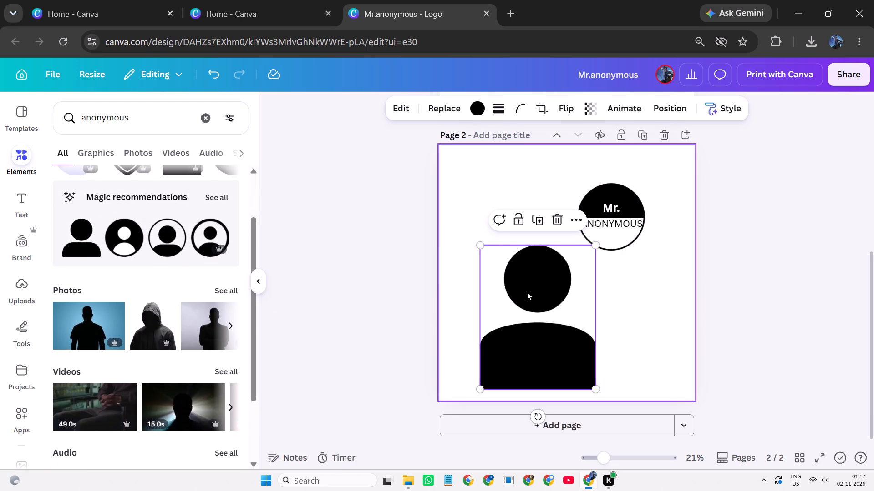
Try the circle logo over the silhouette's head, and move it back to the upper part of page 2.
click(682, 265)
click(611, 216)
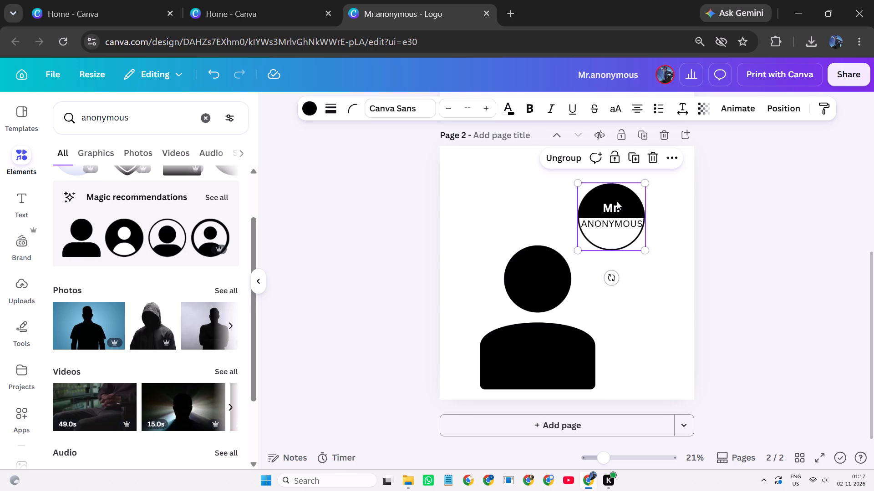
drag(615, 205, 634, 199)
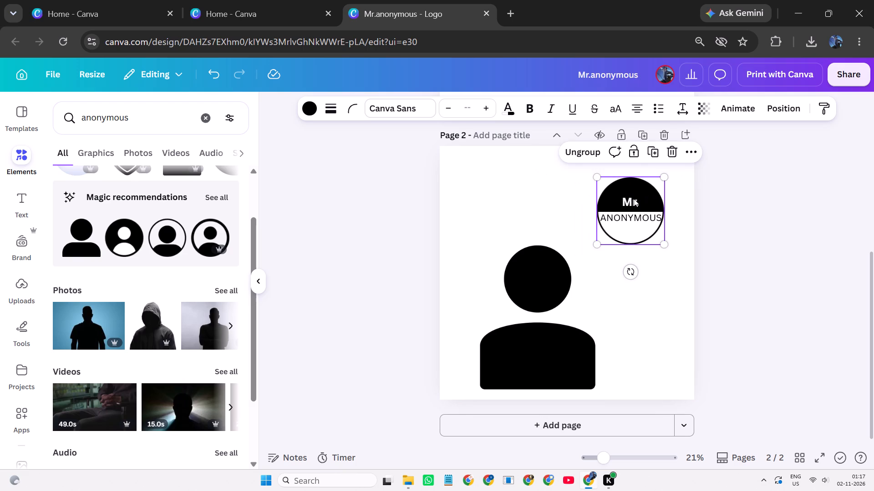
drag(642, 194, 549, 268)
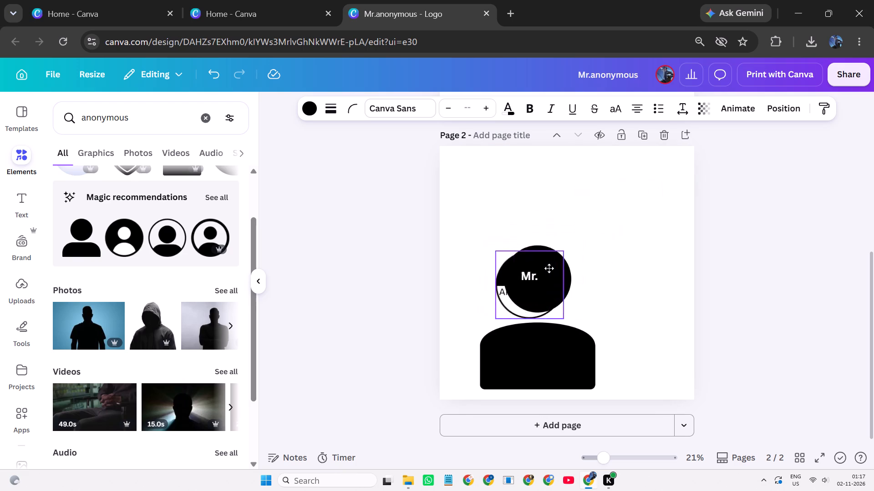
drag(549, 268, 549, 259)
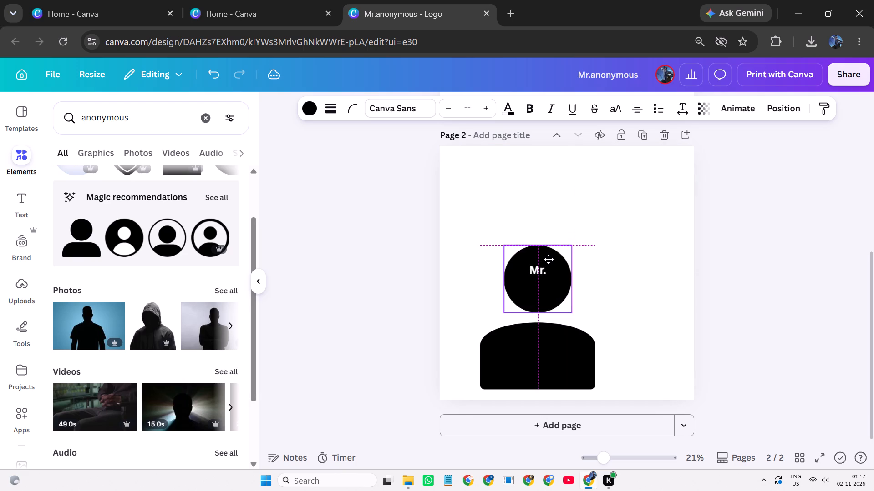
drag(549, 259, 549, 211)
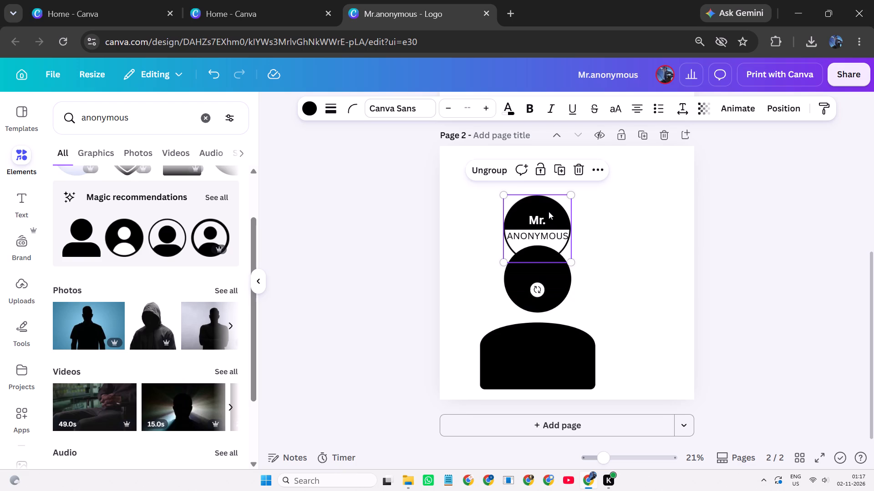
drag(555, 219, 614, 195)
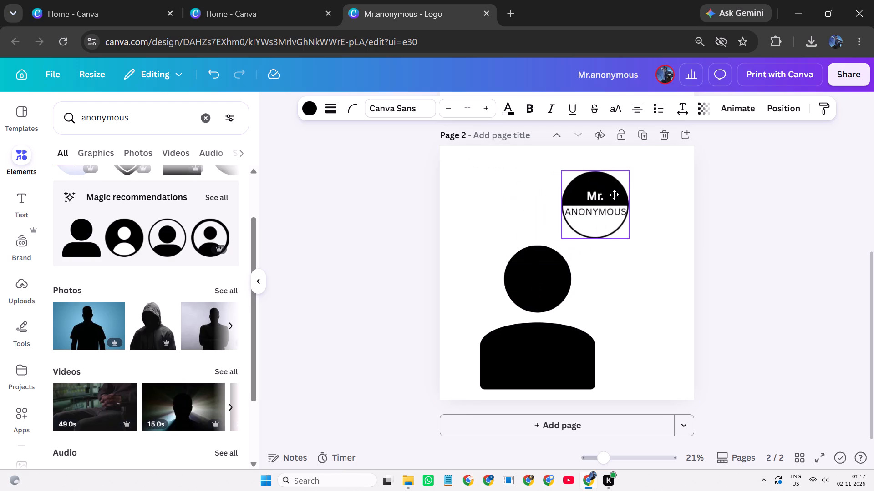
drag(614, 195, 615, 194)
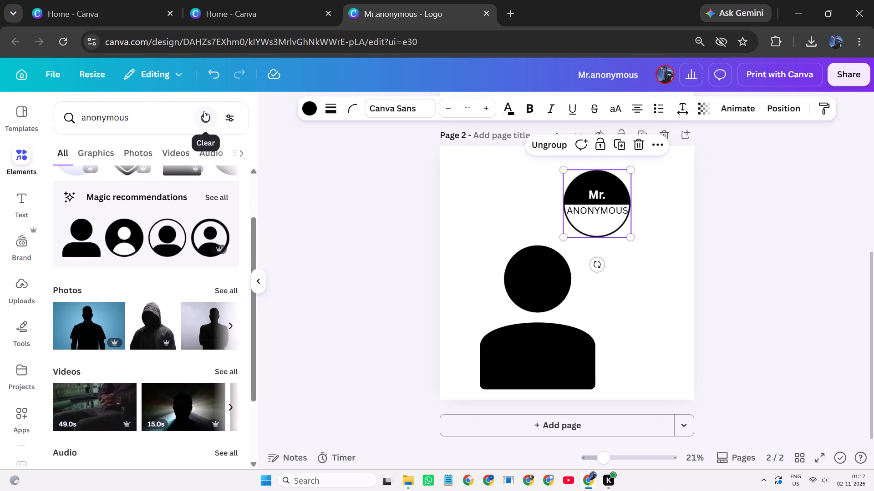
Search the elements library for "white circle".
click(204, 111)
text(WHITE)
key(space)
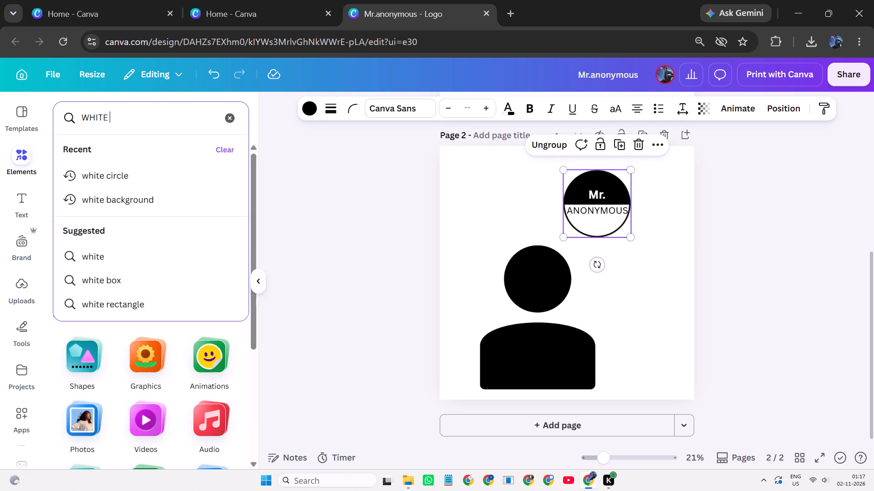
key(c)
key(i)
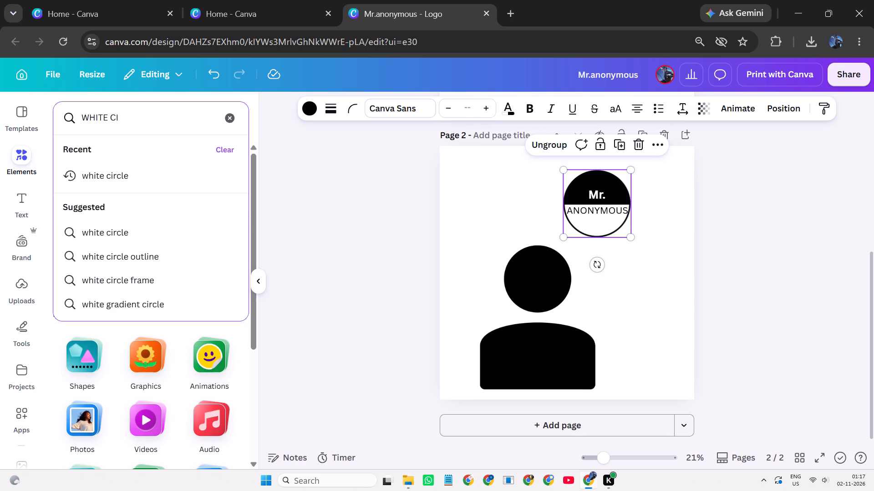
click(158, 180)
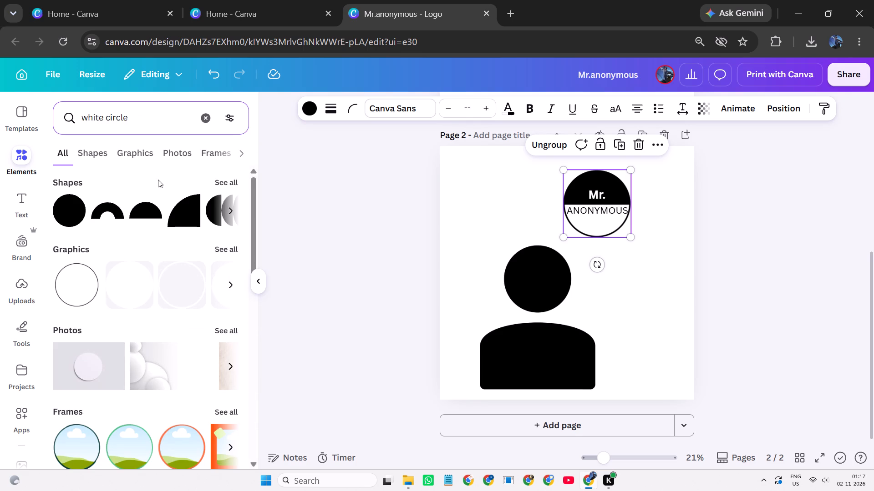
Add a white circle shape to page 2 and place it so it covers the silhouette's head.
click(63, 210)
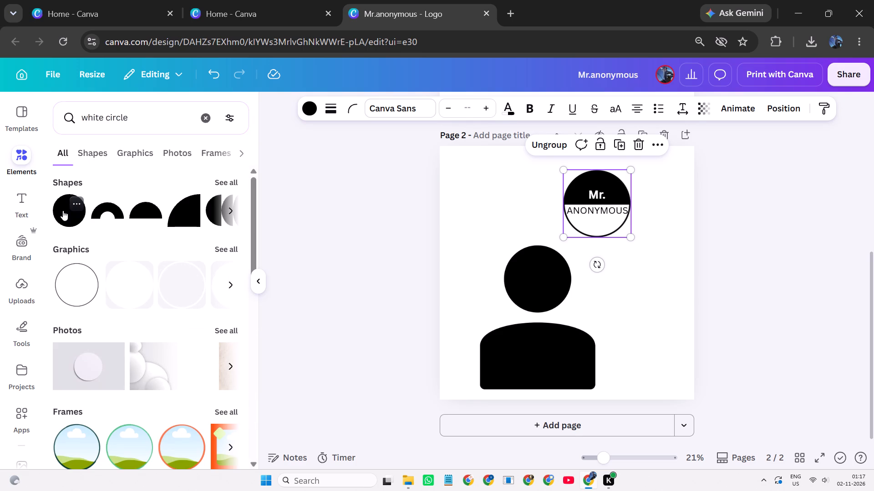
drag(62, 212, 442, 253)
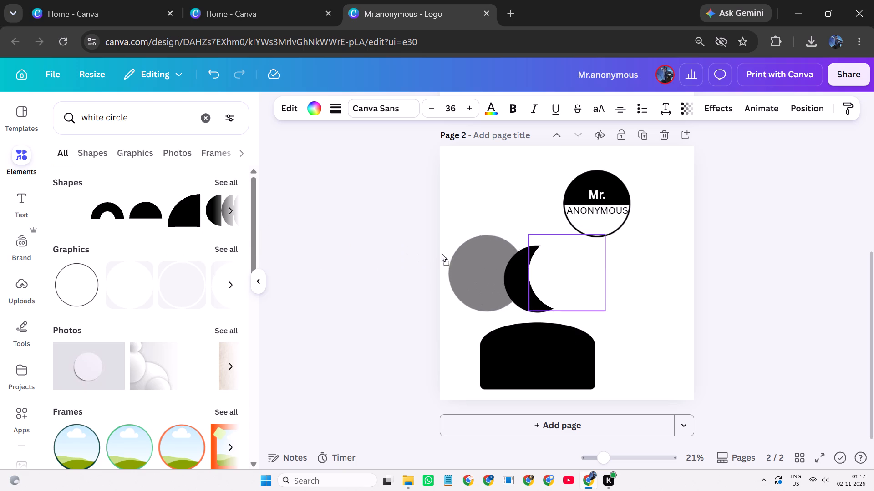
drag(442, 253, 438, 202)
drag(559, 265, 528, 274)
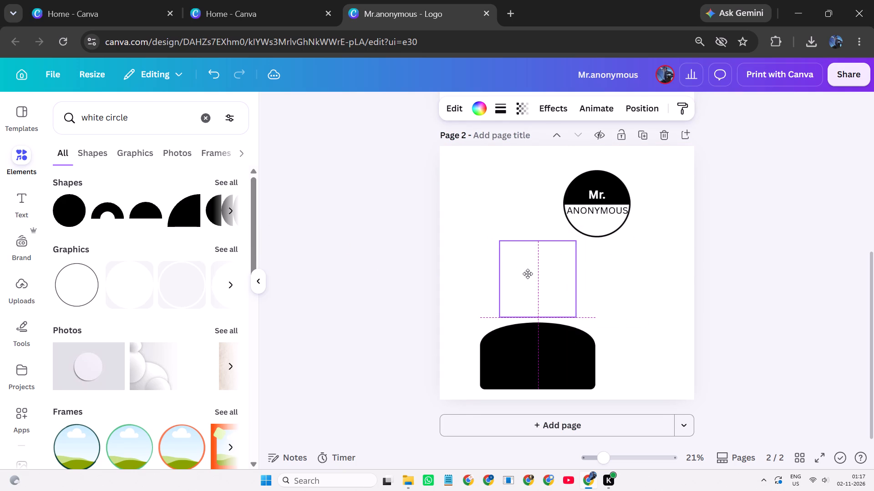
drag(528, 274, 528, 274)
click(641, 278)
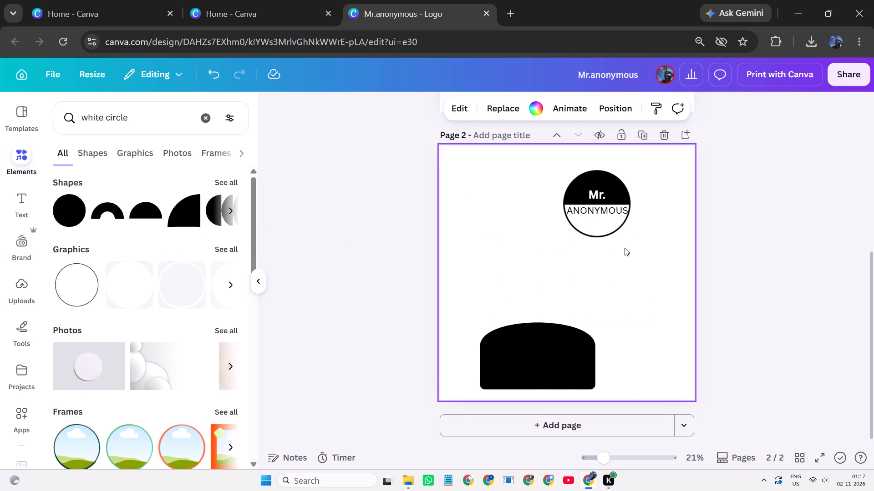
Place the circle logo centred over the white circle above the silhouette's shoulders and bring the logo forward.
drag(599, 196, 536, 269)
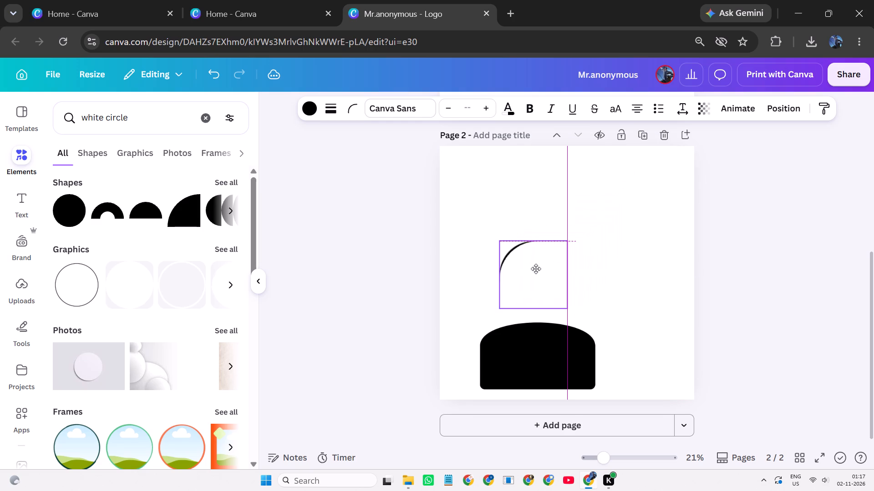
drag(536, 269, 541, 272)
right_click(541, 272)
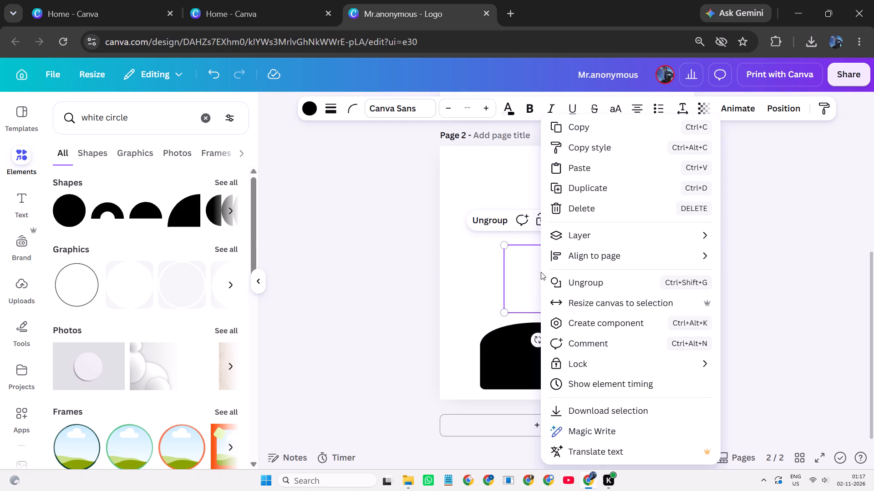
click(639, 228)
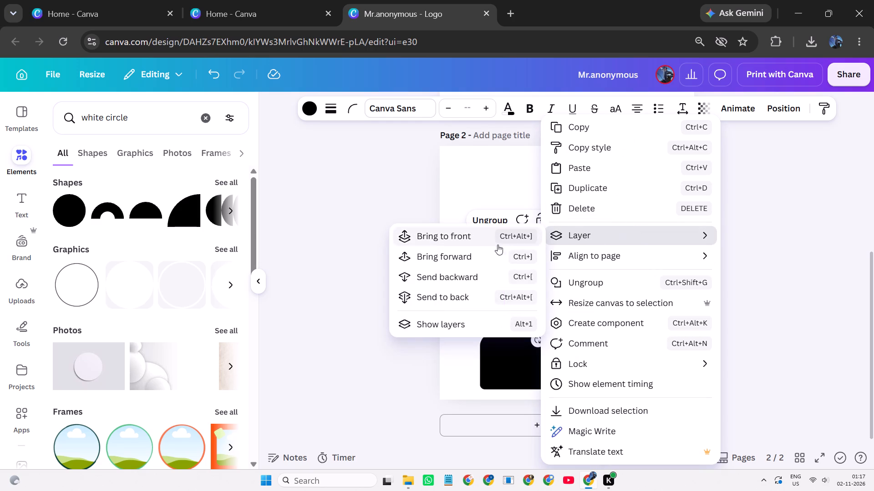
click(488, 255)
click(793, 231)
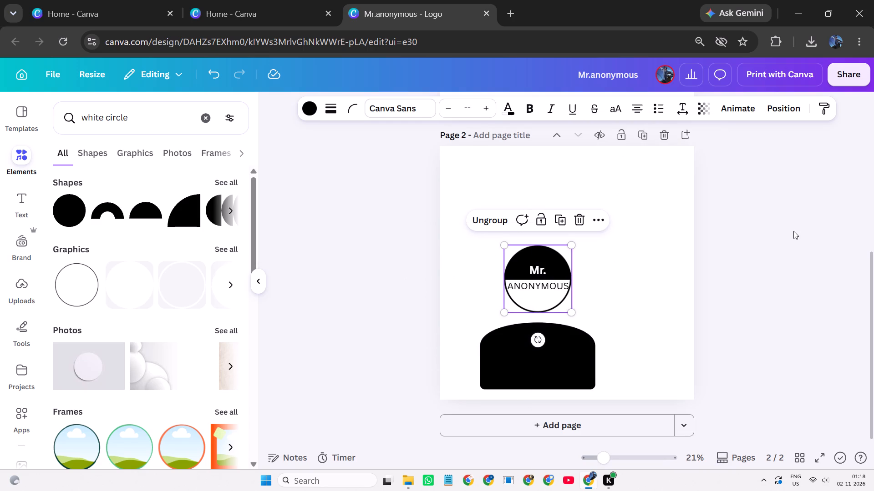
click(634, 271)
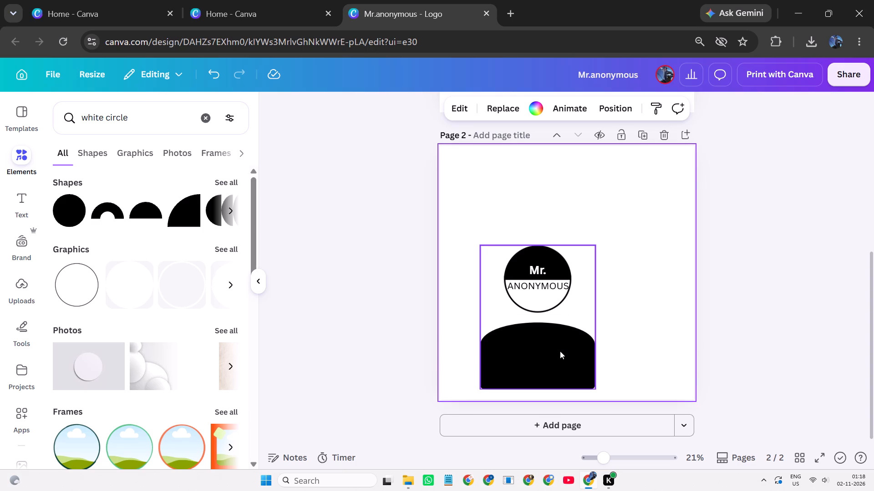
Move the silhouette off page 2, shift the circle logo aside, and delete the white circle.
drag(560, 351, 354, 337)
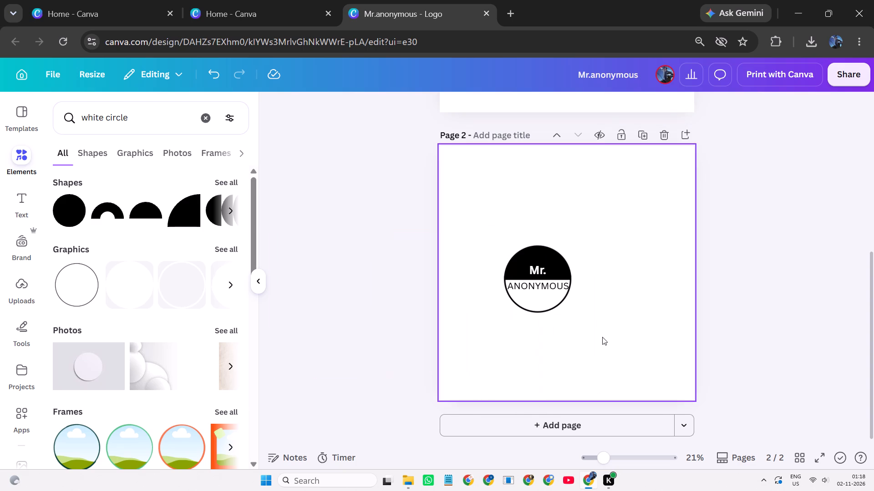
drag(526, 288, 568, 259)
click(481, 286)
click(539, 287)
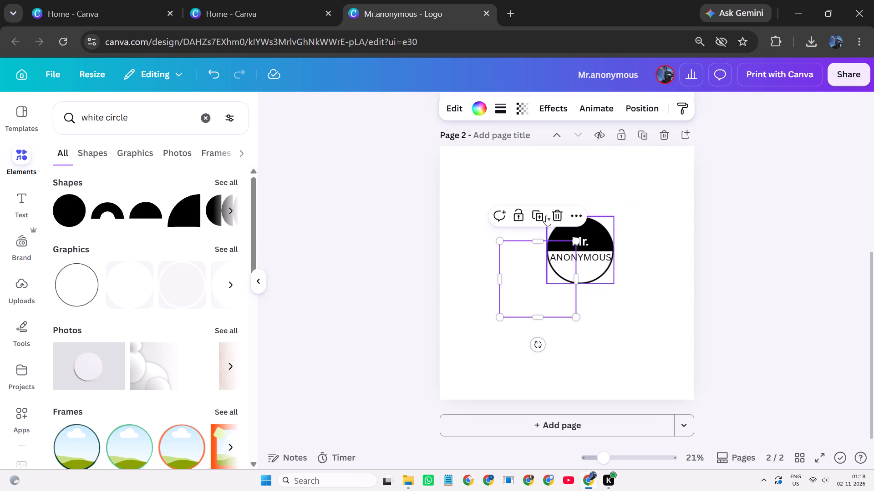
click(554, 218)
drag(368, 295, 501, 328)
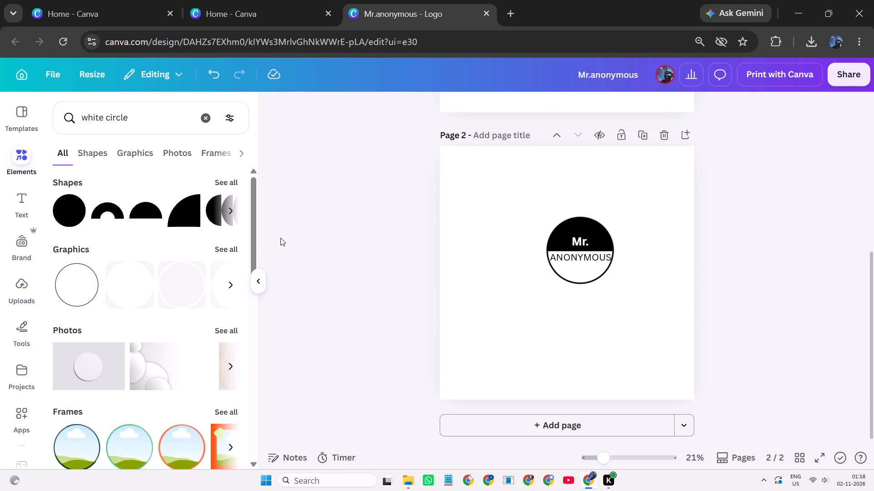
drag(310, 241, 693, 490)
click(544, 349)
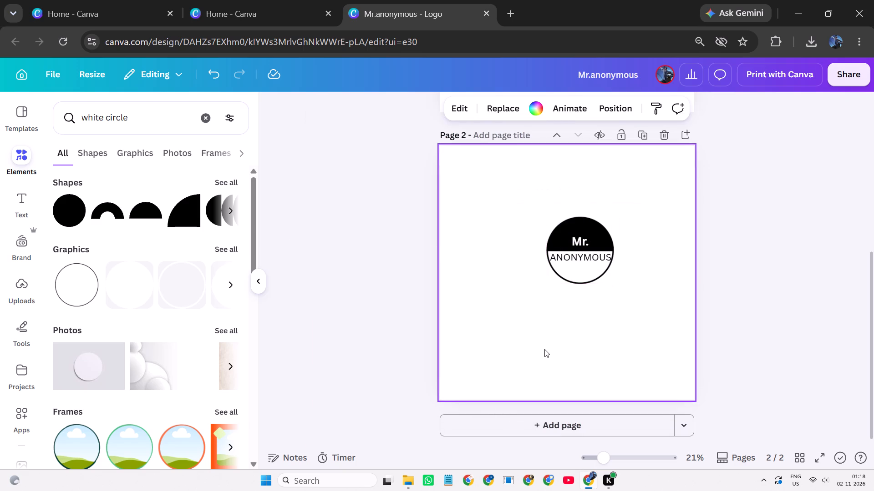
Enlarge the circle logo to about two-thirds of page 2's width and centre it horizontally, slightly above the middle.
click(595, 270)
drag(615, 282, 702, 399)
drag(627, 314, 549, 279)
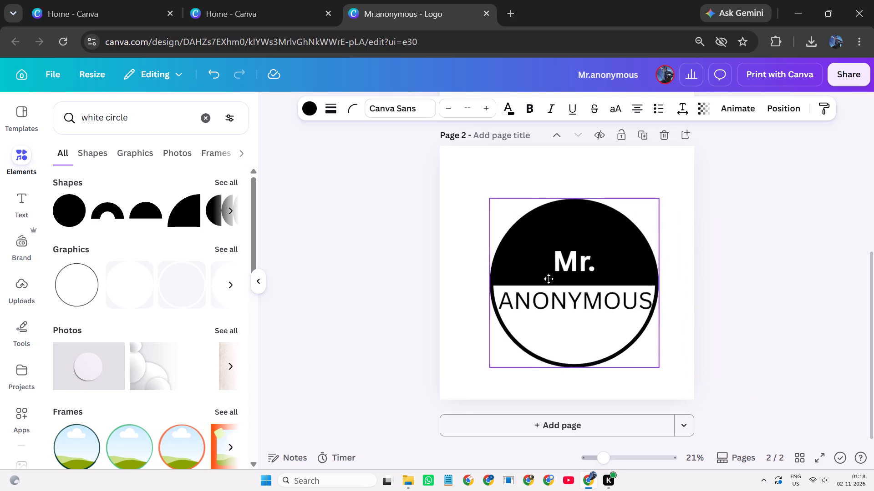
drag(549, 279, 565, 280)
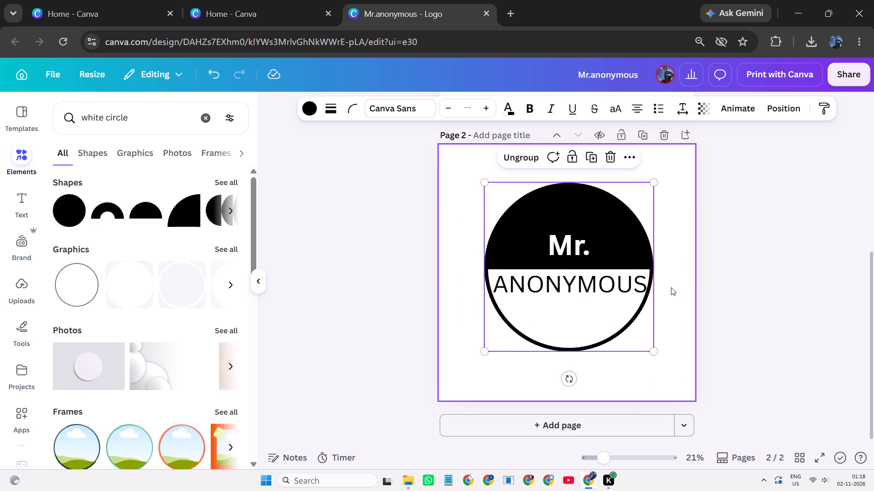
click(671, 287)
click(595, 284)
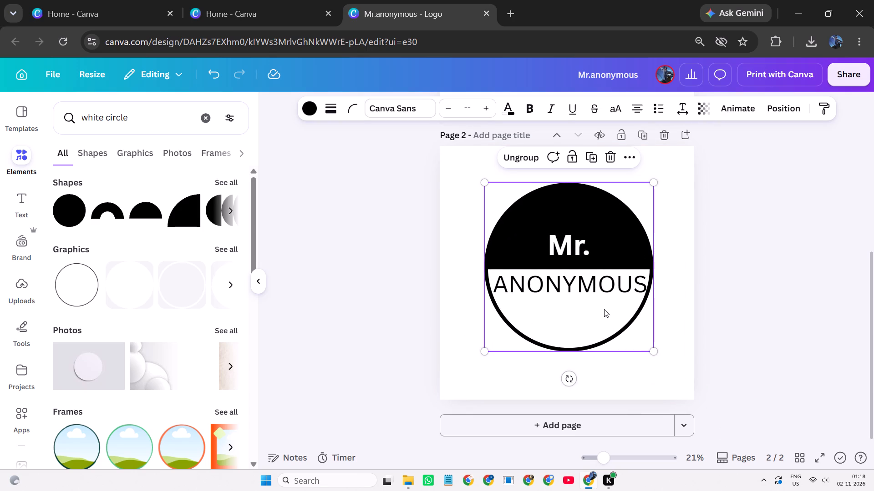
click(603, 307)
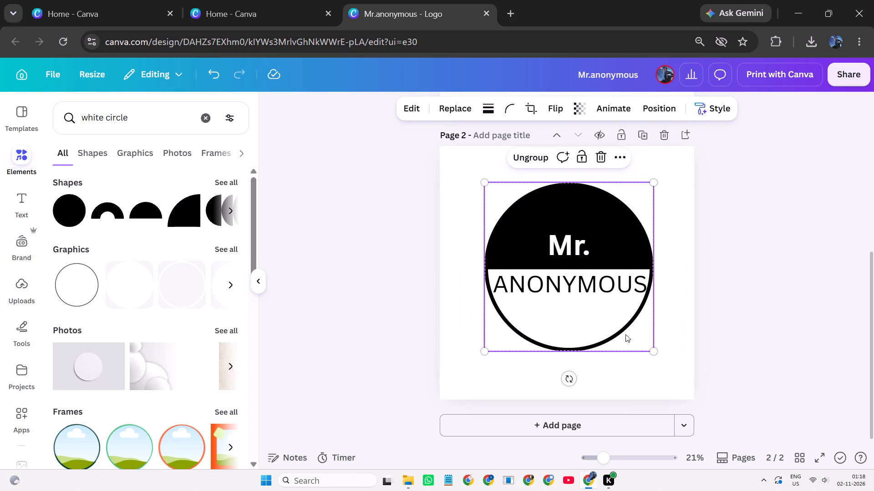
click(675, 331)
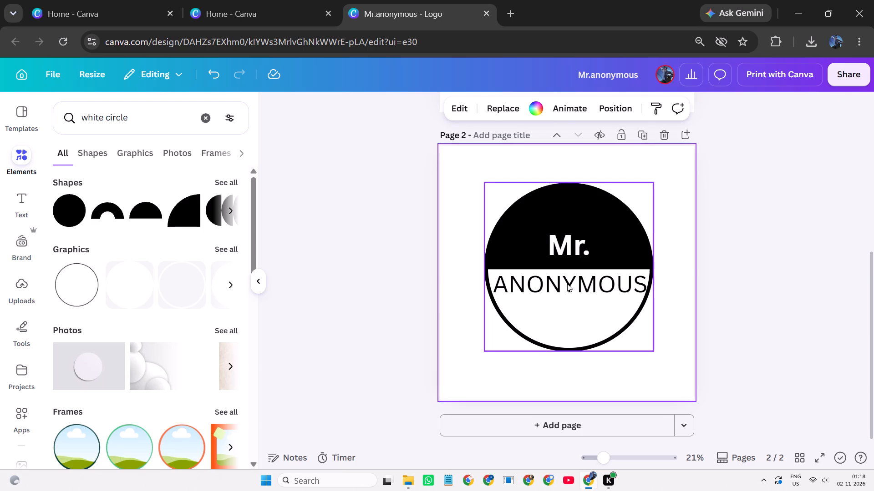
drag(567, 284, 569, 276)
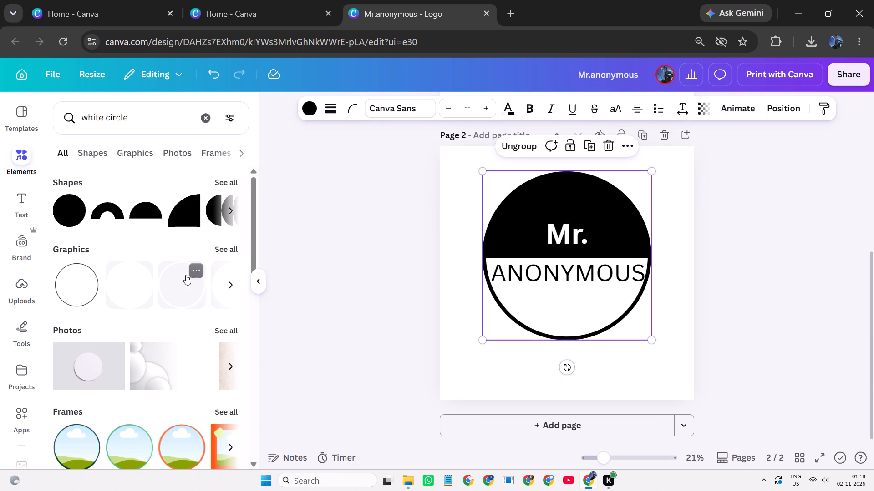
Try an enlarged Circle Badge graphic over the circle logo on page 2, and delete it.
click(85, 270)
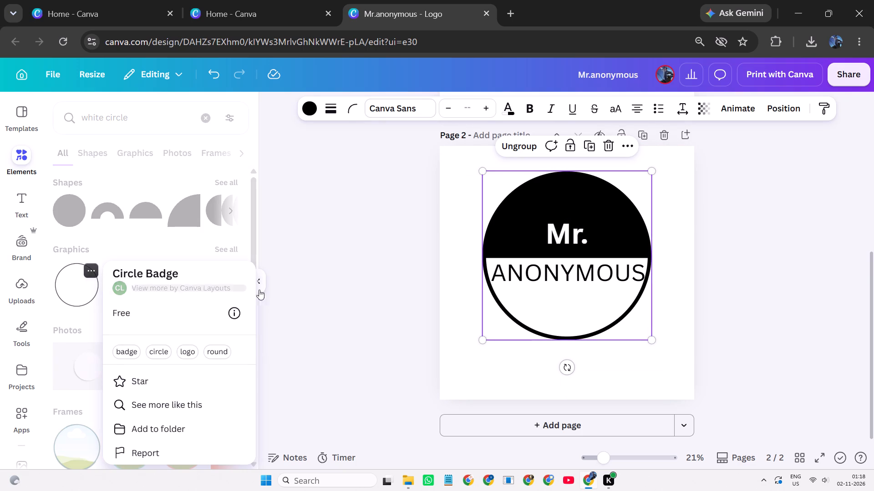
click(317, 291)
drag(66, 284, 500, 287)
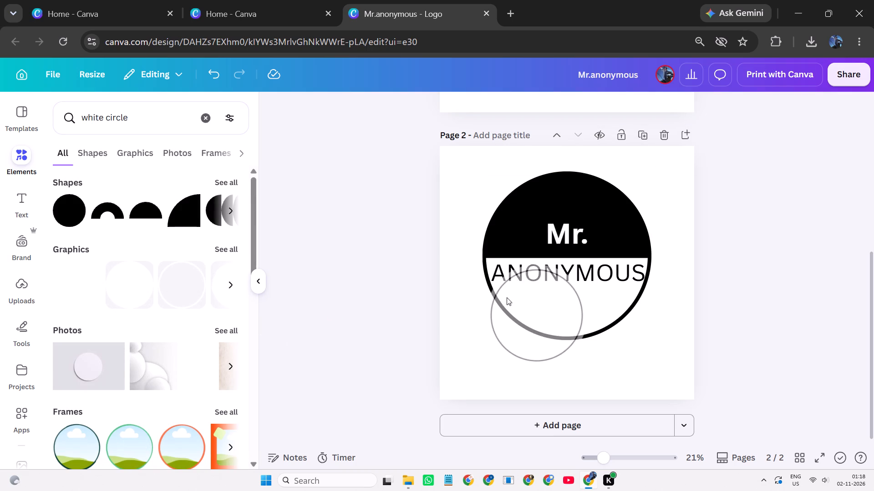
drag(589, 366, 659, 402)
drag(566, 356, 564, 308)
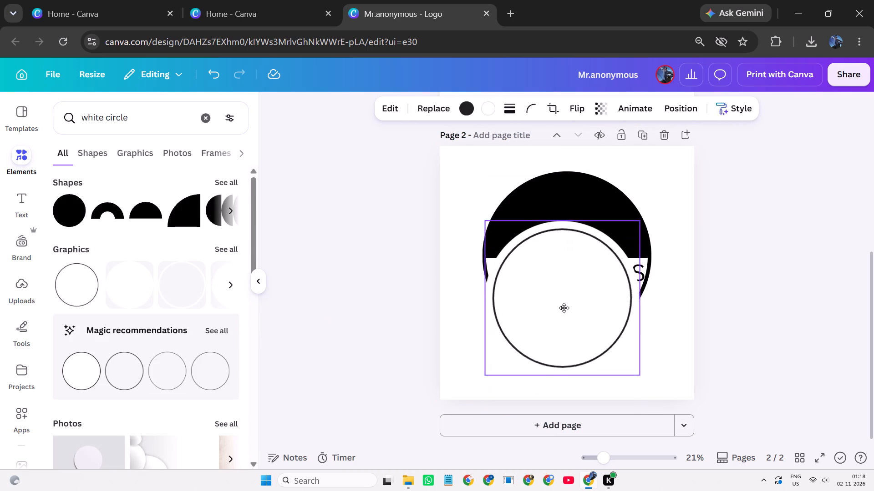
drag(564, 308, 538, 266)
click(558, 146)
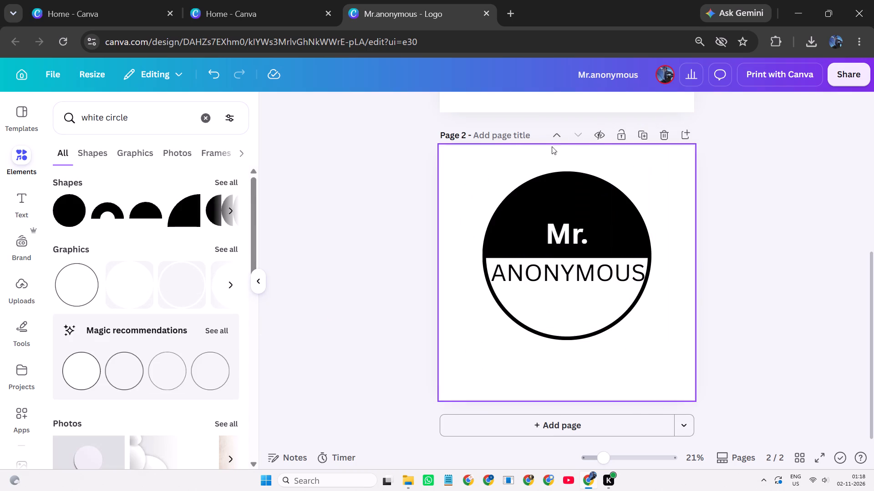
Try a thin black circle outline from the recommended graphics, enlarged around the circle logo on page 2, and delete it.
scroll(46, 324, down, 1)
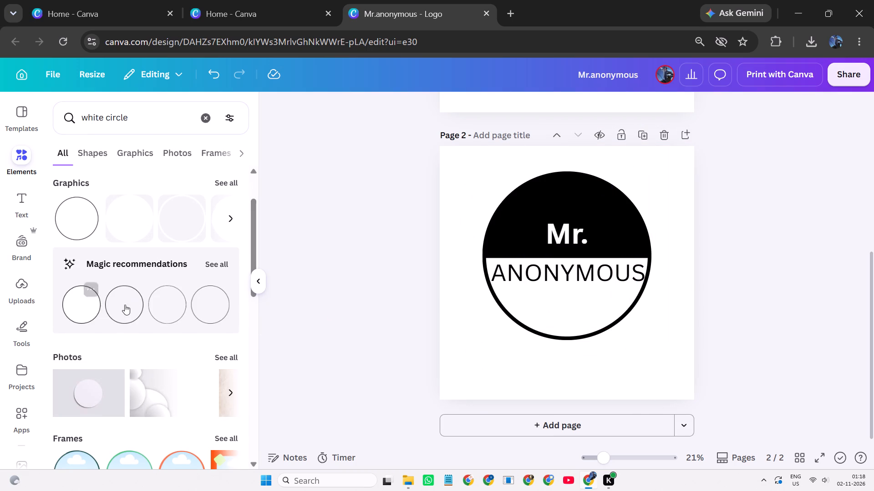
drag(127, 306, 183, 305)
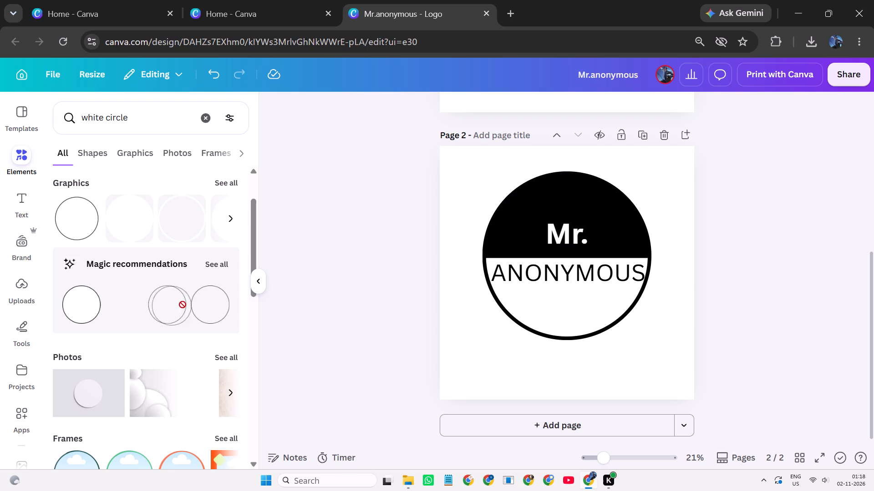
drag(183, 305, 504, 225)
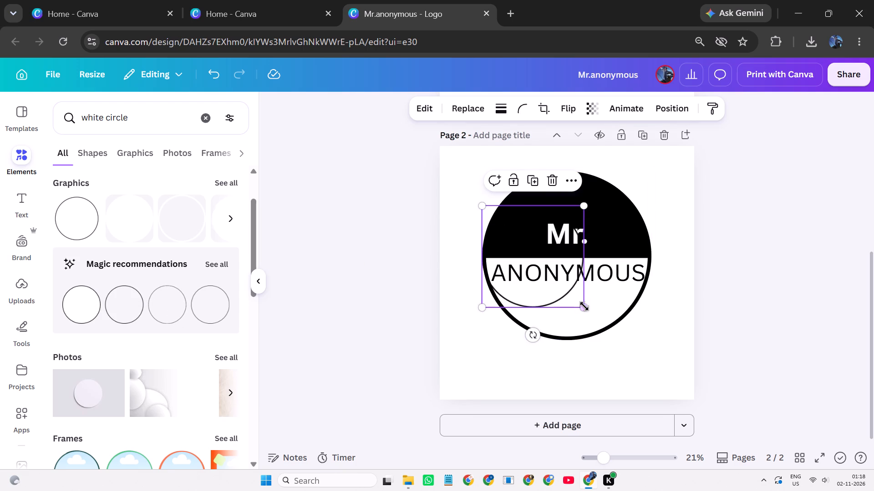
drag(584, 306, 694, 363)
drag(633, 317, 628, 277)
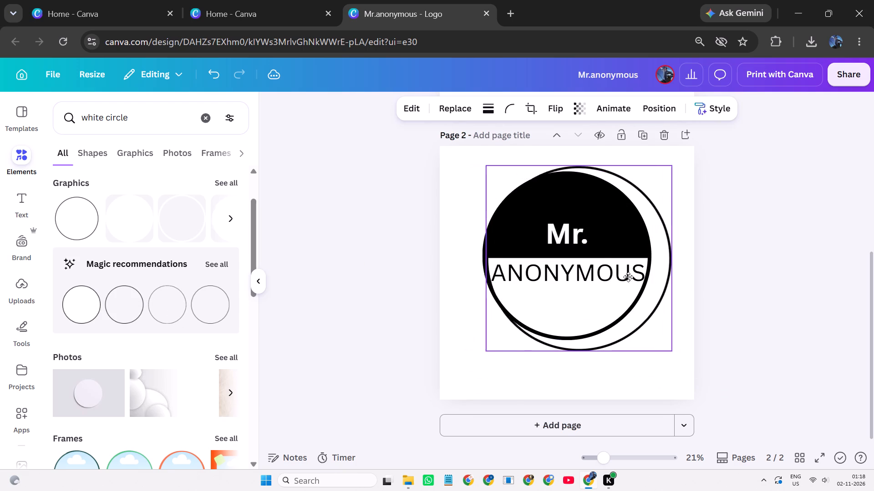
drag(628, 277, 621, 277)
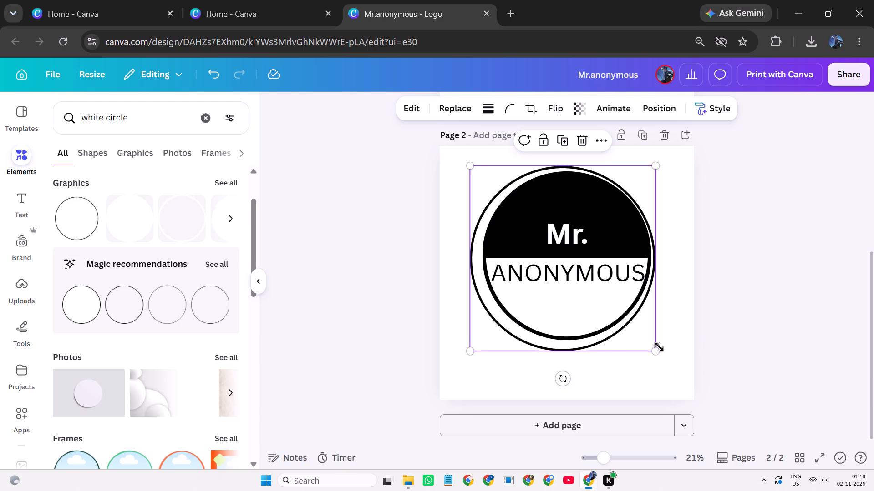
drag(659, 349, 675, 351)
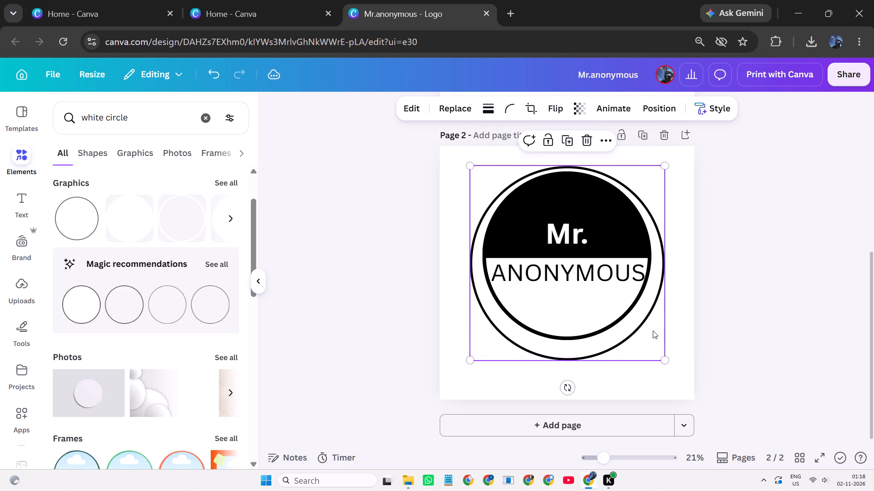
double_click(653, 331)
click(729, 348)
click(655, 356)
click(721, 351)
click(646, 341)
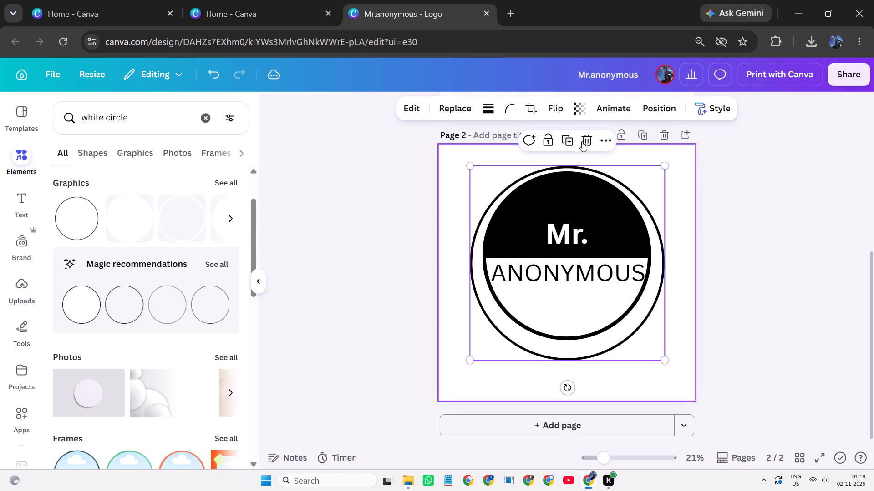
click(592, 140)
Add the second recommended thin black circle outline to page 2, enlarged slightly beyond the circle logo and centred around it as an outer ring.
drag(112, 306, 406, 285)
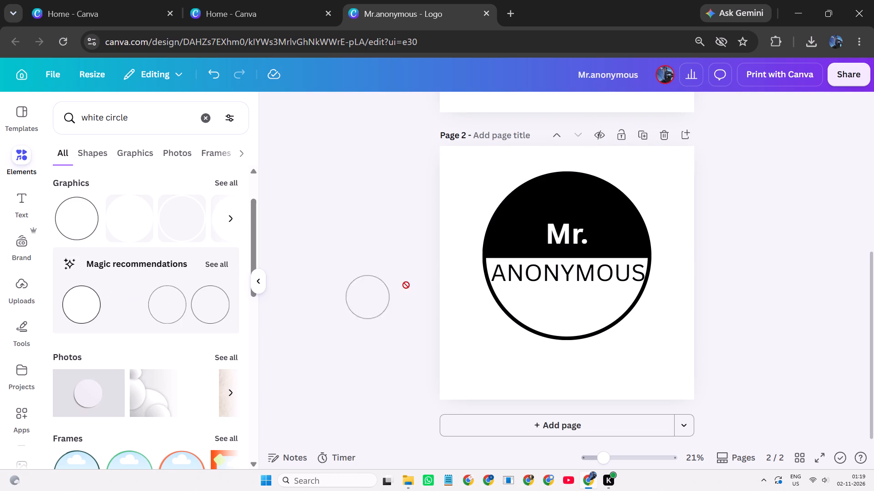
drag(406, 285, 510, 248)
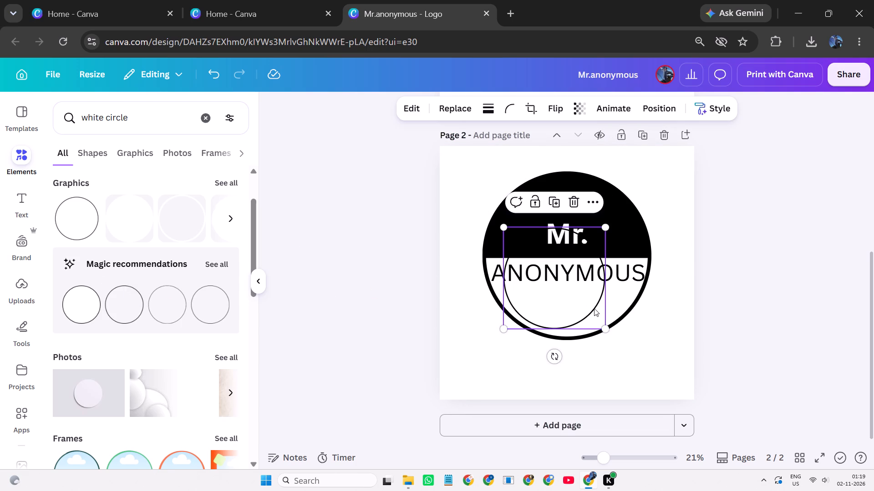
shift+drag(605, 327, 657, 366)
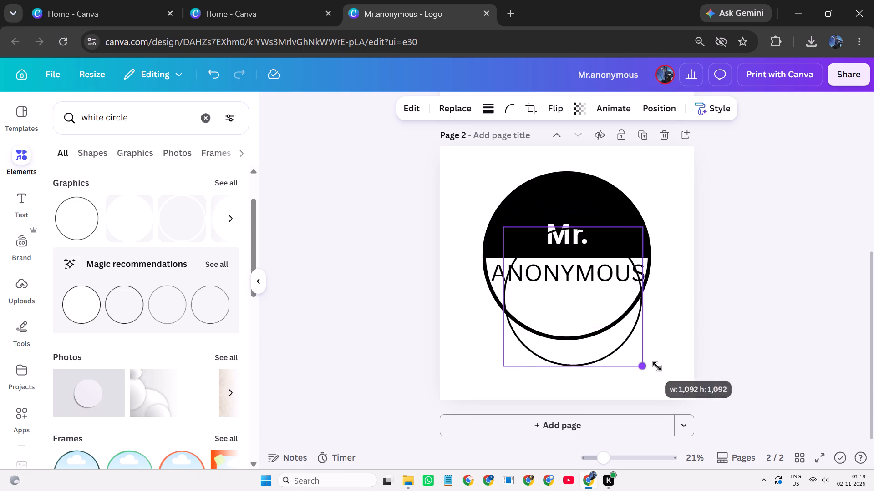
shift+drag(657, 366, 661, 366)
shift+drag(628, 302, 558, 218)
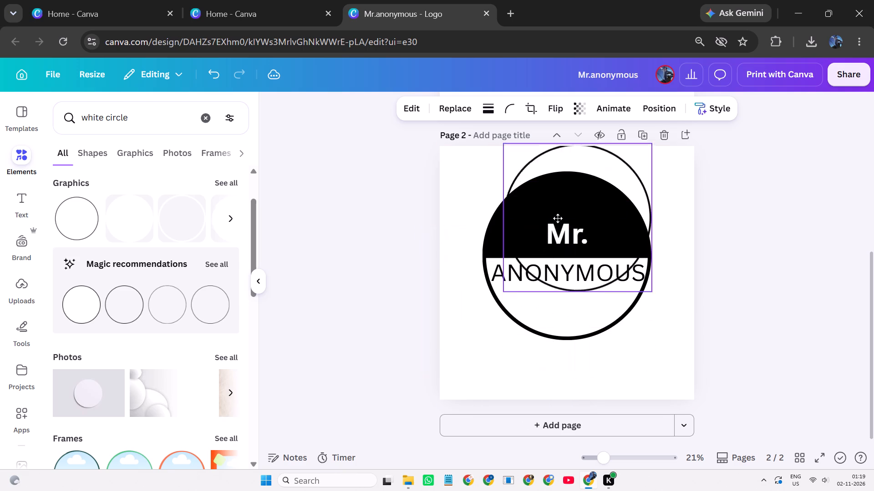
shift+drag(558, 218, 602, 243)
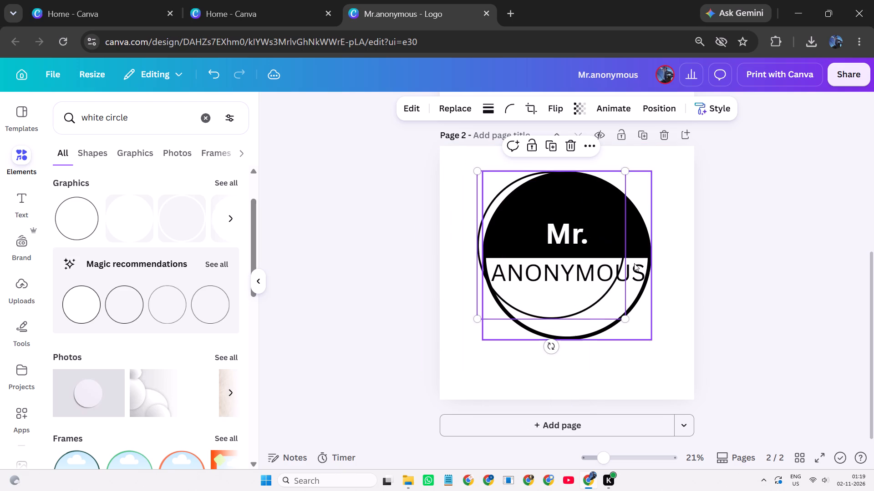
drag(627, 320, 685, 340)
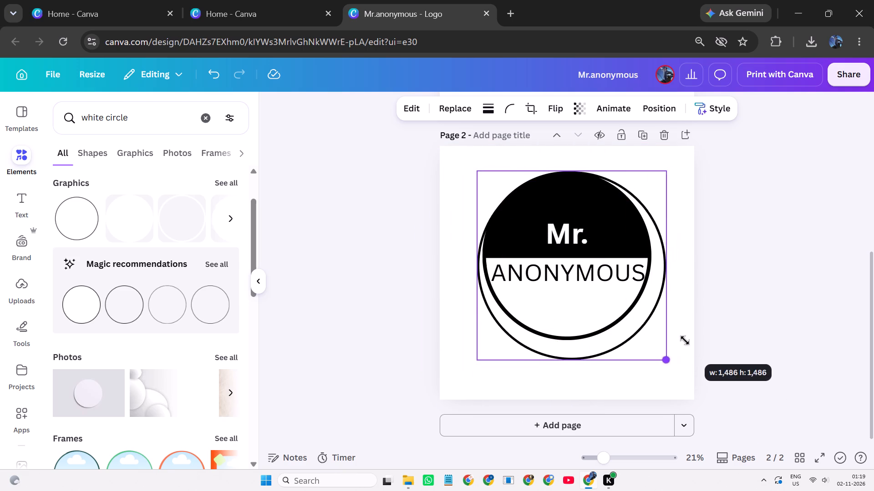
drag(685, 340, 682, 327)
drag(650, 282, 653, 275)
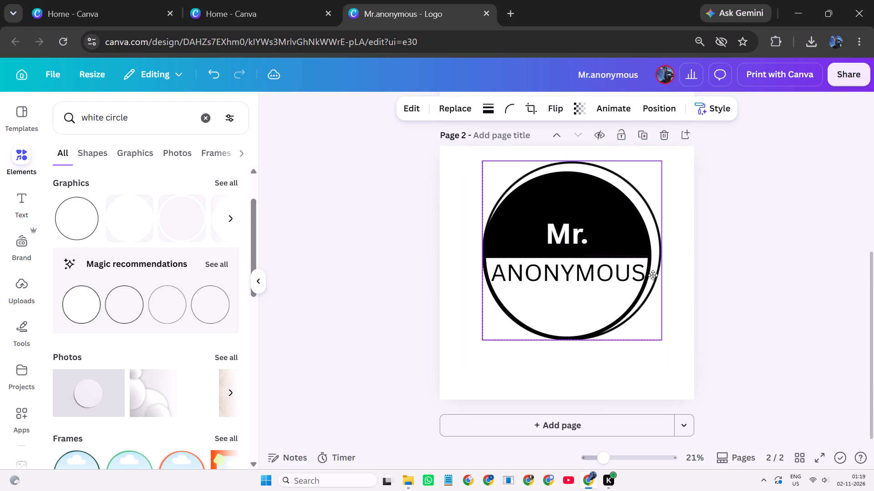
drag(653, 275, 649, 278)
click(732, 282)
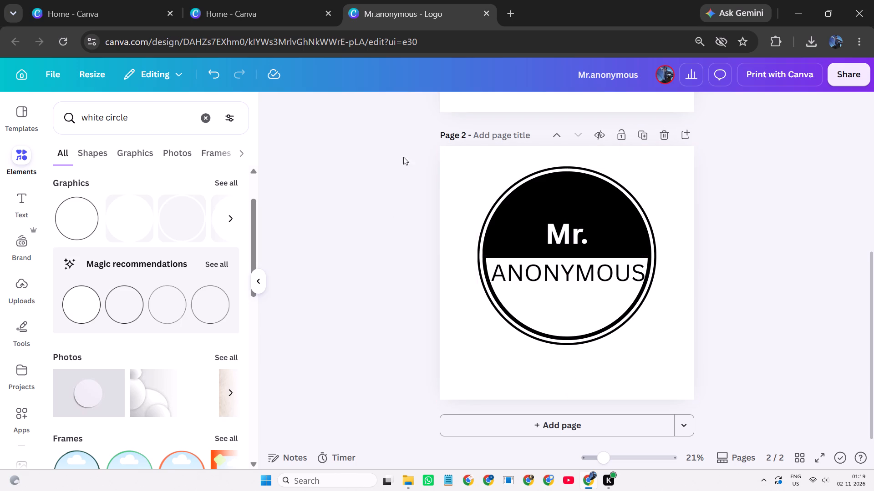
Group the outer ring with the circle logo on page 2.
drag(397, 147, 696, 376)
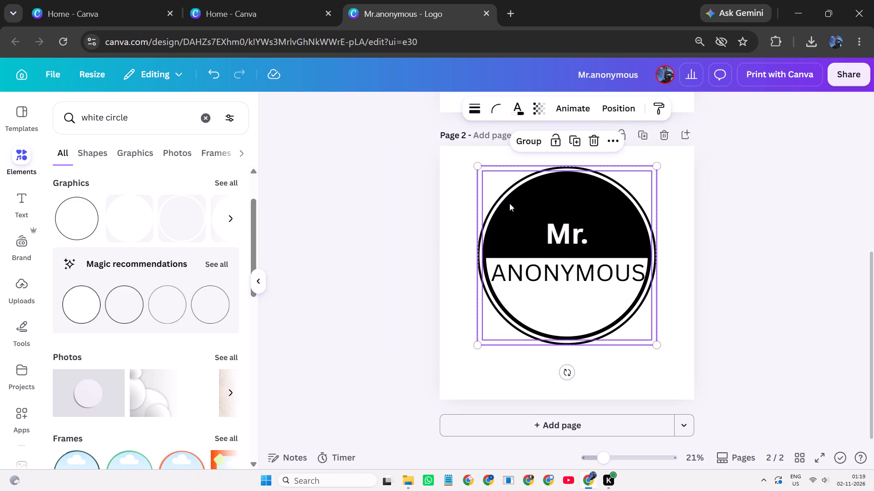
click(523, 141)
click(406, 195)
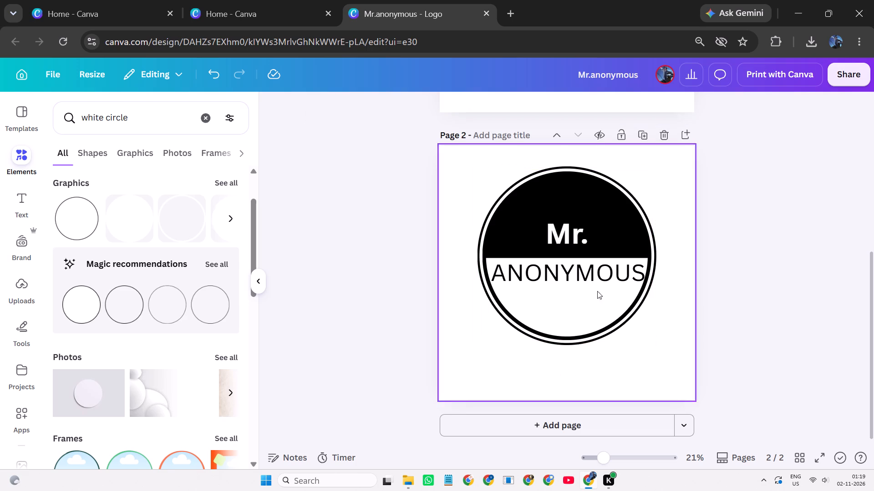
click(777, 299)
Compare the hooded-hacker logo on page 1 with the ringed circle logo on page 2.
scroll(562, 312, down, 2)
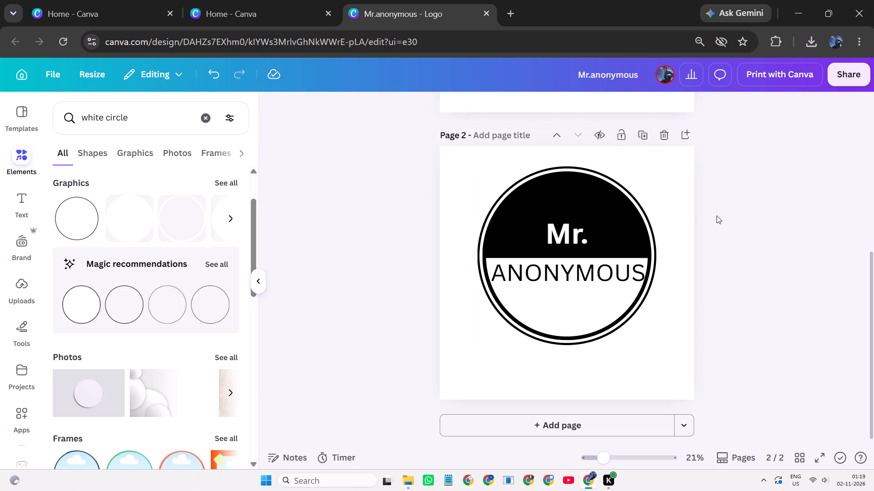
click(797, 222)
scroll(652, 234, up, 2)
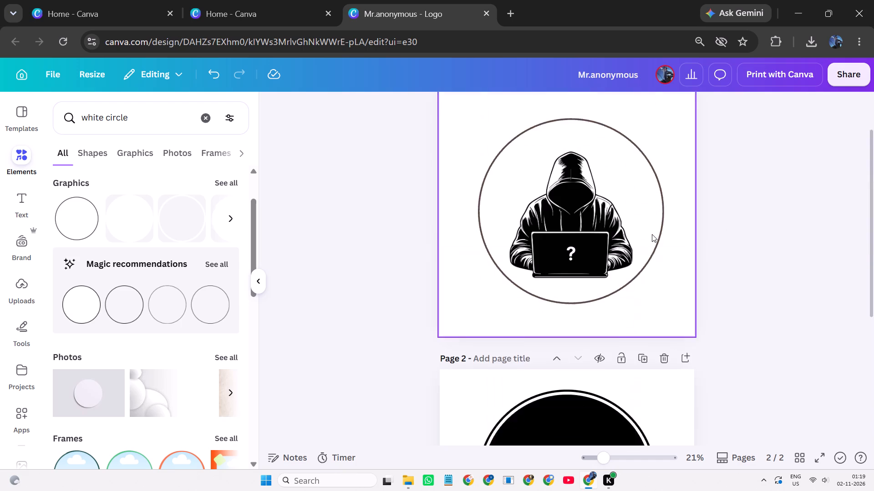
scroll(650, 234, down, 4)
scroll(650, 234, up, 3)
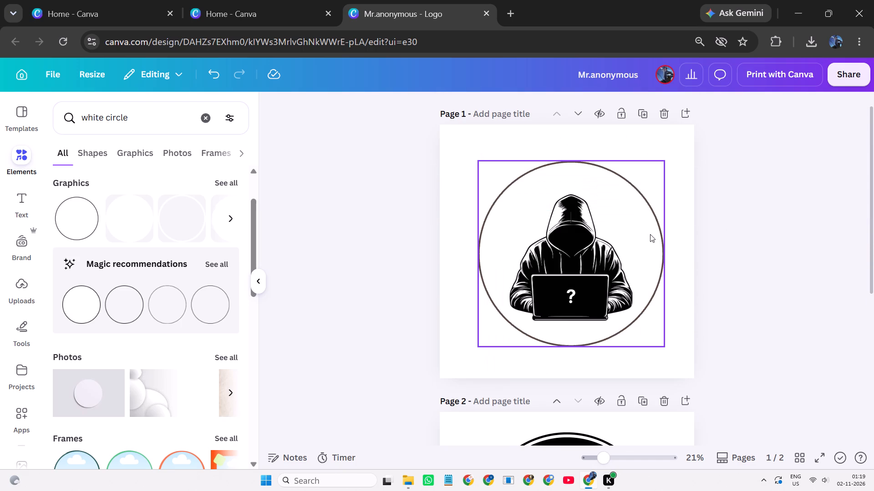
scroll(650, 234, down, 2)
scroll(644, 237, up, 2)
scroll(640, 236, down, 1)
scroll(639, 236, up, 2)
click(25, 119)
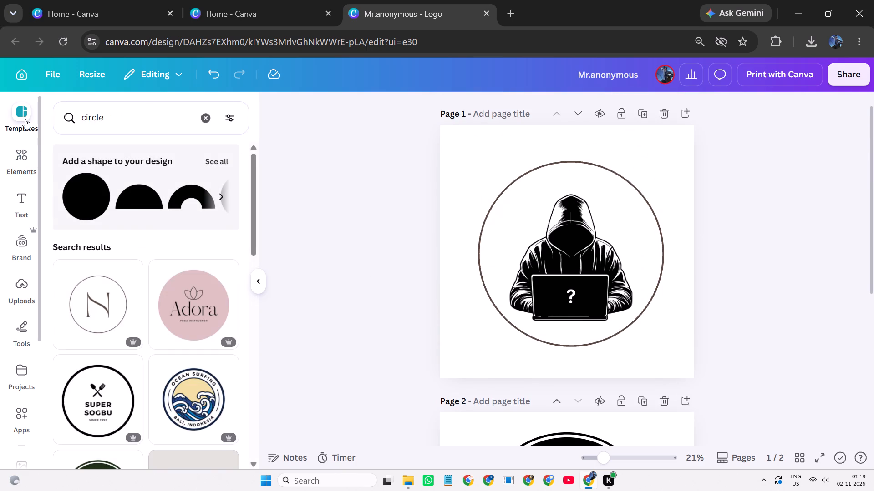
click(643, 295)
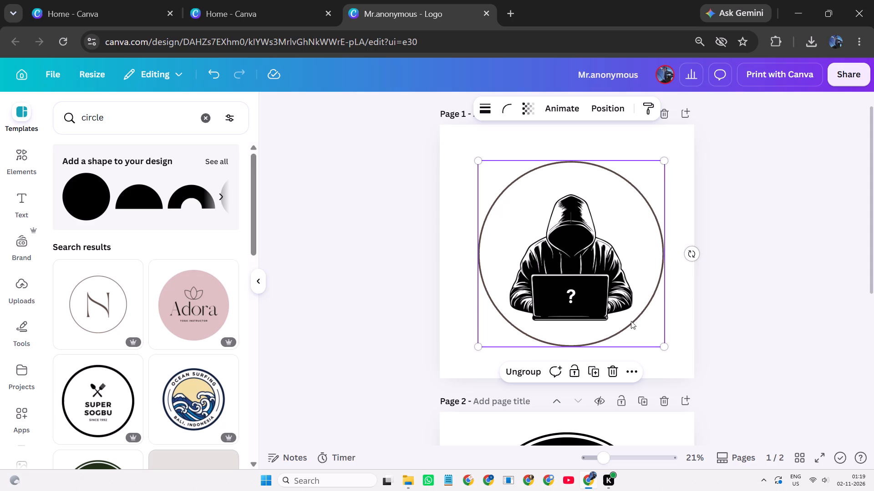
scroll(650, 323, down, 2)
scroll(645, 325, up, 4)
scroll(642, 325, down, 2)
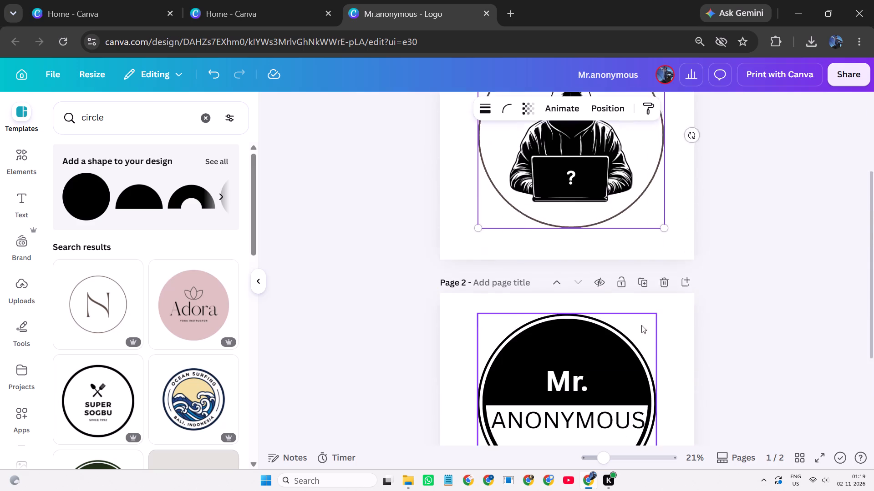
scroll(641, 325, down, 2)
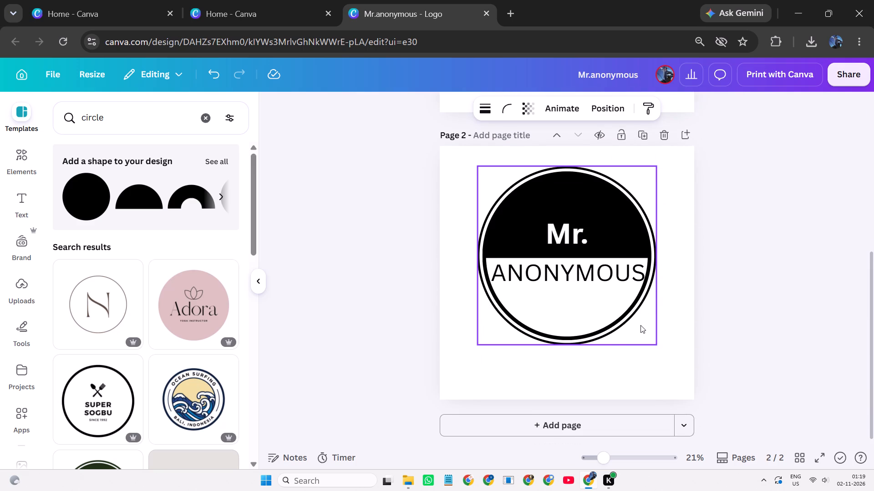
scroll(640, 325, up, 4)
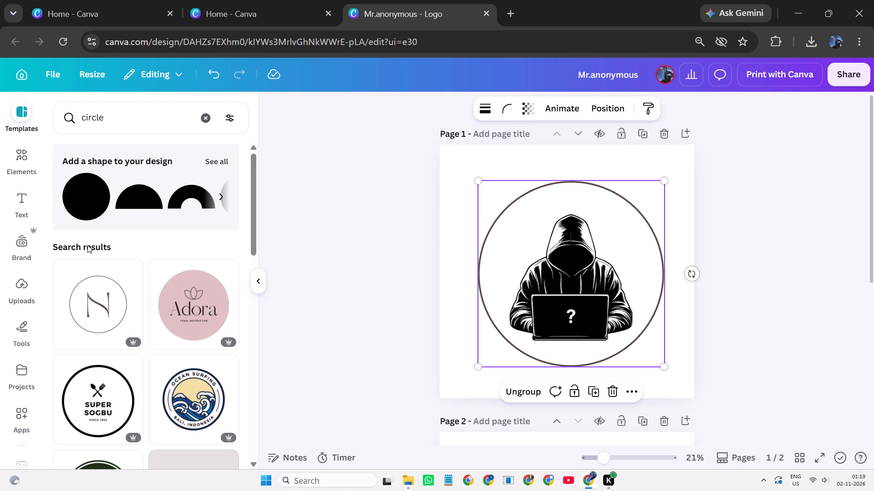
Review the page 2 circle logo and look through the white circle element results for a further addition.
click(25, 238)
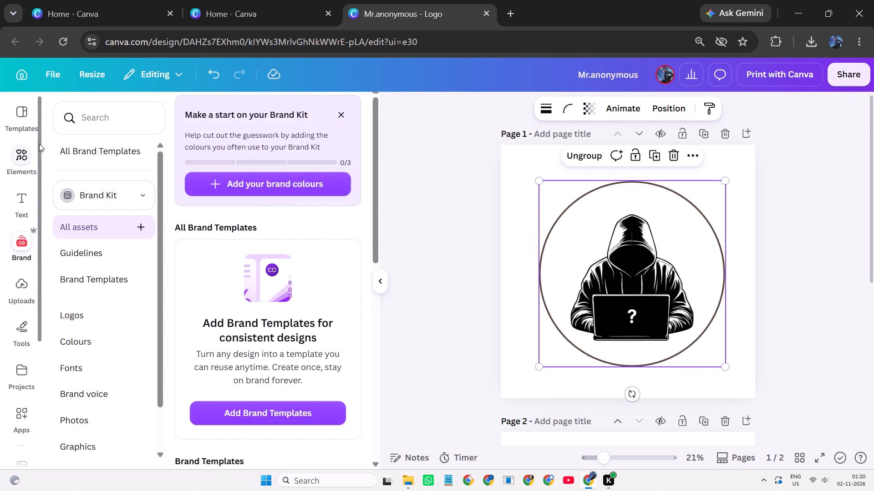
click(25, 160)
scroll(468, 278, down, 4)
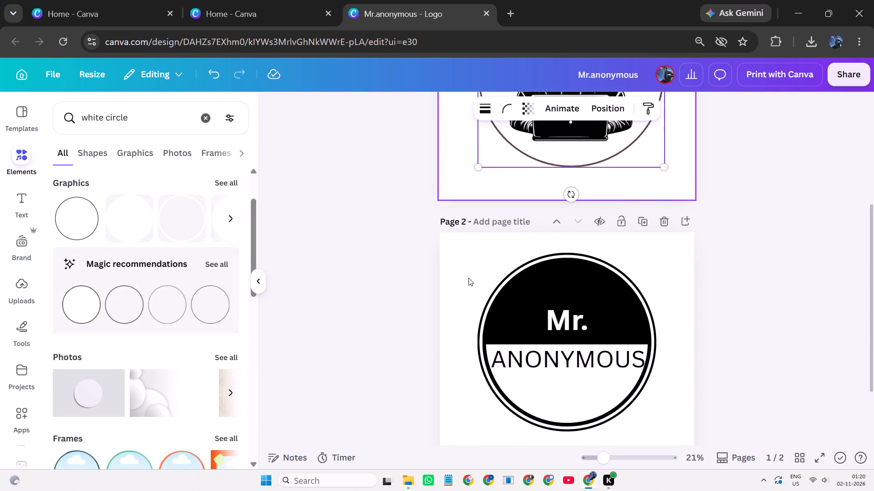
scroll(468, 278, down, 2)
click(699, 273)
click(609, 268)
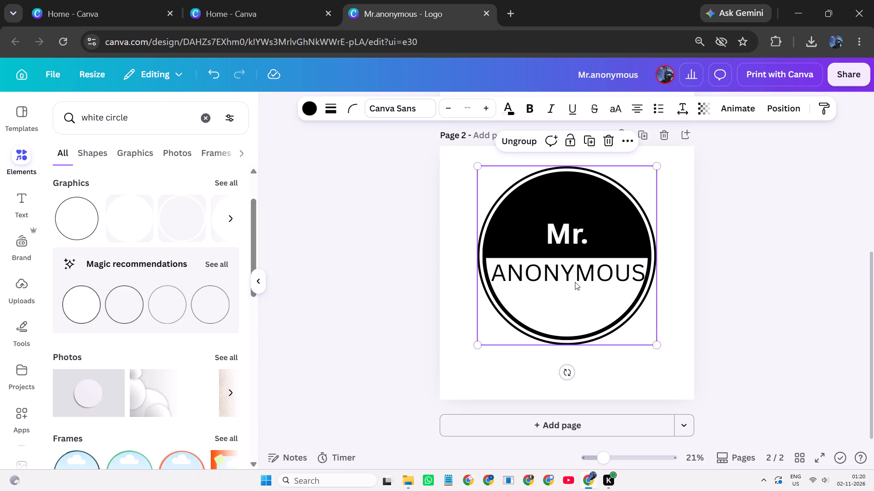
scroll(468, 289, up, 1)
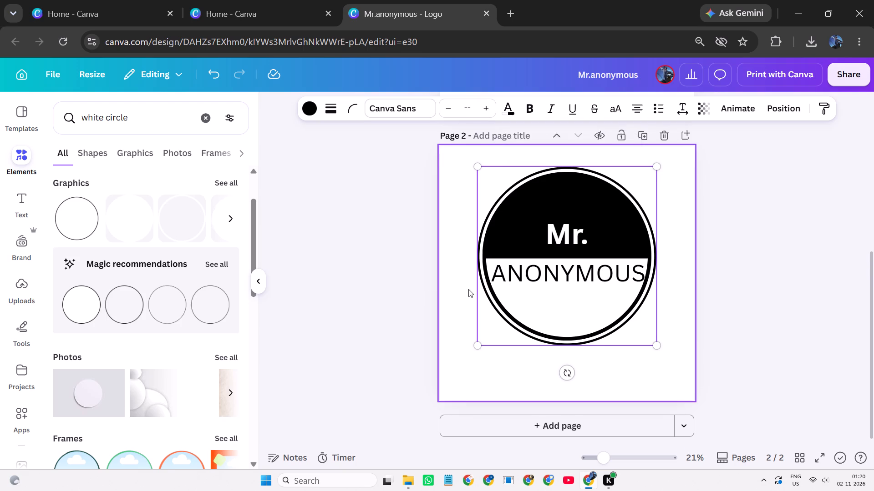
scroll(468, 289, down, 1)
click(590, 300)
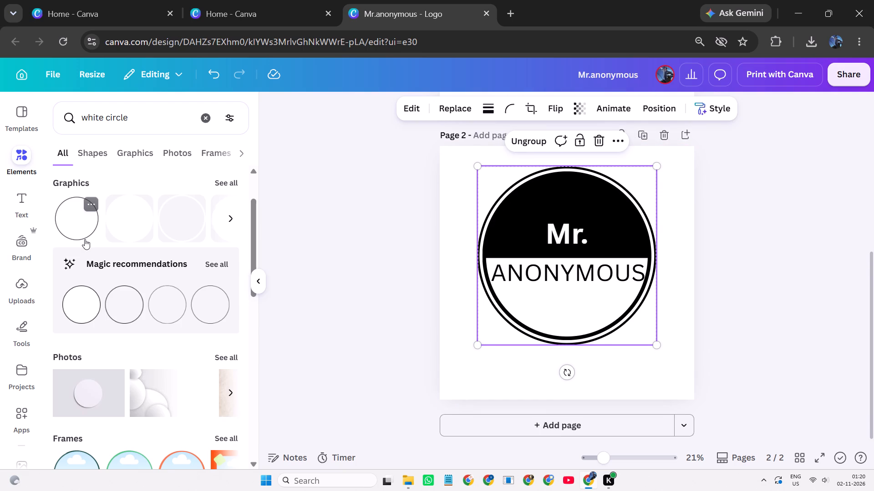
scroll(134, 315, down, 3)
scroll(183, 306, up, 1)
scroll(183, 306, down, 1)
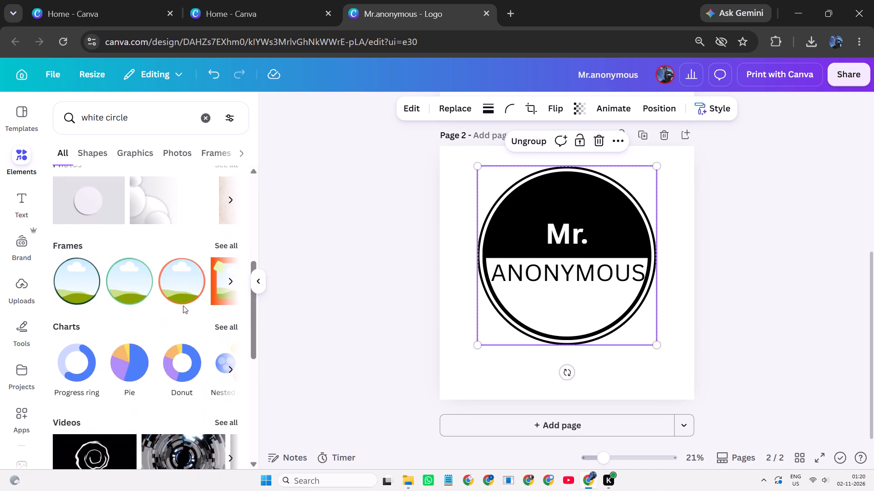
scroll(183, 306, down, 3)
scroll(225, 292, up, 7)
Search the elements for "HACKING TOOL" and show all of the graphics results.
click(177, 124)
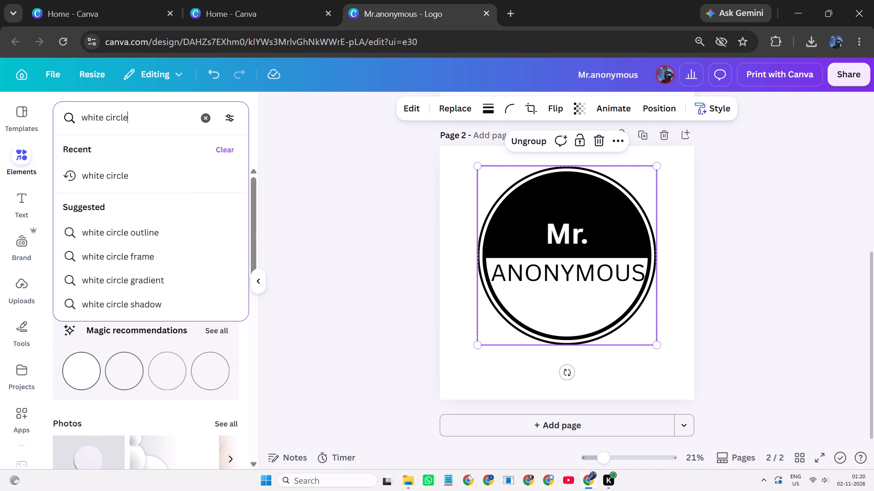
click(206, 120)
click(163, 121)
text(HACKING TOOL)
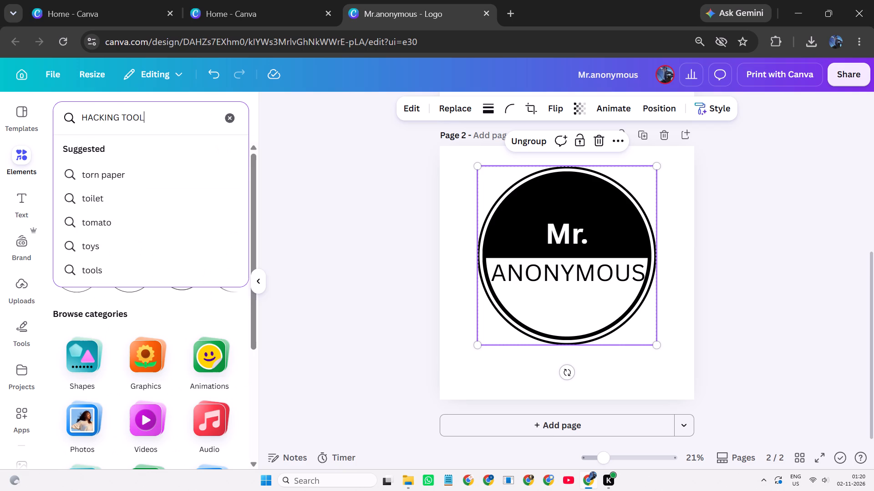
key(Return)
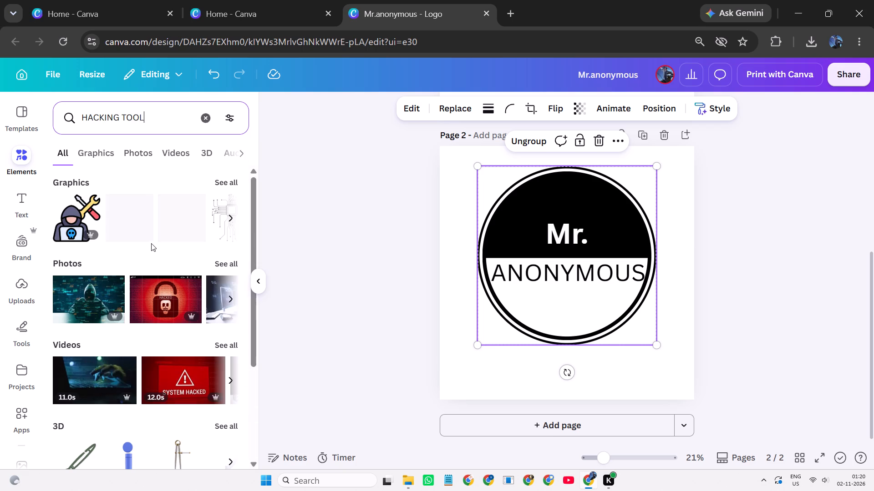
scroll(141, 276, down, 2)
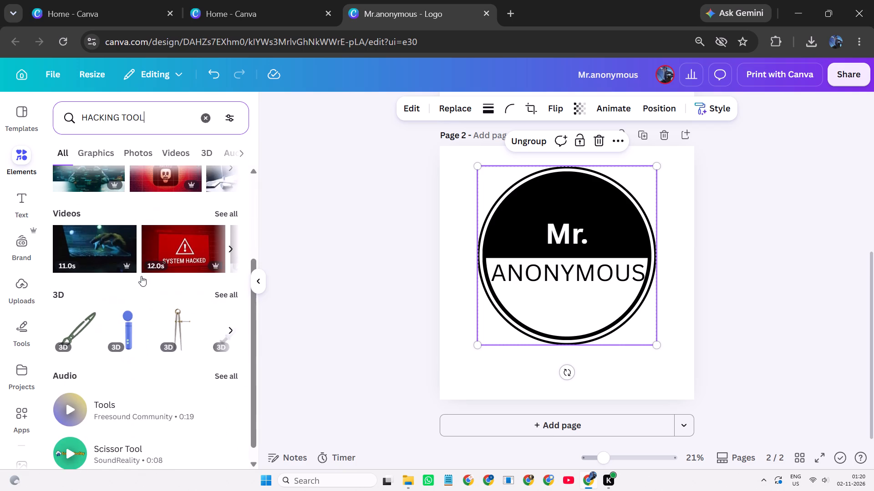
scroll(141, 276, down, 3)
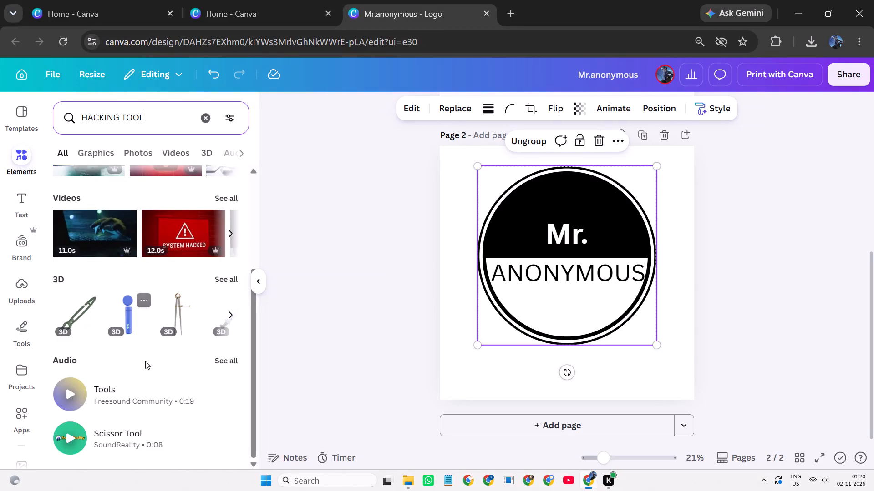
scroll(144, 368, up, 6)
click(228, 177)
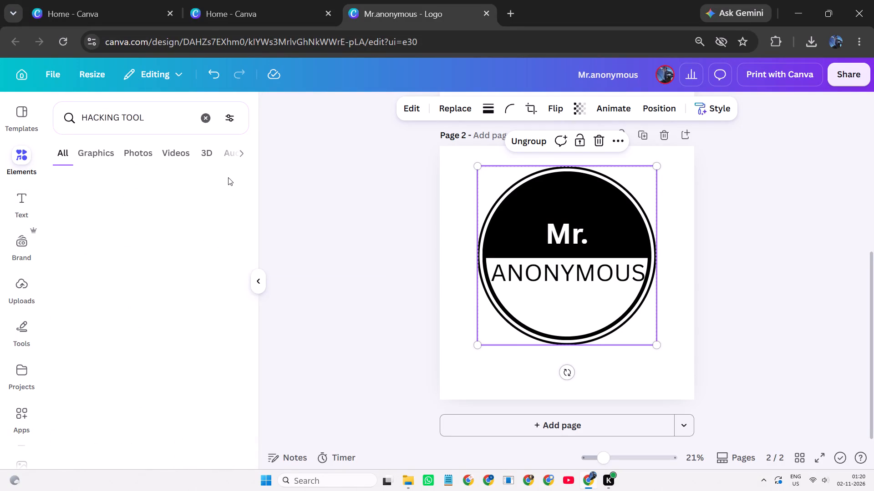
Look through the "HACKING TOOL" graphics for a hacker-themed symbol that suits the page 2 circle logo.
scroll(207, 245, down, 2)
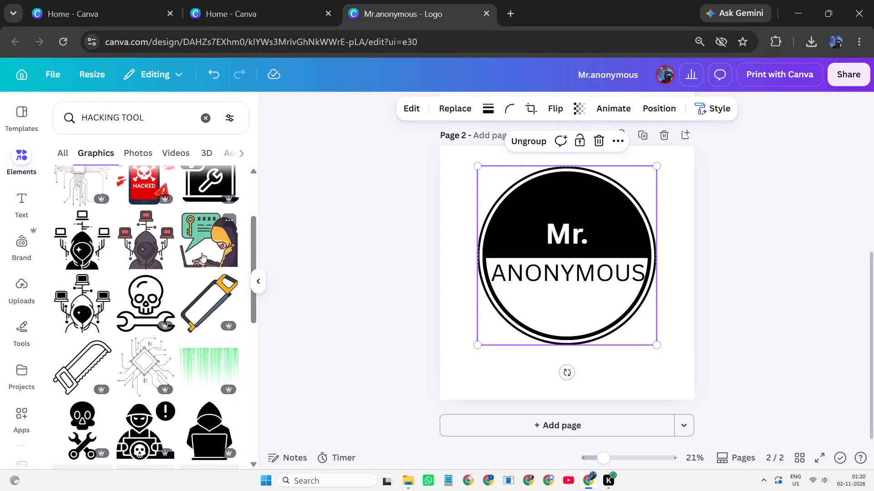
scroll(97, 256, down, 3)
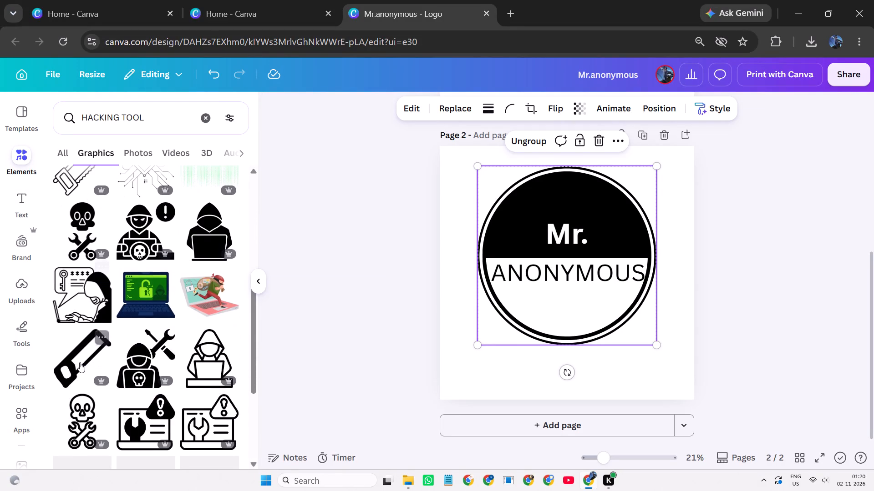
scroll(152, 317, down, 4)
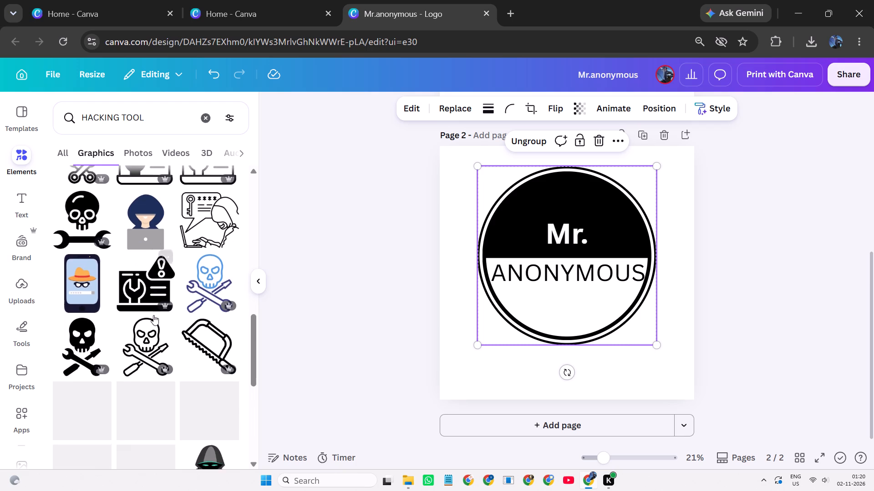
scroll(153, 315, down, 5)
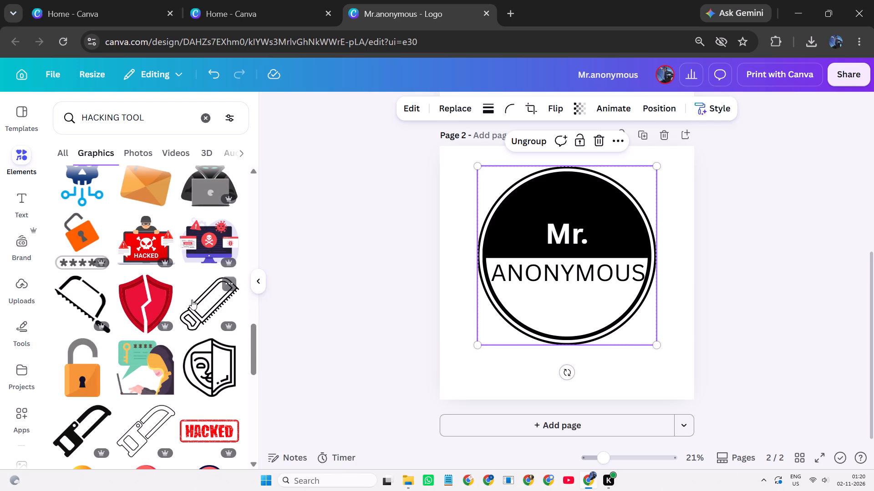
scroll(174, 342, down, 2)
scroll(186, 340, up, 1)
scroll(184, 343, down, 3)
scroll(177, 348, up, 8)
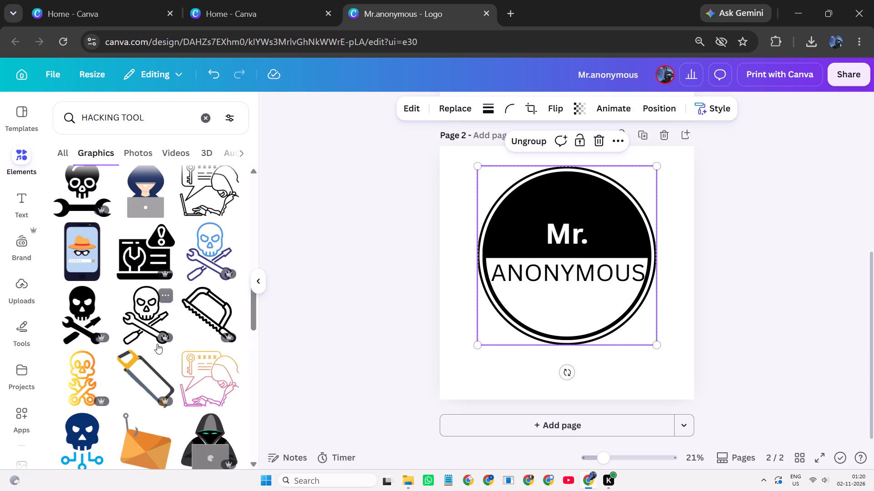
scroll(154, 341, up, 12)
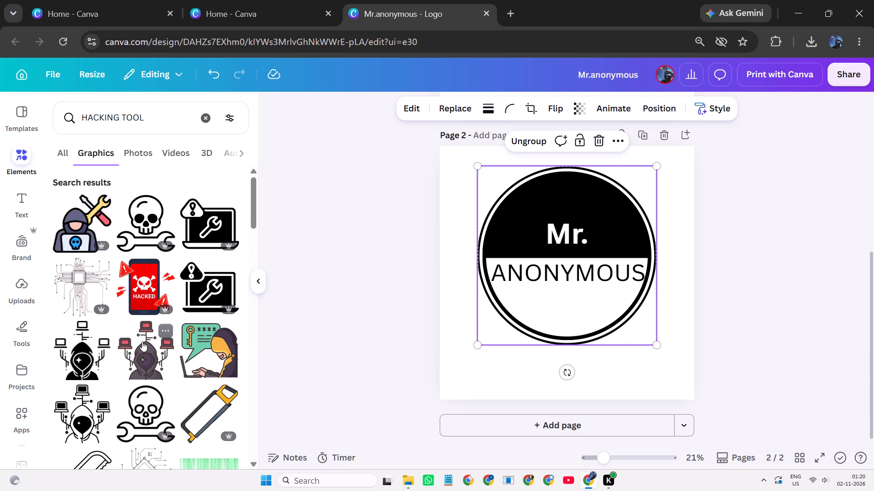
scroll(142, 341, down, 2)
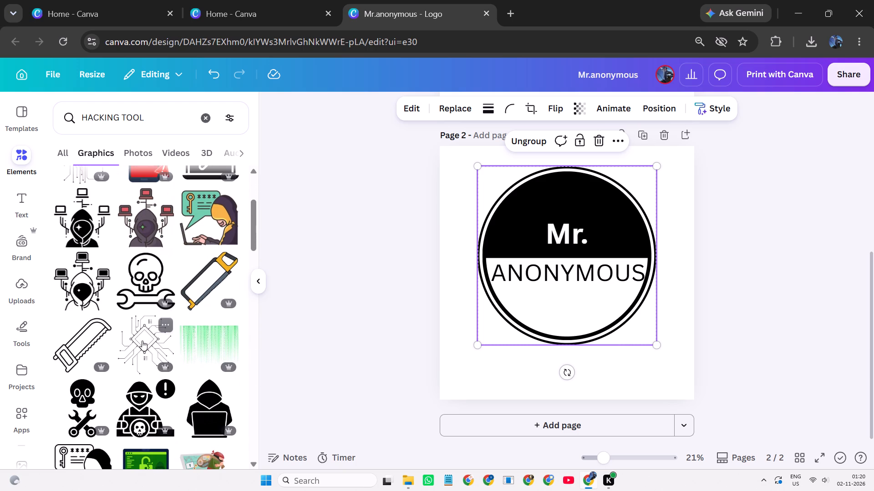
scroll(158, 340, down, 1)
scroll(158, 348, up, 1)
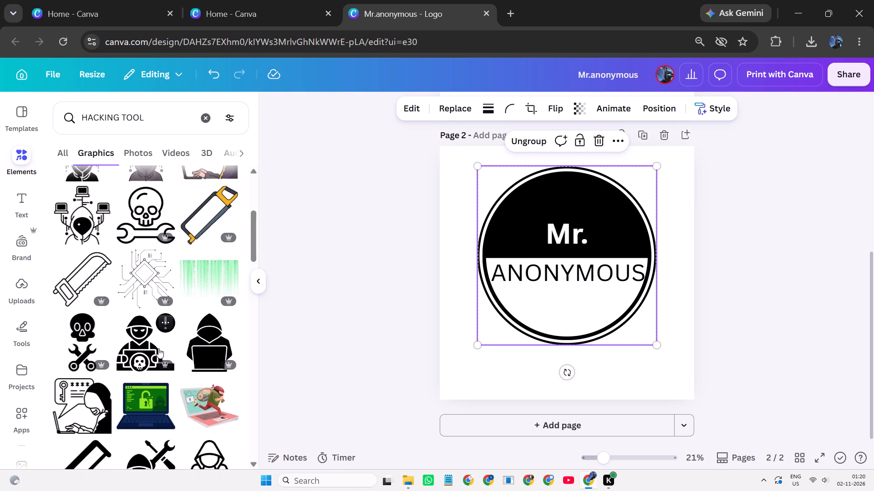
scroll(158, 348, up, 1)
scroll(202, 341, up, 2)
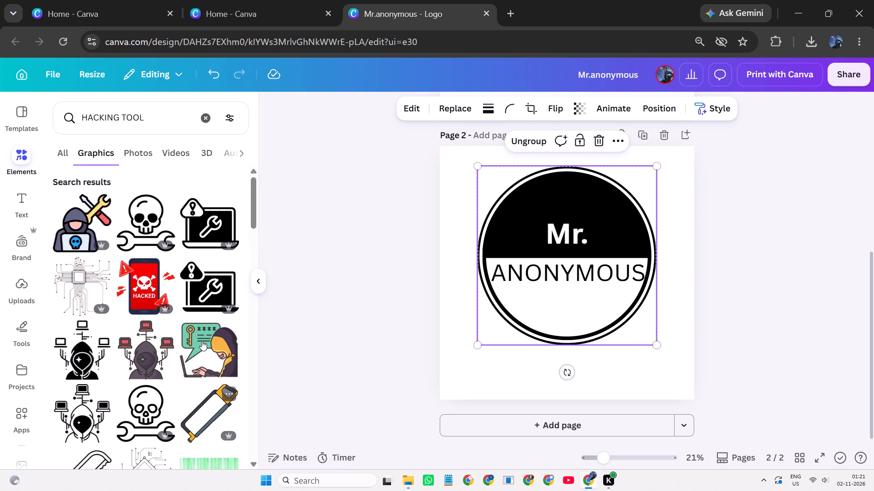
scroll(202, 340, up, 1)
Search the elements for "MALWARE" and show all of the graphics results.
click(203, 115)
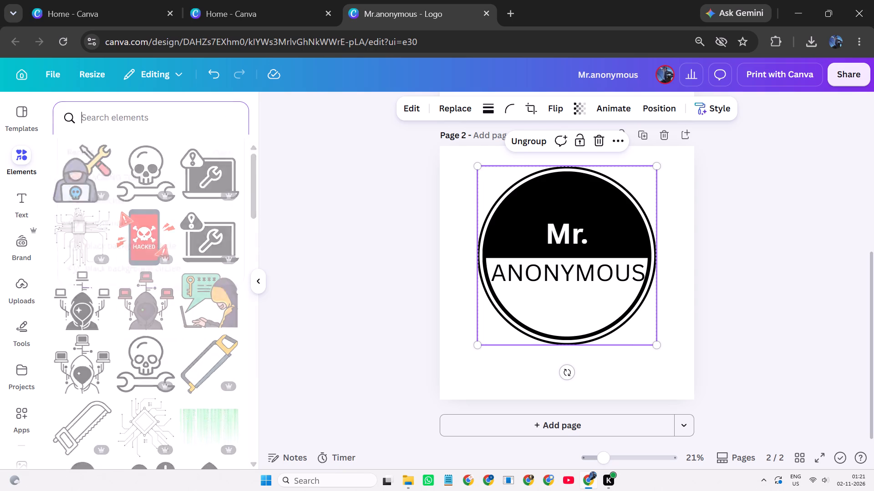
text(MA)
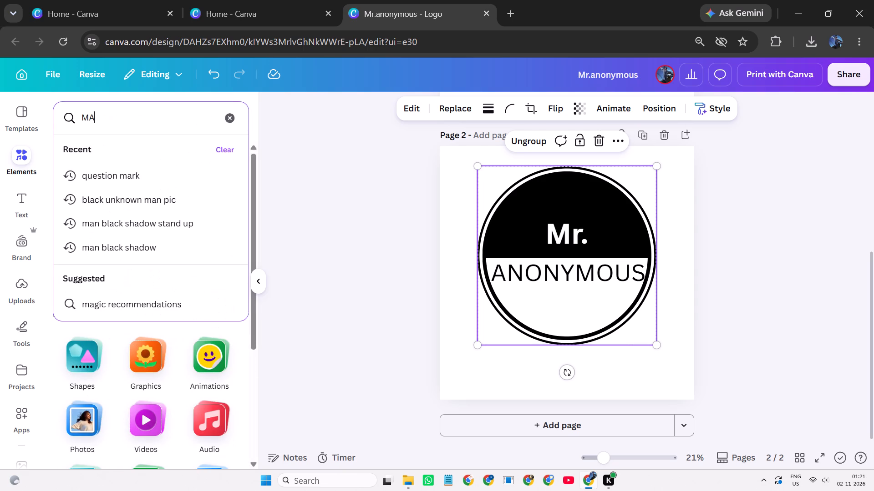
text(LWARE)
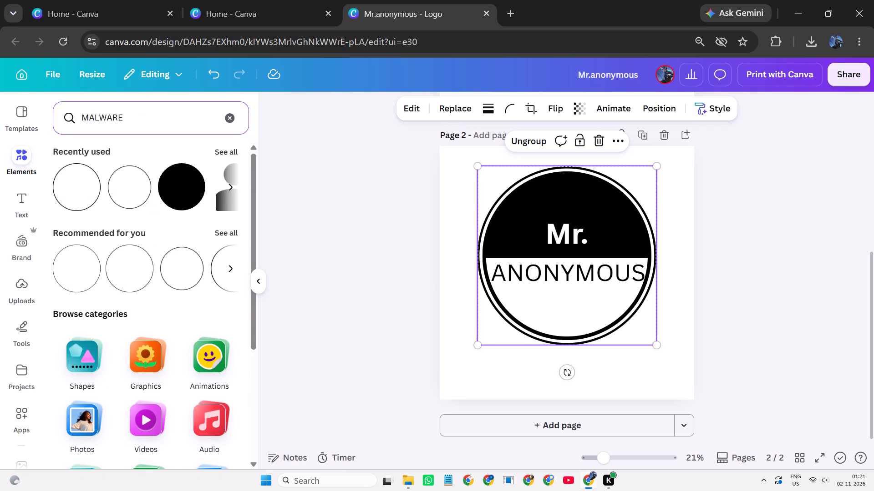
key(Return)
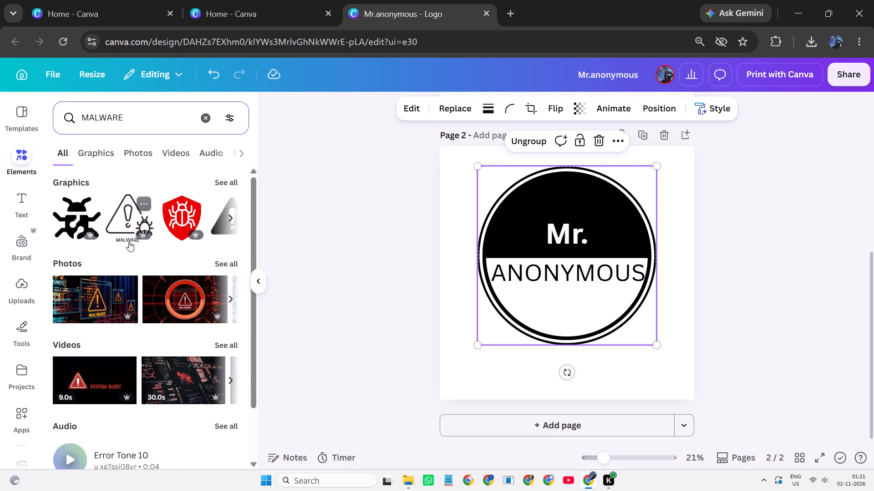
scroll(131, 230, down, 9)
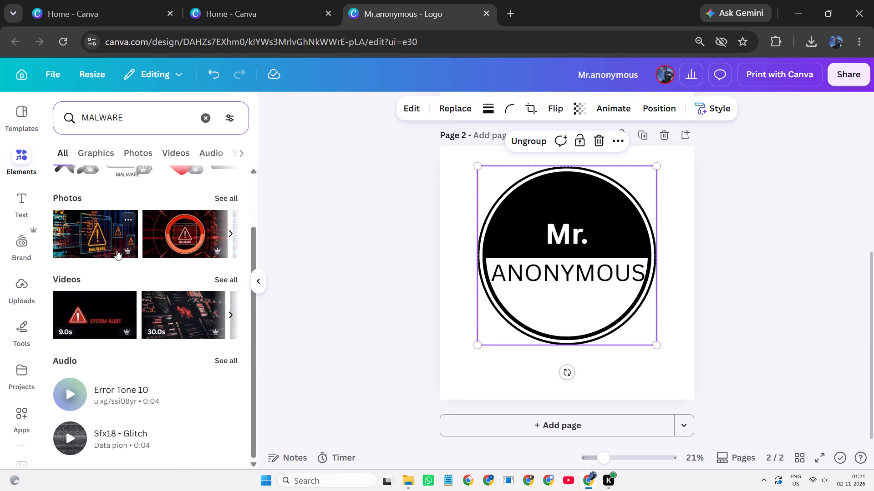
scroll(117, 250, down, 3)
scroll(120, 299, down, 5)
scroll(130, 334, up, 2)
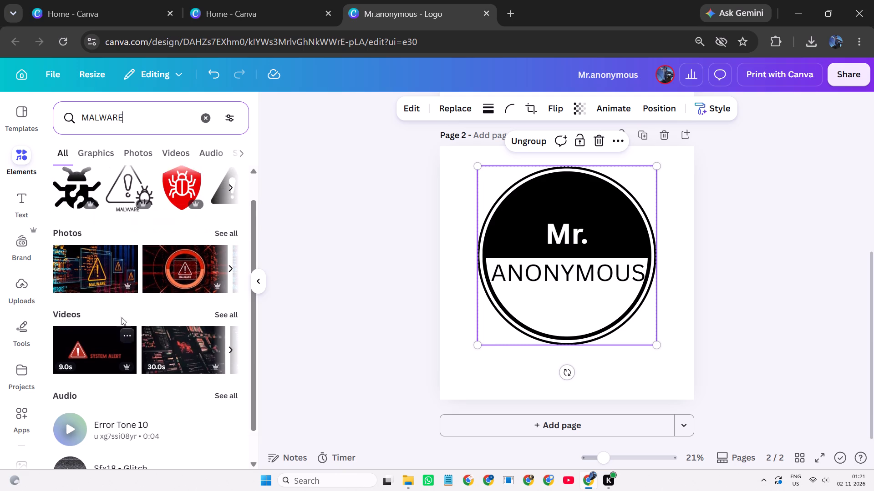
scroll(122, 317, up, 4)
click(233, 185)
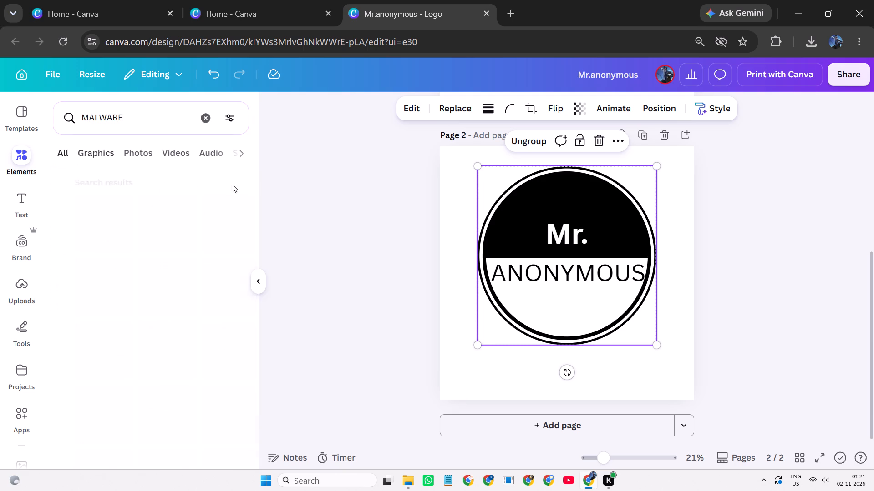
Look through the "MALWARE" graphics for a hacker-themed symbol that suits the page 2 circle logo.
scroll(155, 281, down, 5)
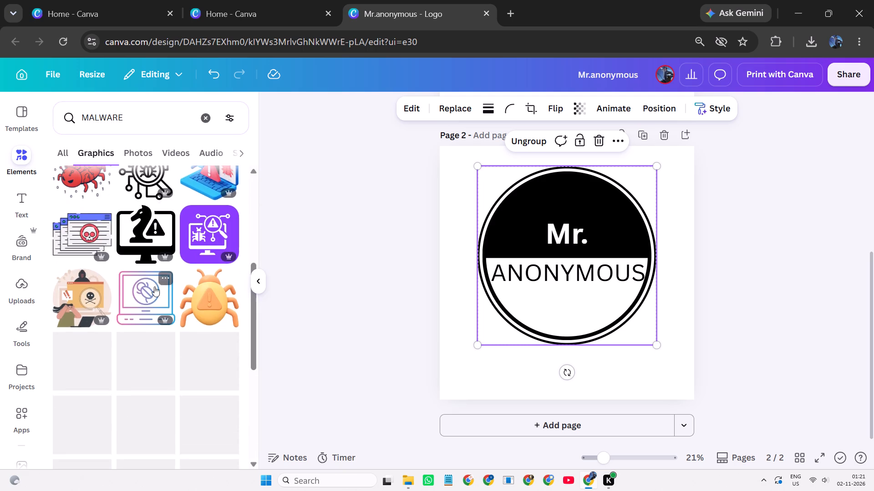
scroll(154, 286, down, 4)
scroll(226, 313, up, 10)
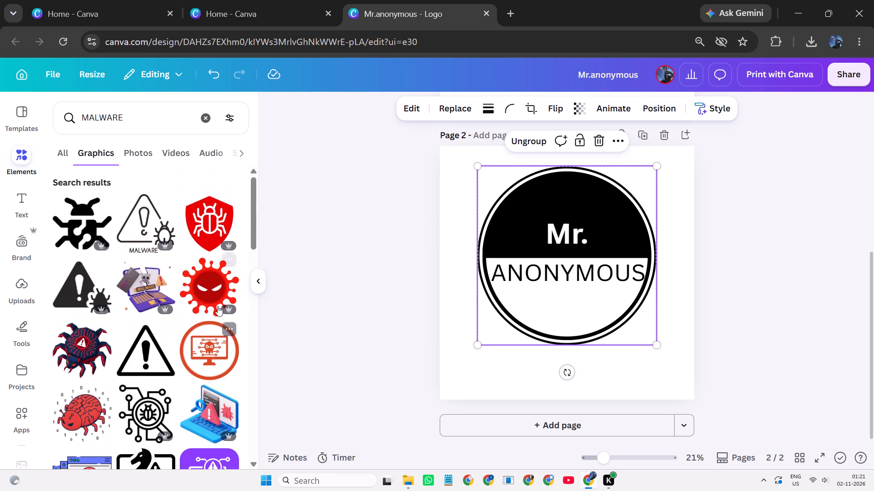
scroll(198, 296, down, 5)
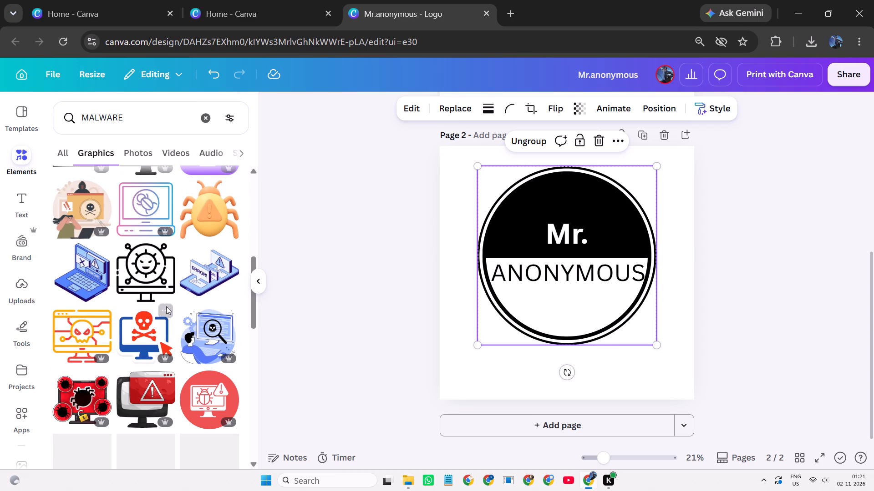
scroll(163, 309, down, 5)
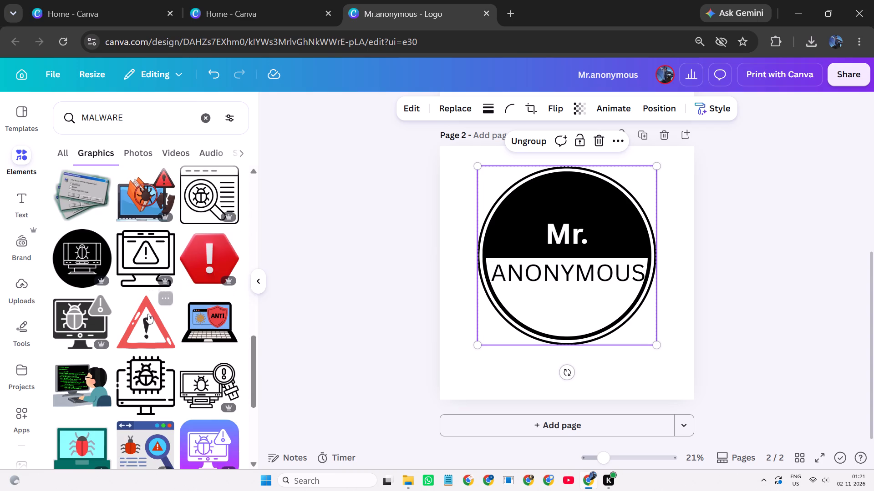
scroll(147, 314, down, 5)
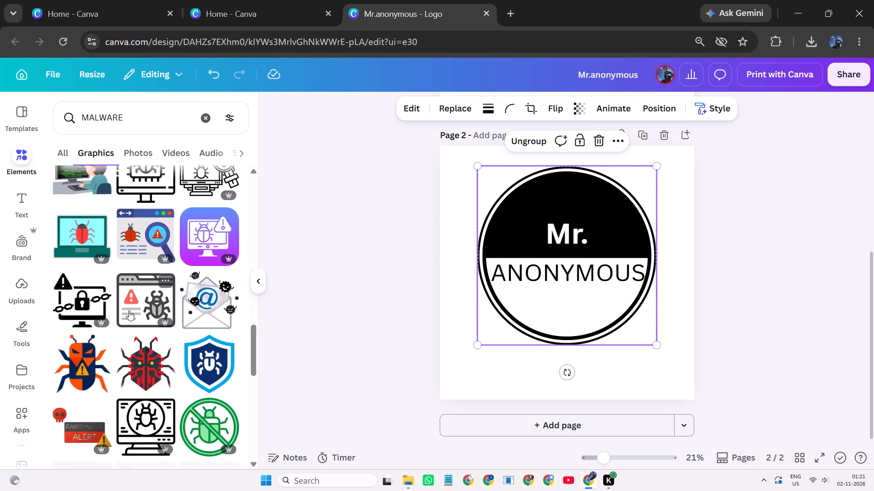
scroll(129, 311, down, 3)
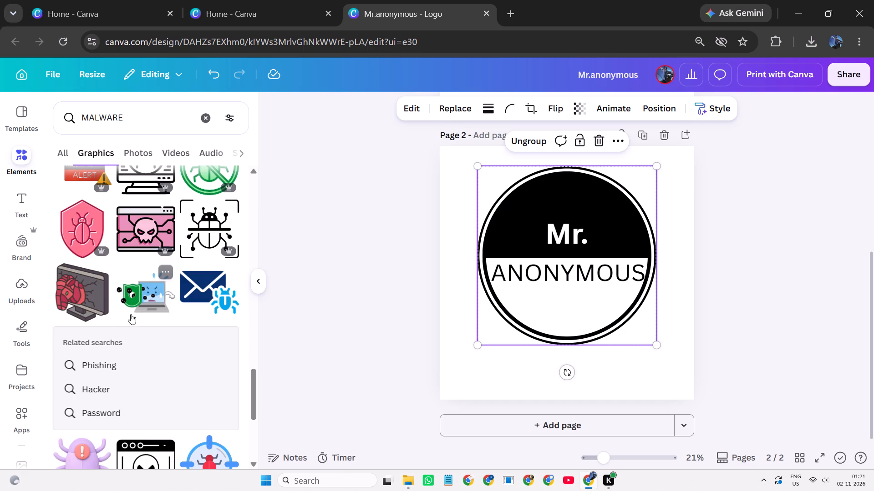
scroll(167, 315, up, 3)
scroll(167, 314, down, 7)
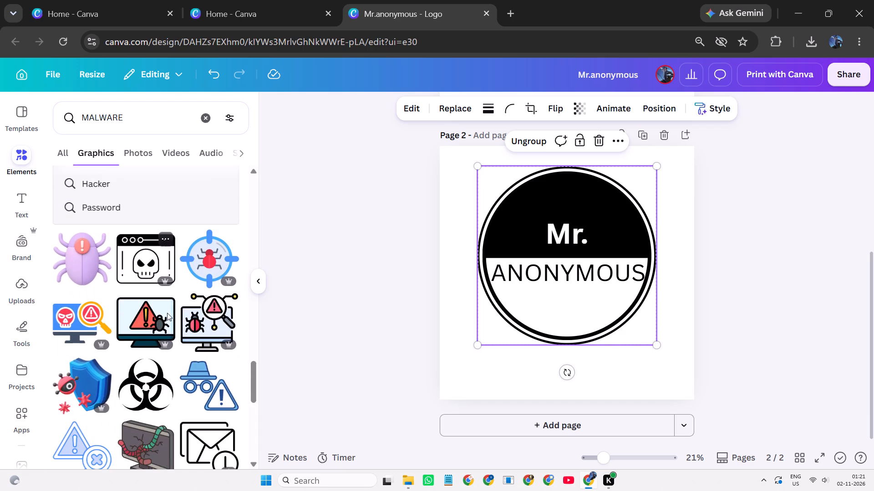
scroll(167, 313, down, 4)
scroll(166, 309, up, 2)
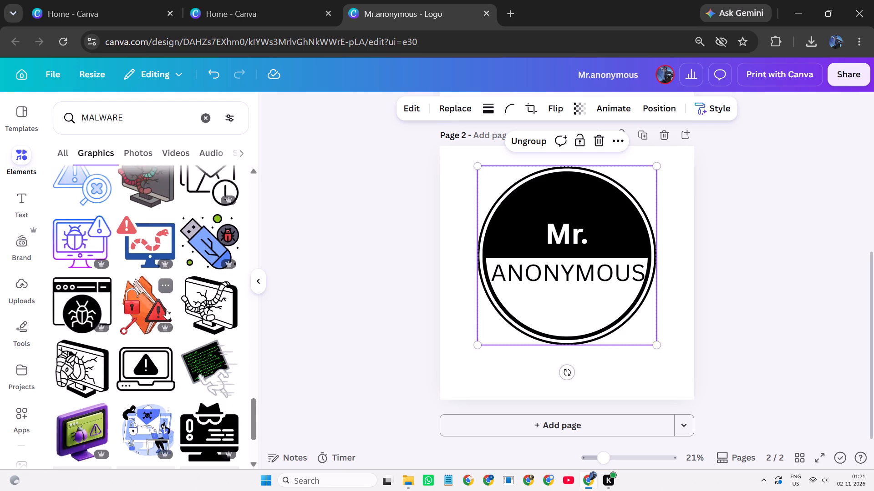
scroll(166, 309, up, 20)
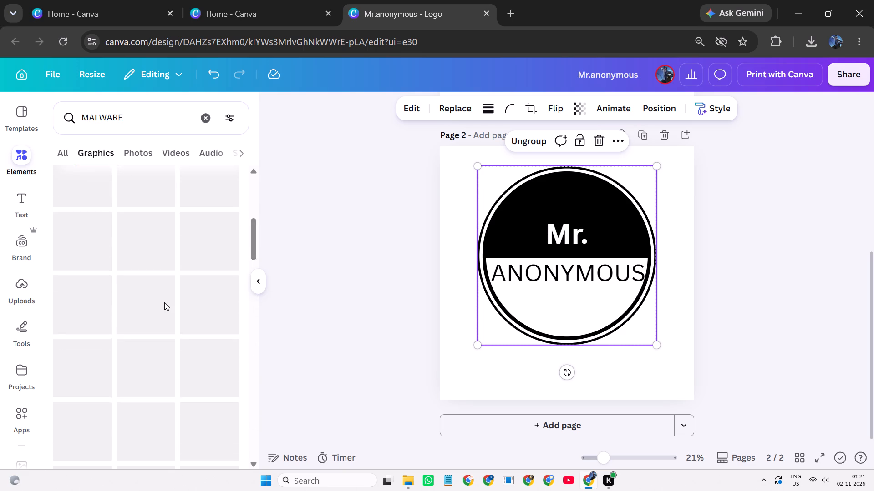
scroll(164, 302, up, 5)
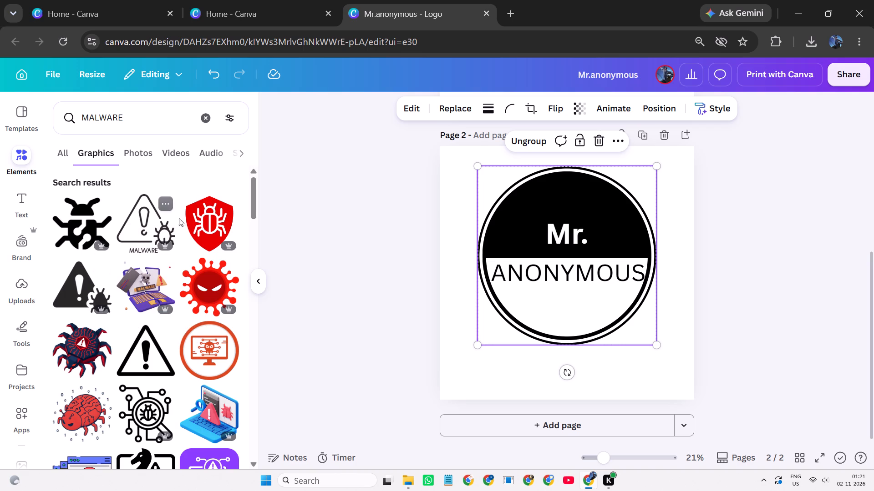
Search the elements for "danger" and show all of the graphics results.
click(205, 121)
text(da)
text(nger)
key(Return)
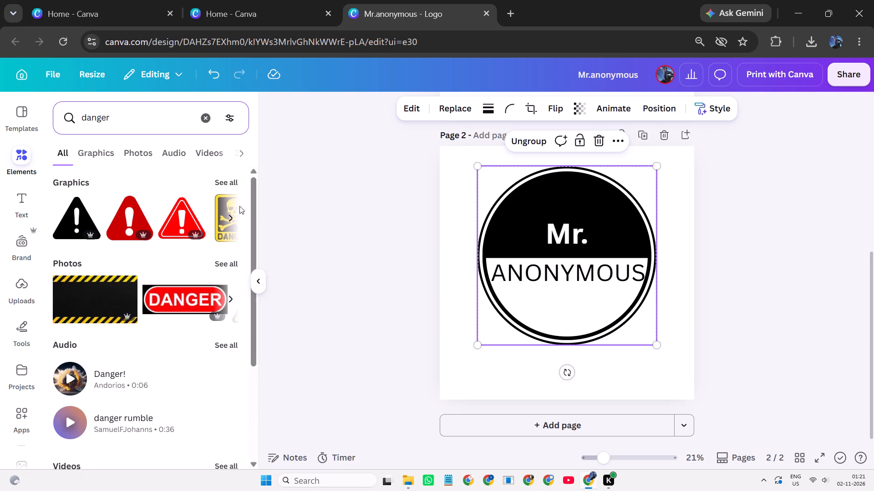
click(229, 182)
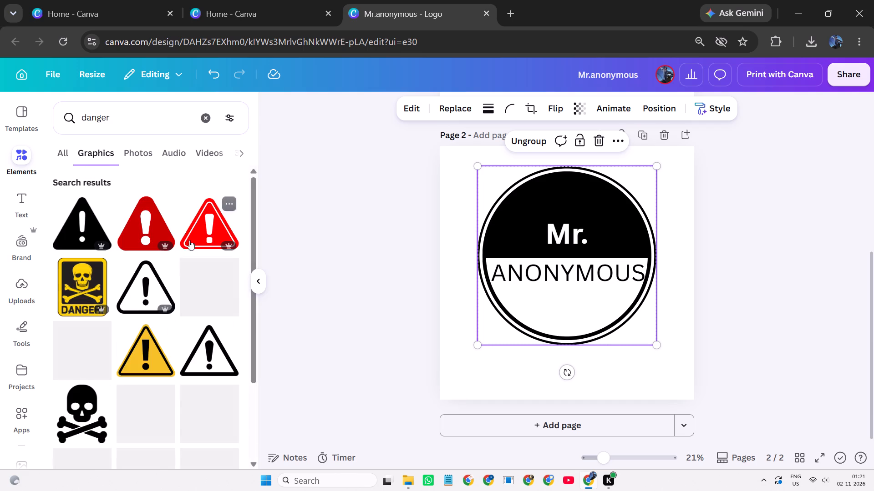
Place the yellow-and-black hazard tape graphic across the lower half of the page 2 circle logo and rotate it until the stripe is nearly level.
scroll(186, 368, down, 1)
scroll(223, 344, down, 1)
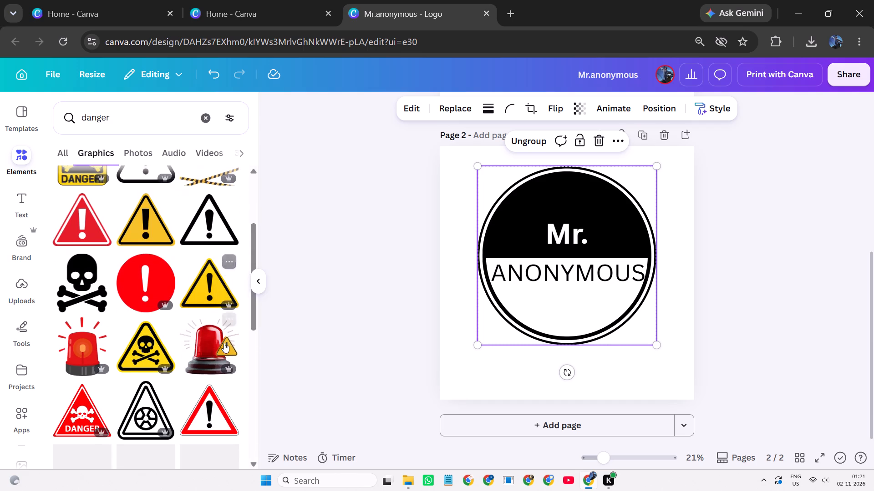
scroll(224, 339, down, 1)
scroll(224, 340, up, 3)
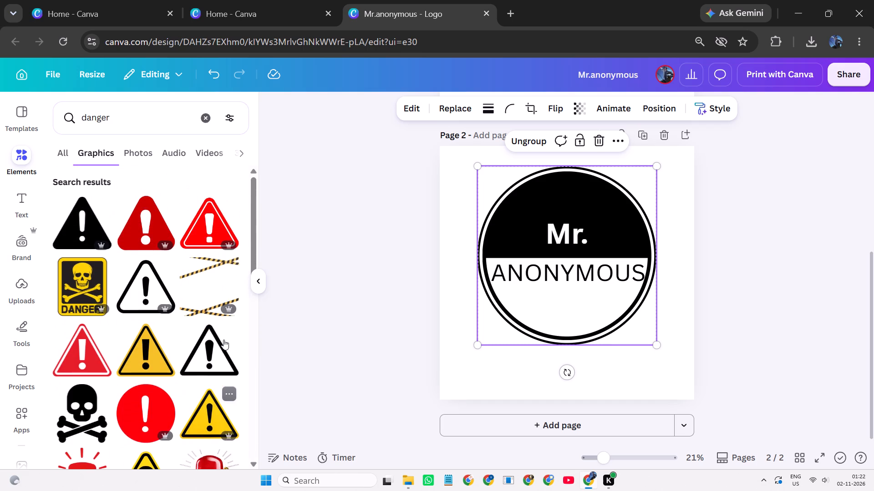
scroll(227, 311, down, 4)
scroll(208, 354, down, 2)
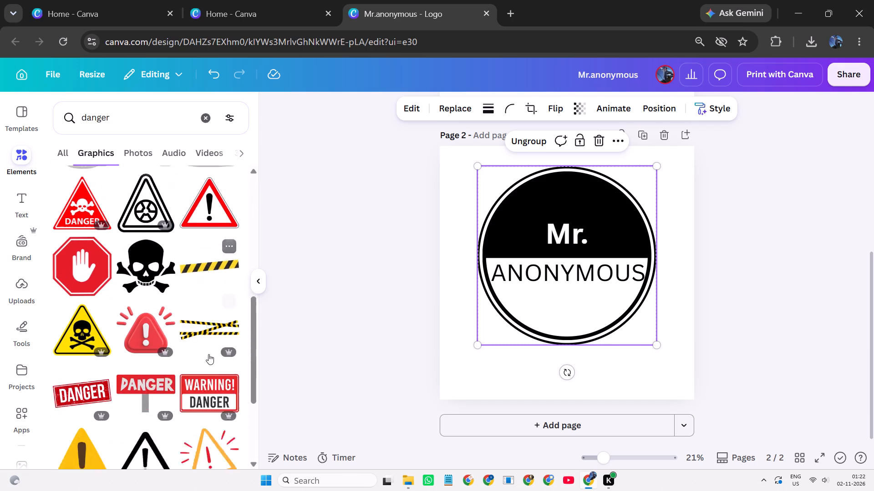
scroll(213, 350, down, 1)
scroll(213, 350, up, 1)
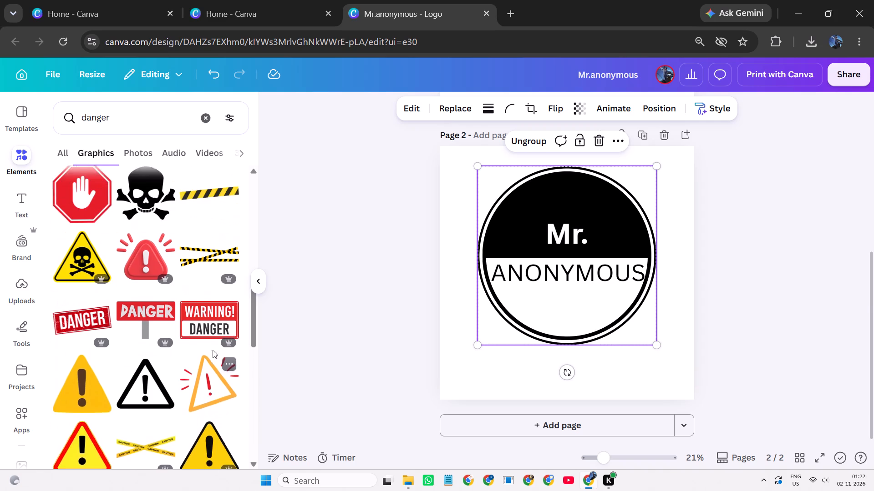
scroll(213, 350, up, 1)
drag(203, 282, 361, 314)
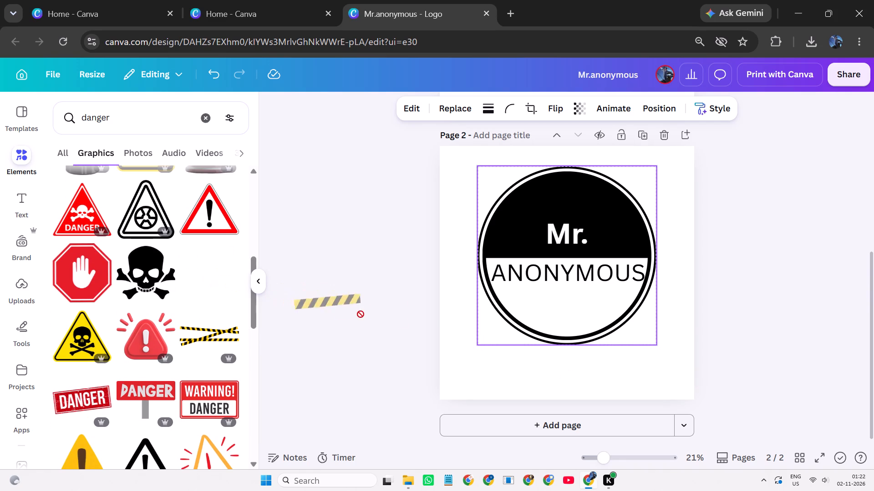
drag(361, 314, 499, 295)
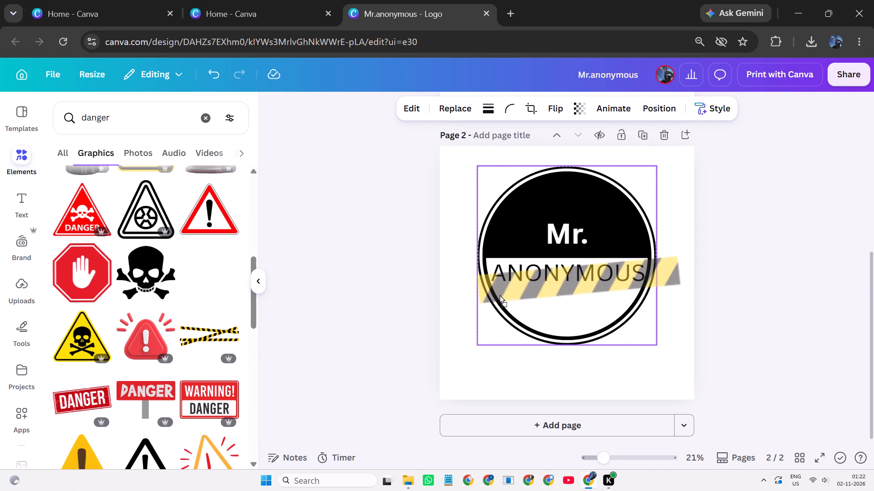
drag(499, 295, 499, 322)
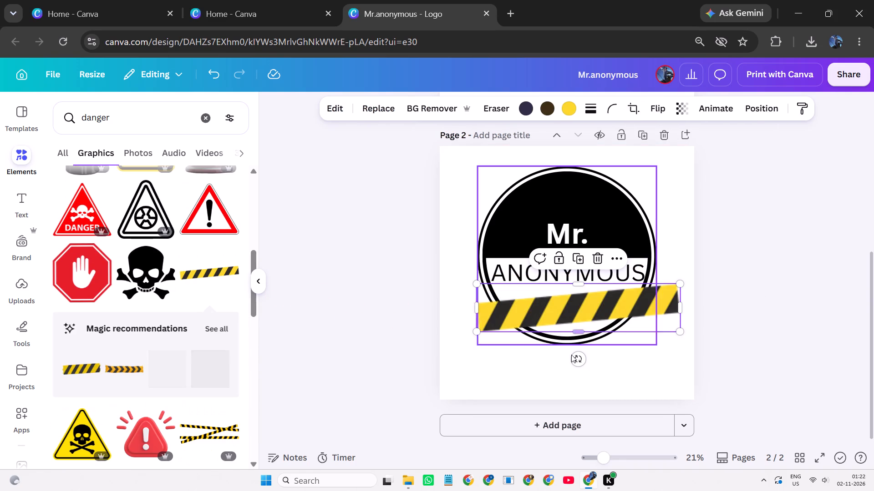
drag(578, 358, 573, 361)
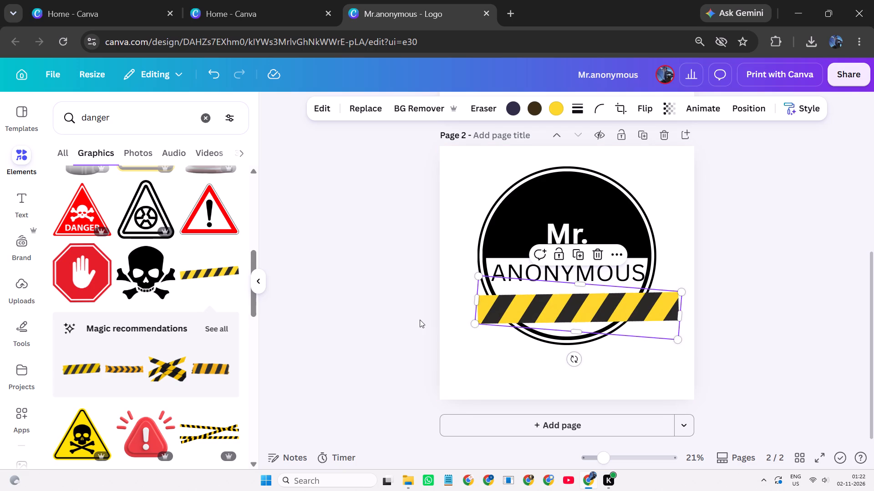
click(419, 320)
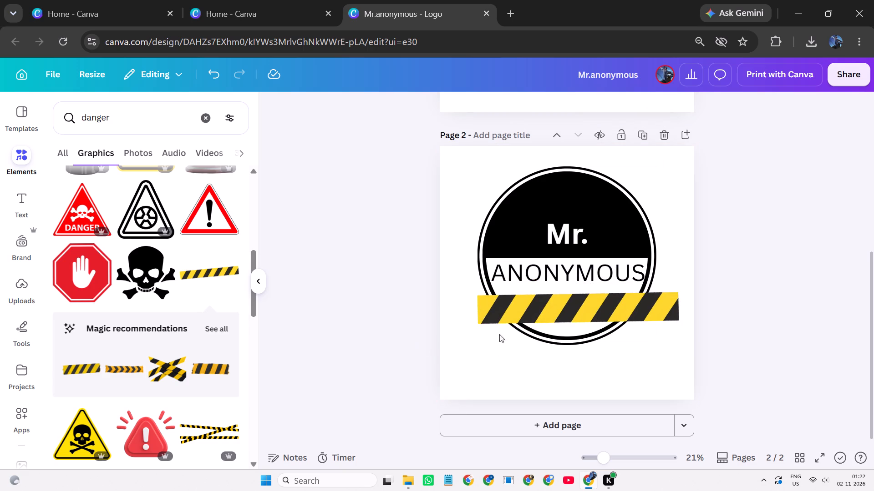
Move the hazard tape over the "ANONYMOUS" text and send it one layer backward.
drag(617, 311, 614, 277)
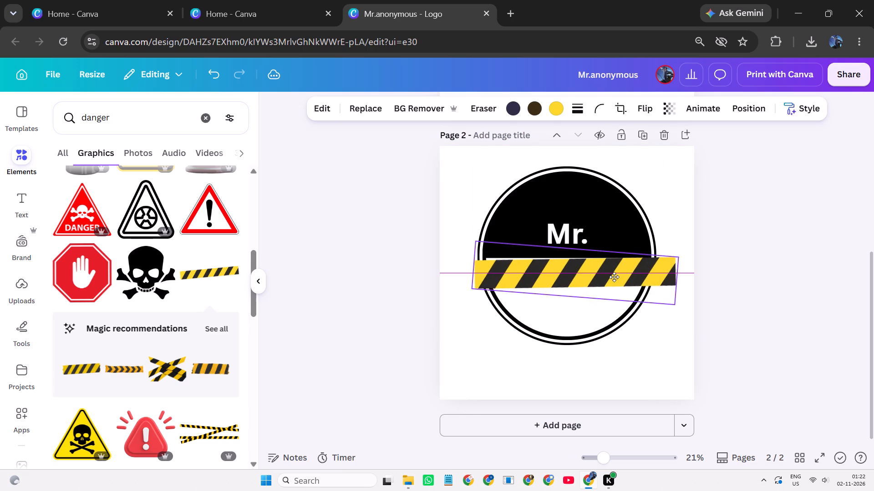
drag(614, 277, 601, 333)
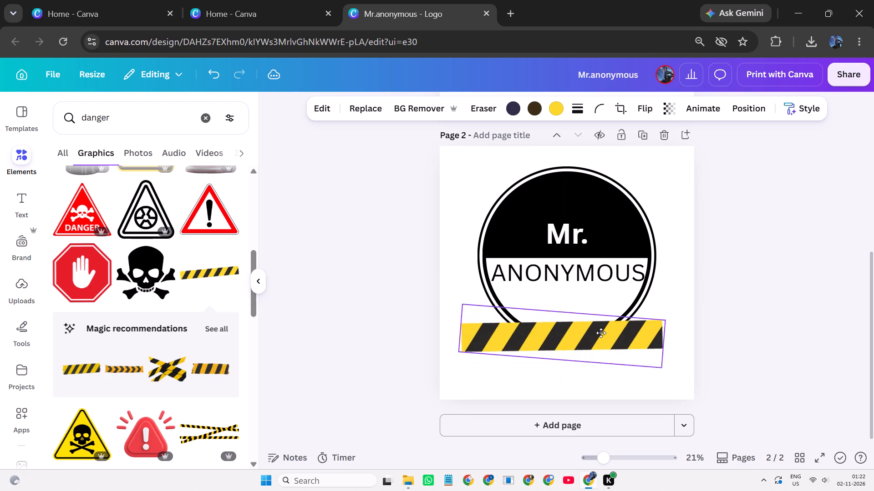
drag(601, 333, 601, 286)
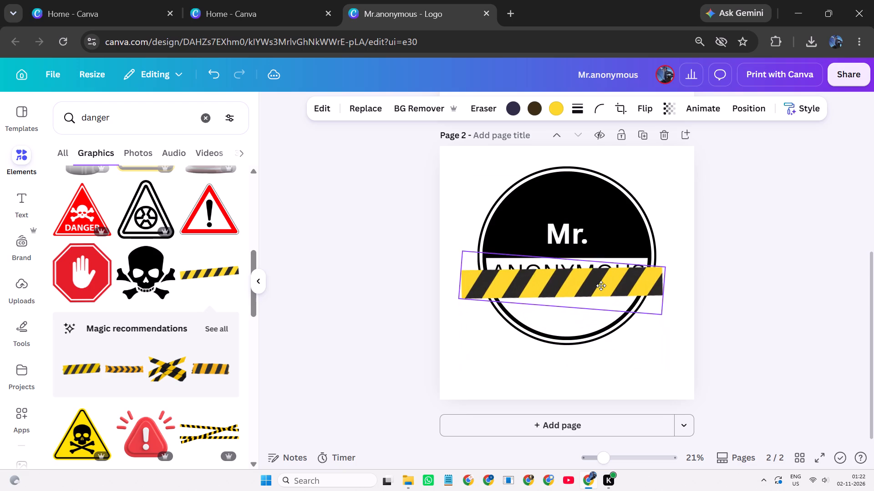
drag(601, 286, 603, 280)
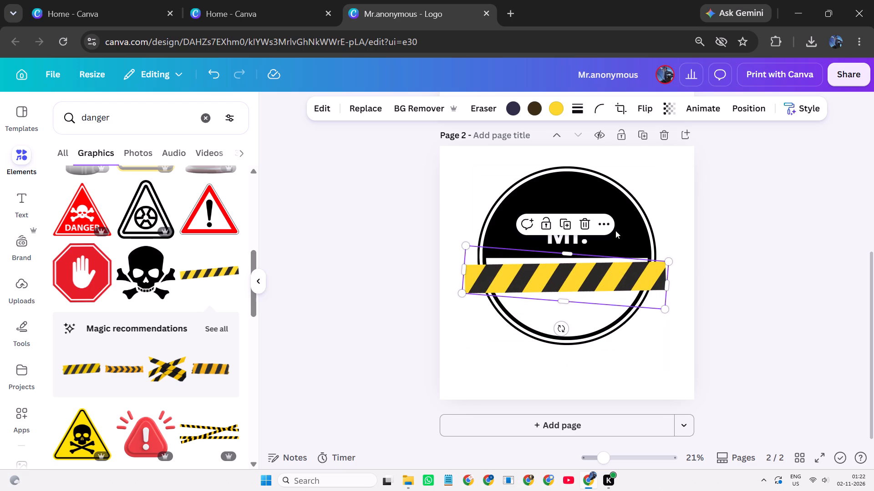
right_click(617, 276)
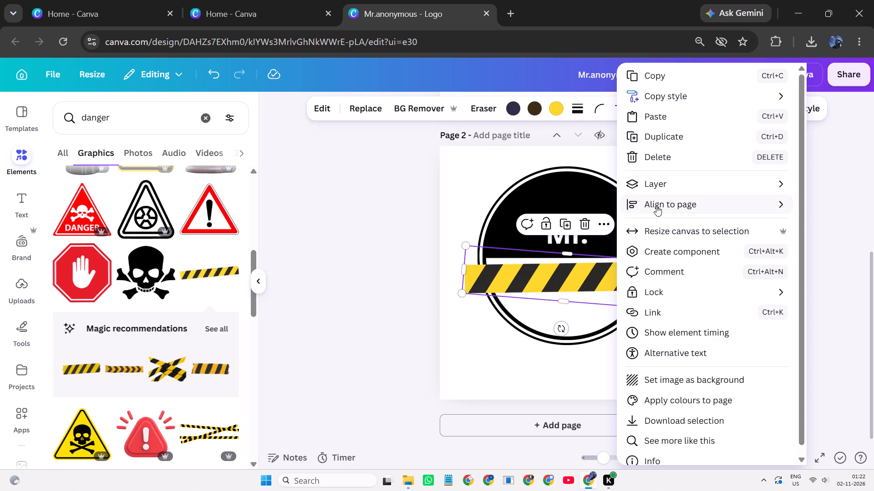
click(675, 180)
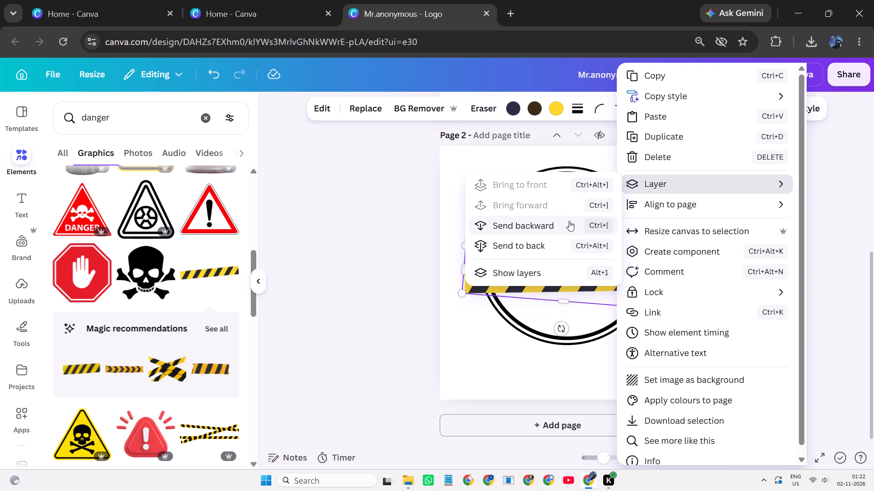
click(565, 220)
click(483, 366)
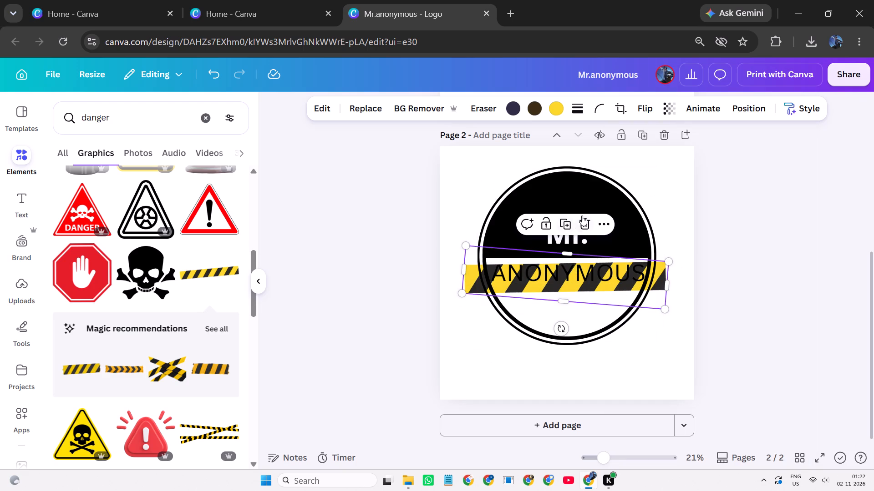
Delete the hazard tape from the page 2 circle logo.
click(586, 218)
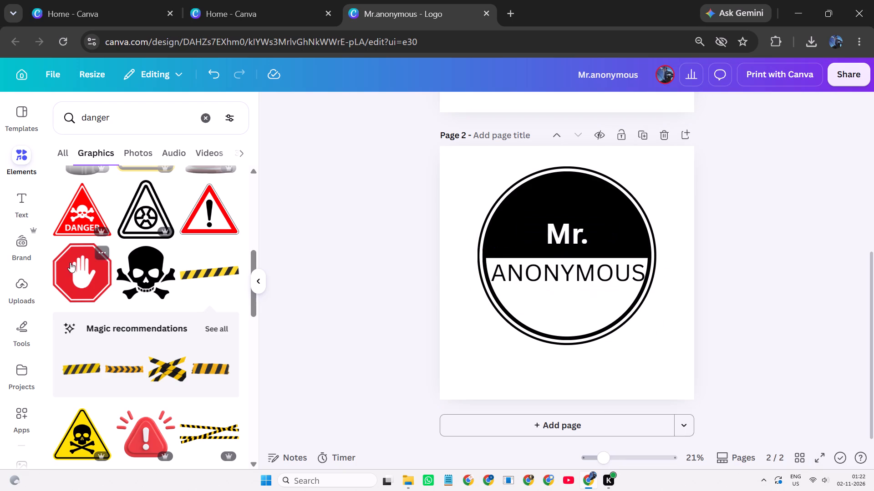
Add the black-outlined warning triangle from the "danger" graphics to page 2 and move it onto the circle logo.
scroll(105, 334, down, 1)
scroll(67, 325, down, 2)
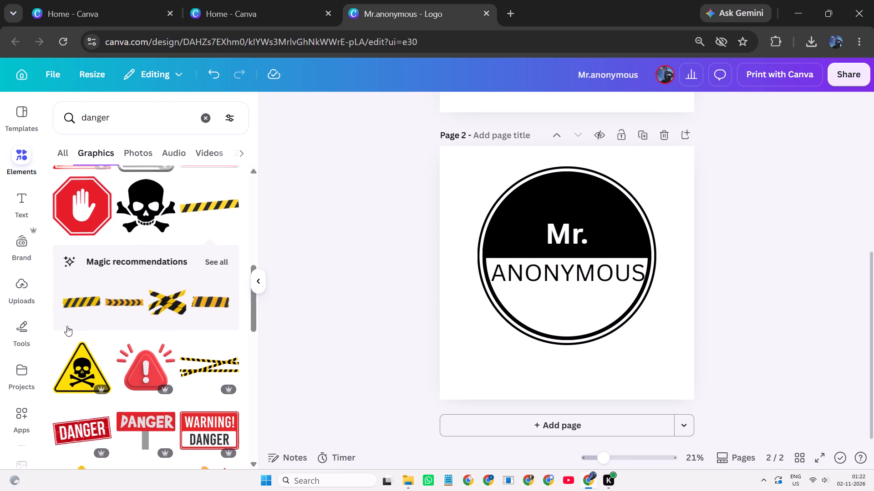
scroll(67, 326, down, 2)
scroll(68, 362, down, 1)
scroll(70, 428, down, 2)
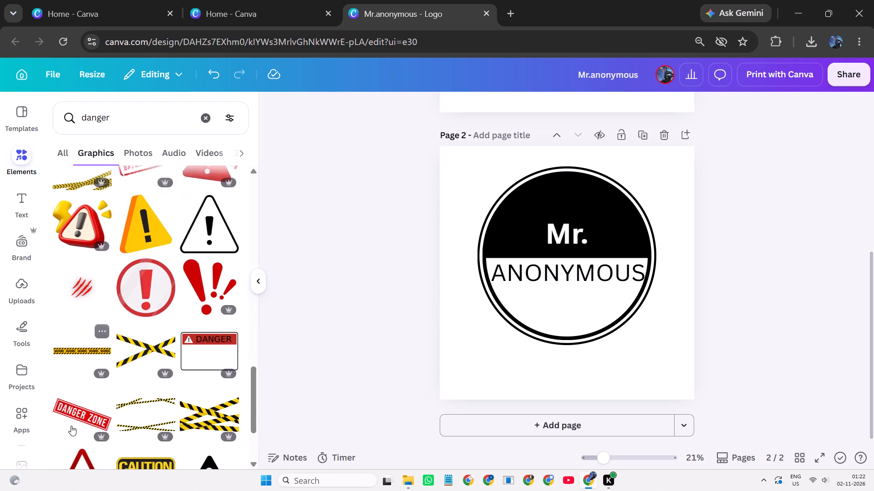
scroll(71, 426, down, 2)
scroll(97, 416, up, 2)
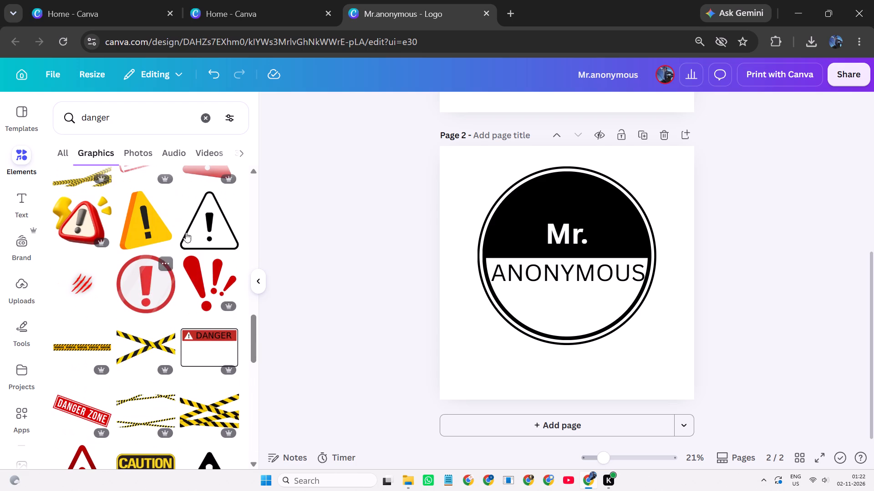
drag(212, 221, 679, 333)
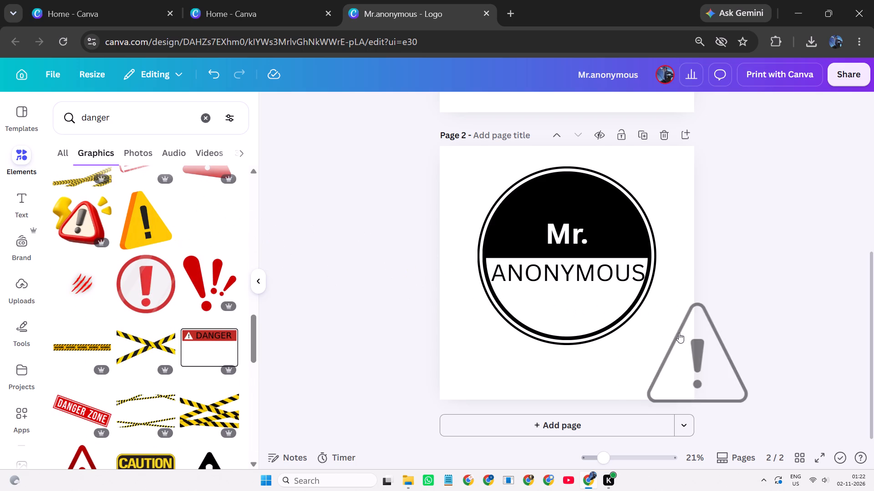
drag(674, 355, 572, 323)
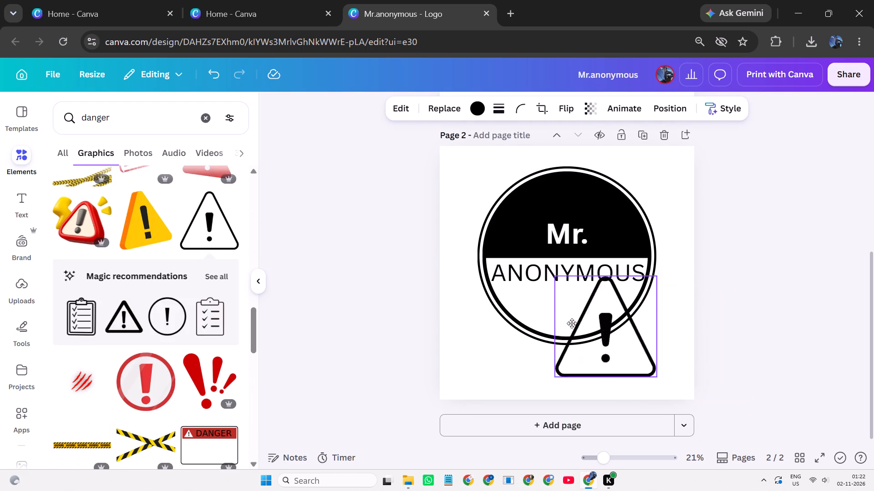
drag(572, 323, 536, 283)
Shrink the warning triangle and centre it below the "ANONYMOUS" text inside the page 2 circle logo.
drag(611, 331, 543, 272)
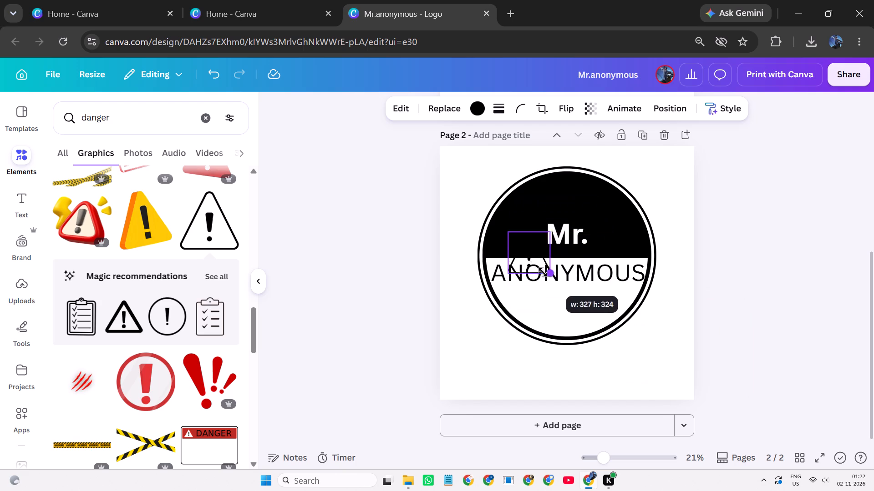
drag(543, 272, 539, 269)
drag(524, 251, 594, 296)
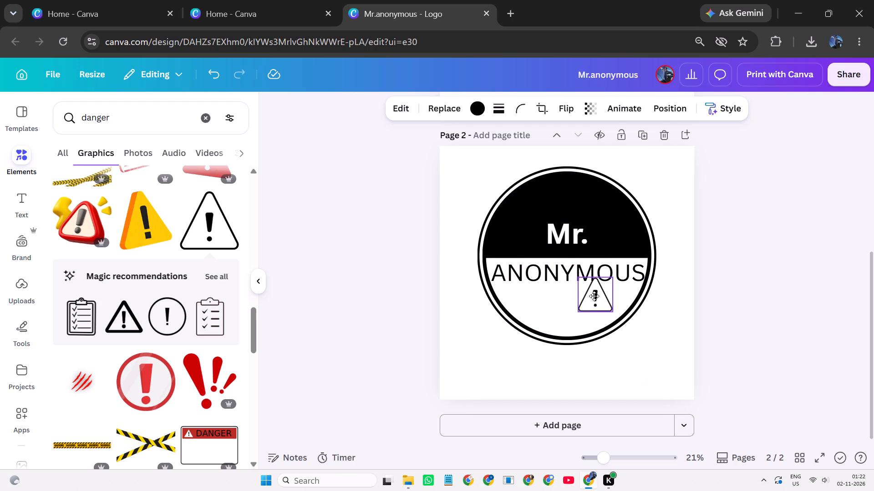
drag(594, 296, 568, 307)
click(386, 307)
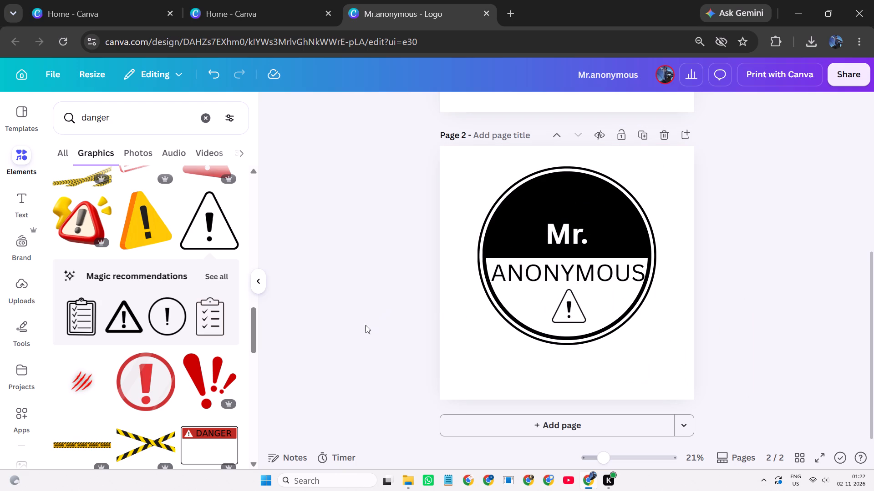
Delete the warning triangle from the page 2 circle logo.
scroll(615, 375, down, 1)
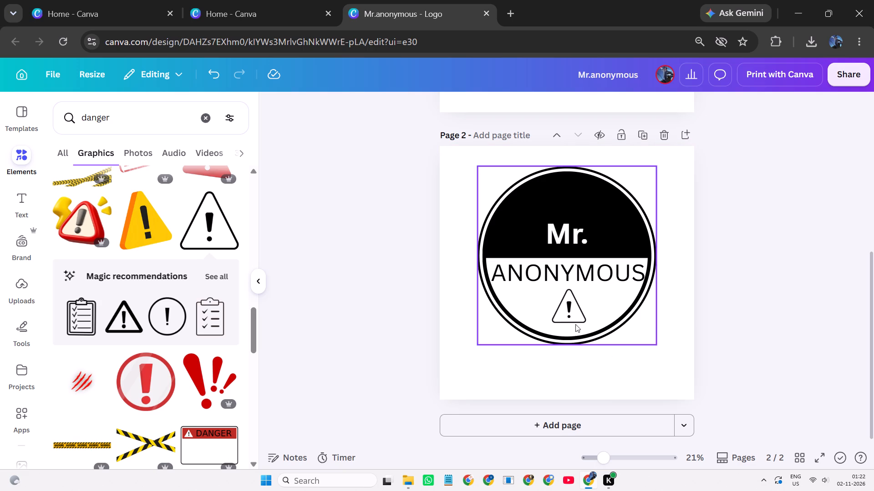
click(563, 316)
click(587, 256)
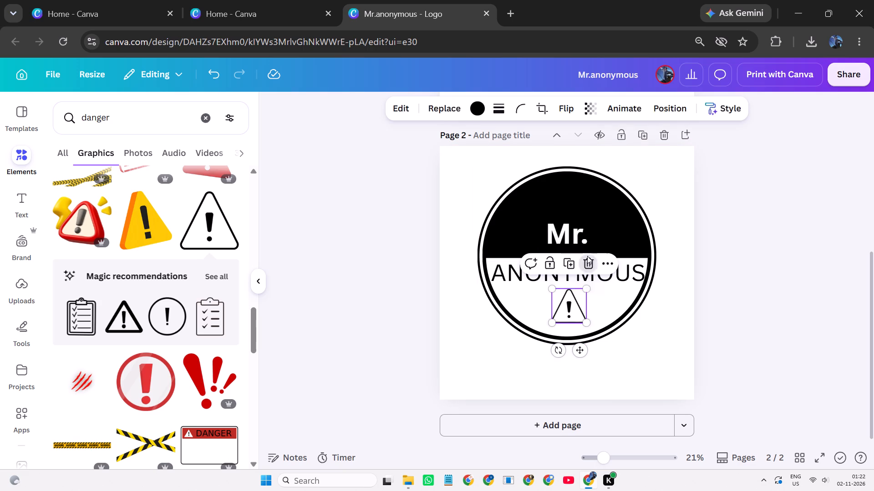
Browse further through the "danger" graphics for another graphic suited to the page 2 circle logo.
scroll(266, 266, down, 3)
scroll(130, 340, down, 7)
scroll(129, 368, up, 1)
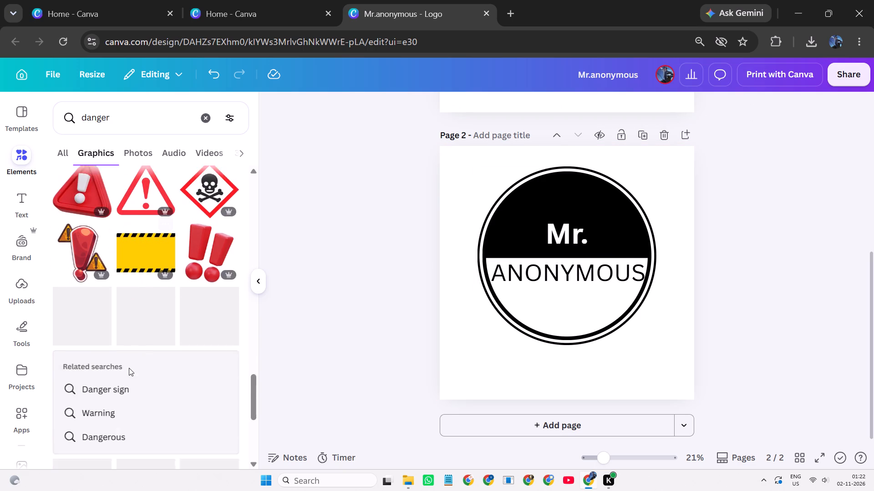
scroll(128, 369, down, 1)
scroll(128, 370, up, 20)
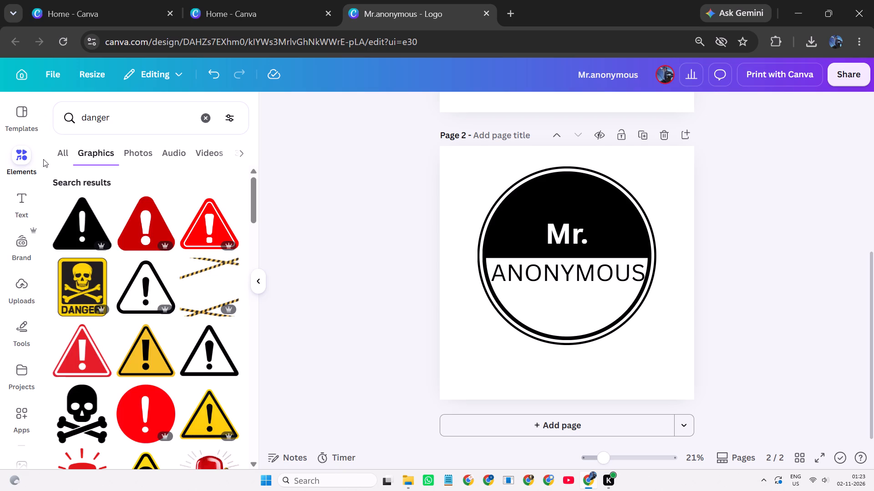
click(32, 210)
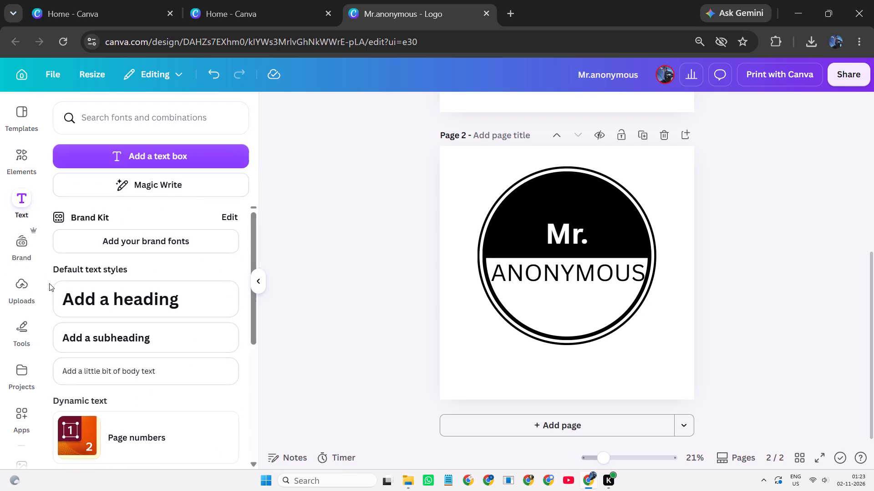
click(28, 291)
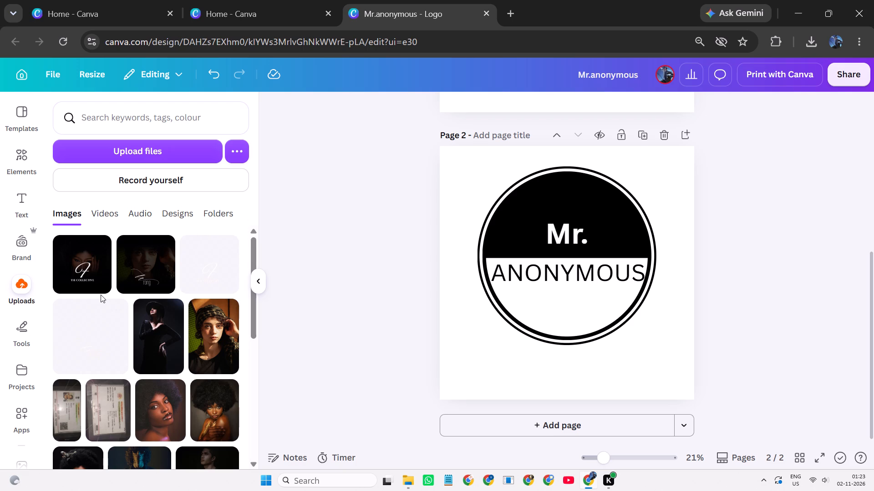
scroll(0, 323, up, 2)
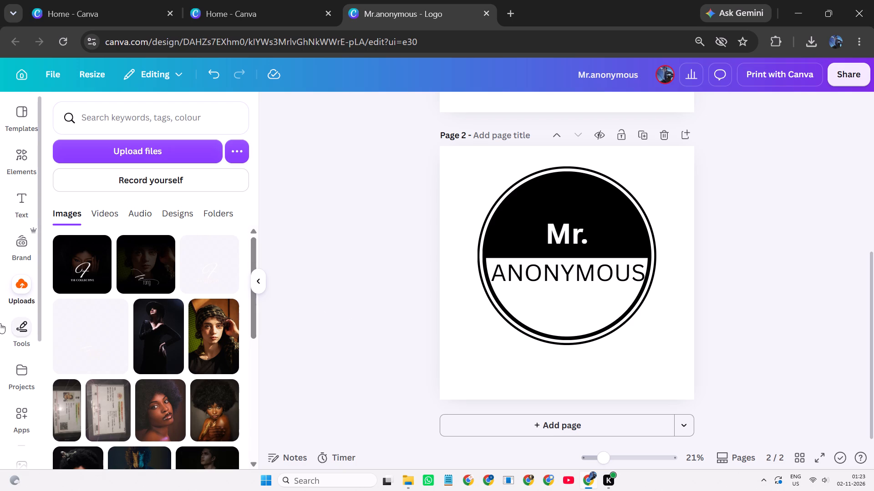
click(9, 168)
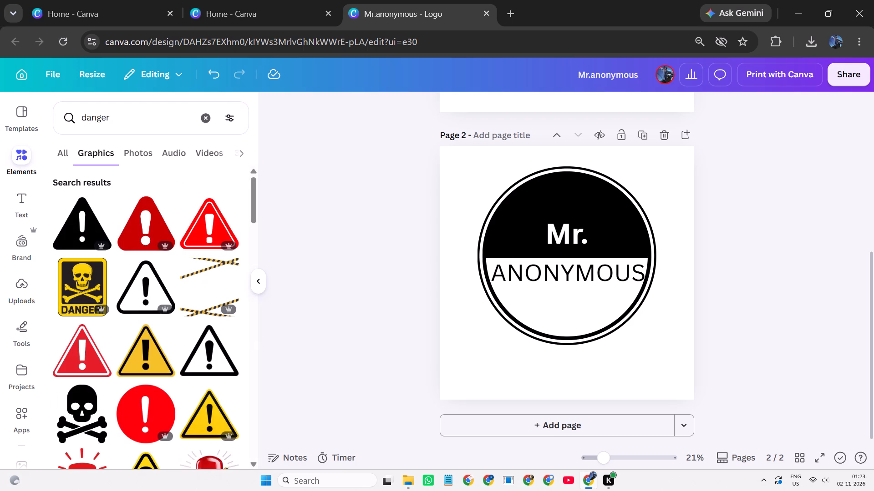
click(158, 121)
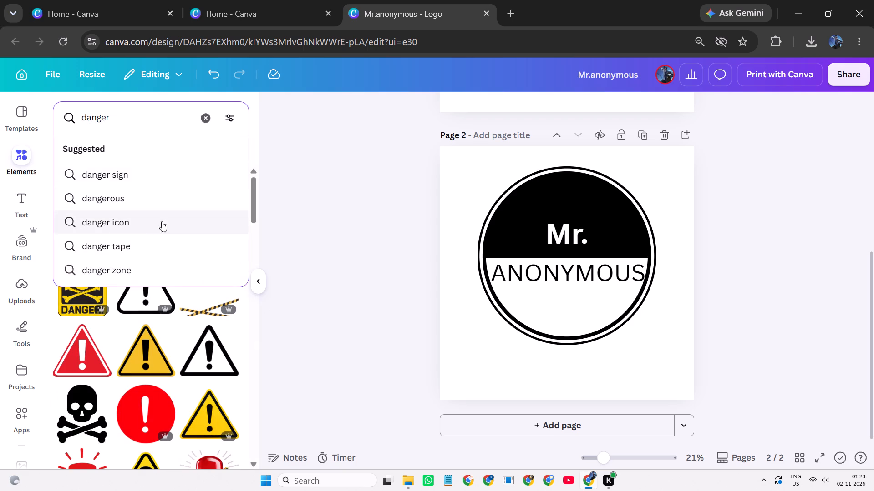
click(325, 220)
Look through the "danger" graphics again for a sign, skull or tape that could suit the circle logo.
scroll(68, 438, down, 3)
scroll(121, 401, down, 1)
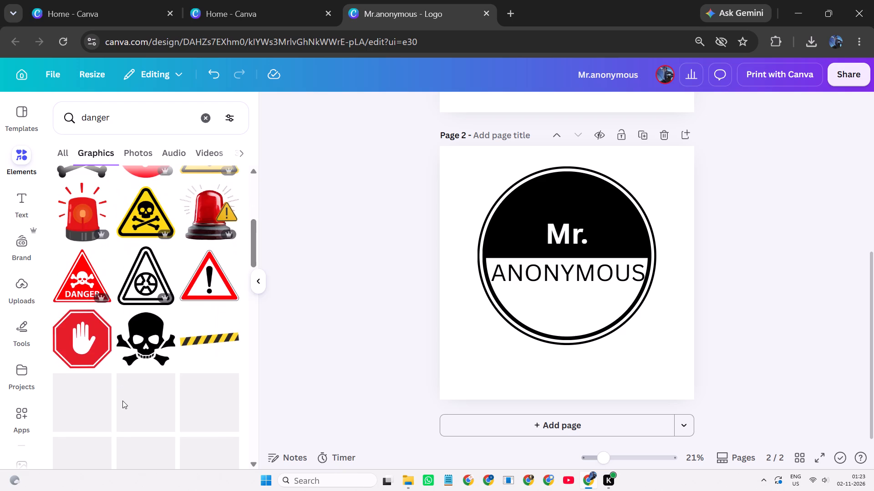
scroll(122, 401, down, 4)
scroll(142, 406, up, 2)
scroll(142, 406, down, 4)
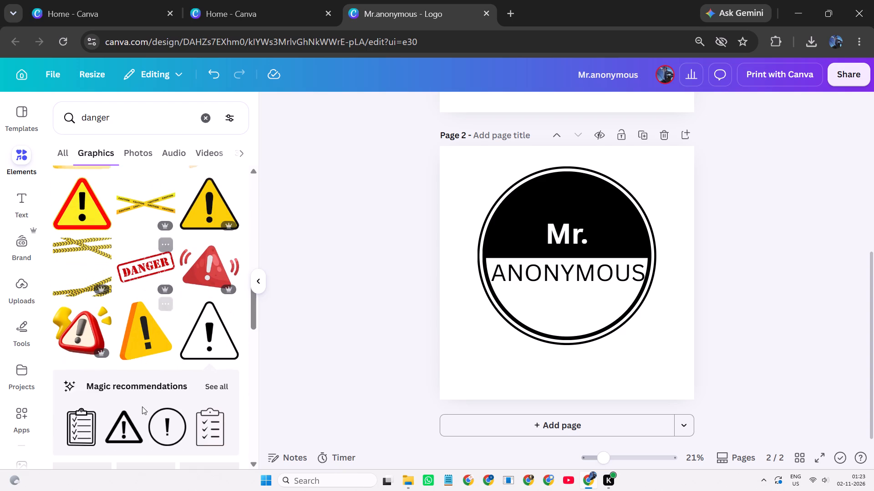
scroll(142, 406, down, 2)
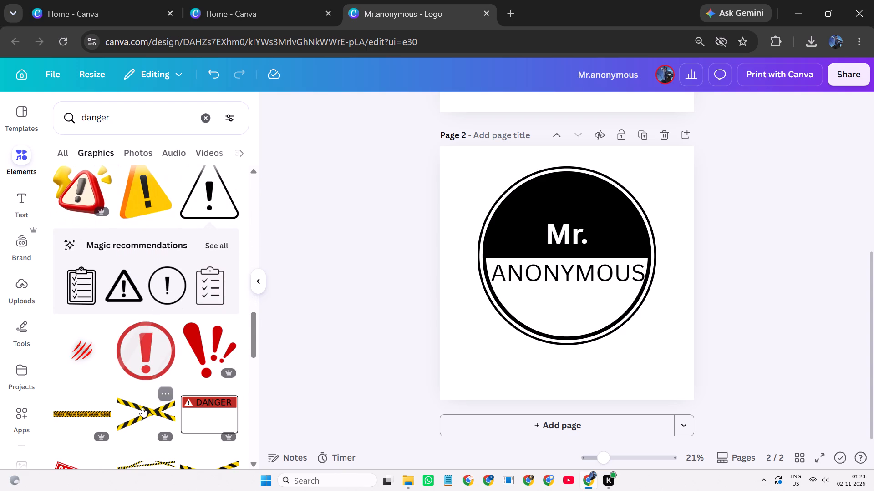
scroll(141, 408, down, 5)
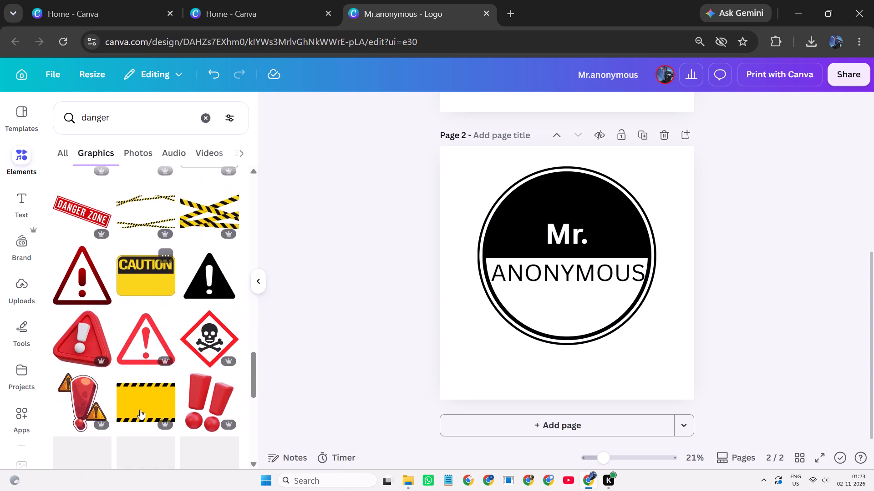
scroll(140, 410, down, 1)
scroll(140, 410, up, 2)
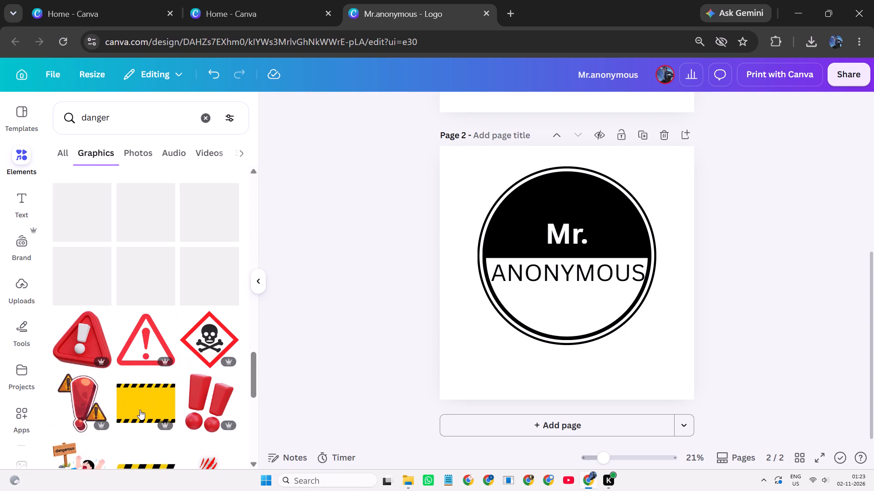
scroll(140, 410, up, 1)
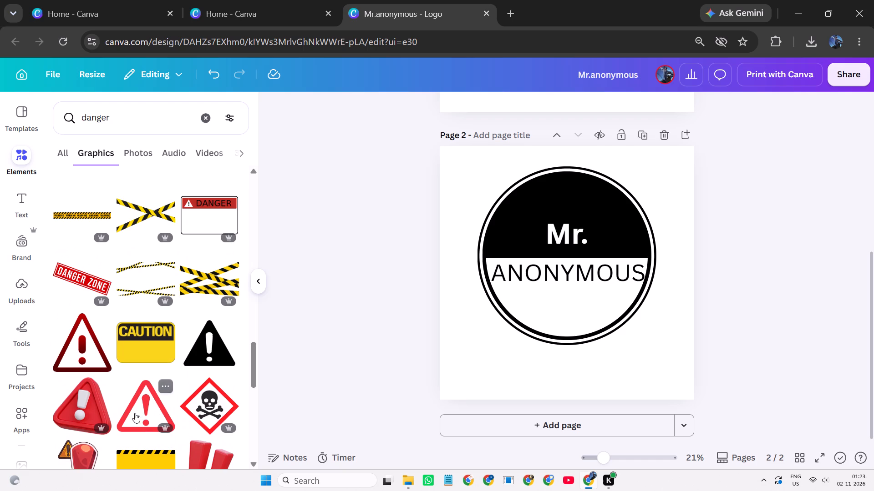
Review the hooded-hacker logo on page 1 and compare it with the "Mr. ANONYMOUS" circle logo on page 2.
scroll(420, 429, up, 1)
scroll(777, 421, up, 1)
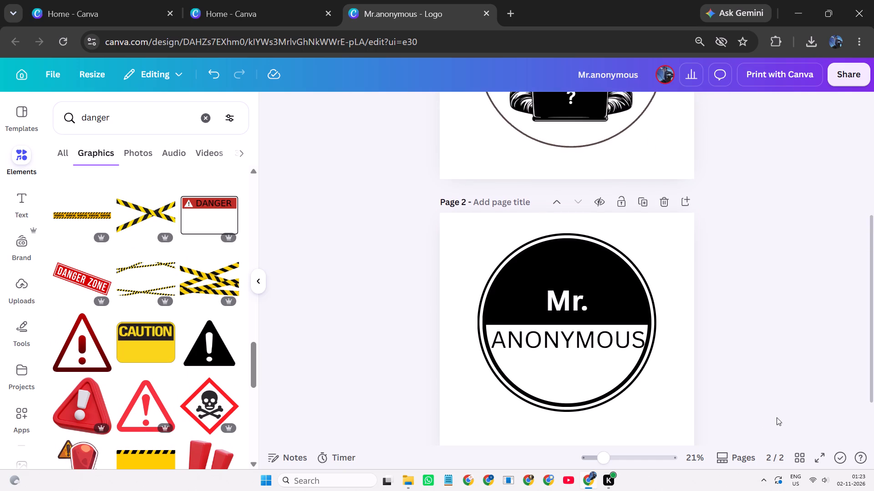
scroll(777, 417, up, 1)
scroll(734, 420, up, 1)
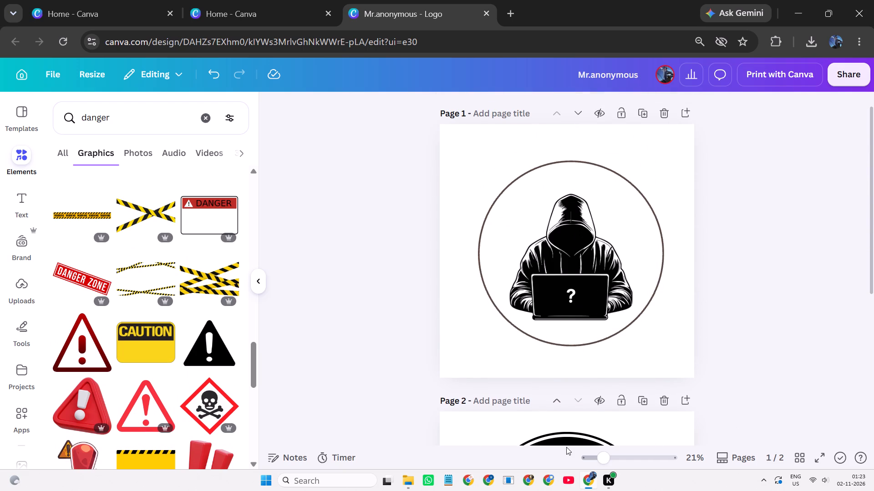
scroll(566, 447, up, 2)
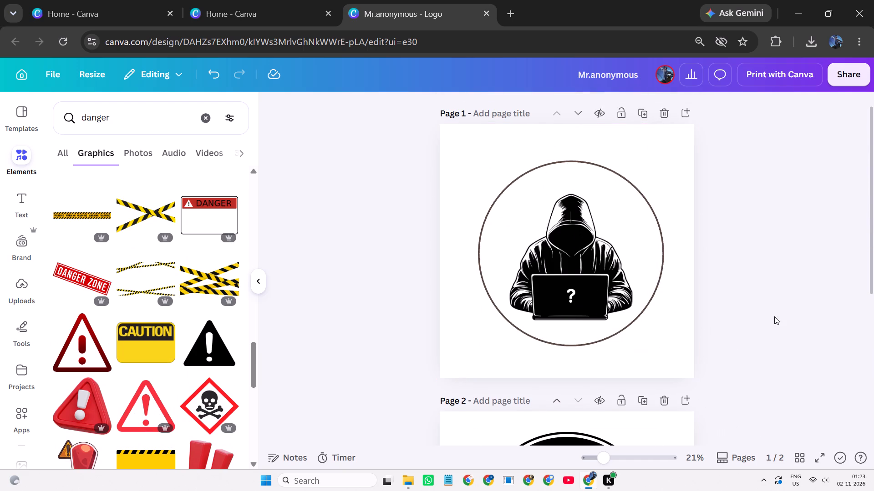
click(770, 310)
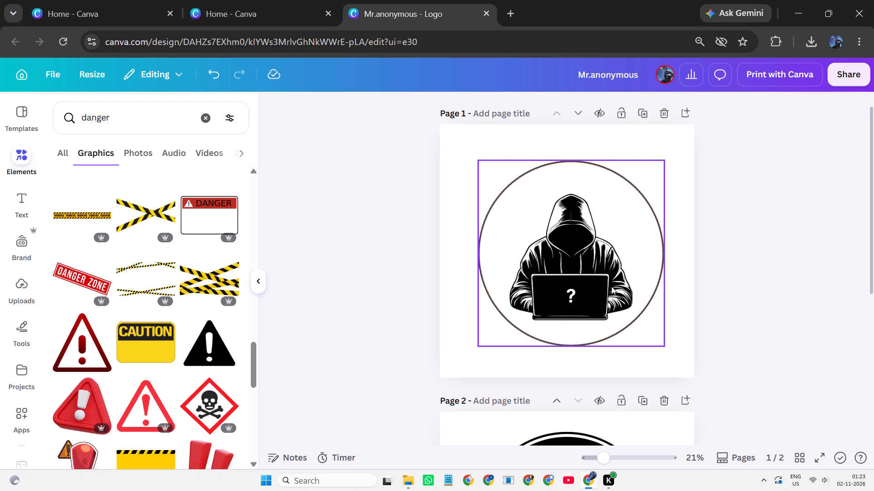
scroll(705, 266, down, 1)
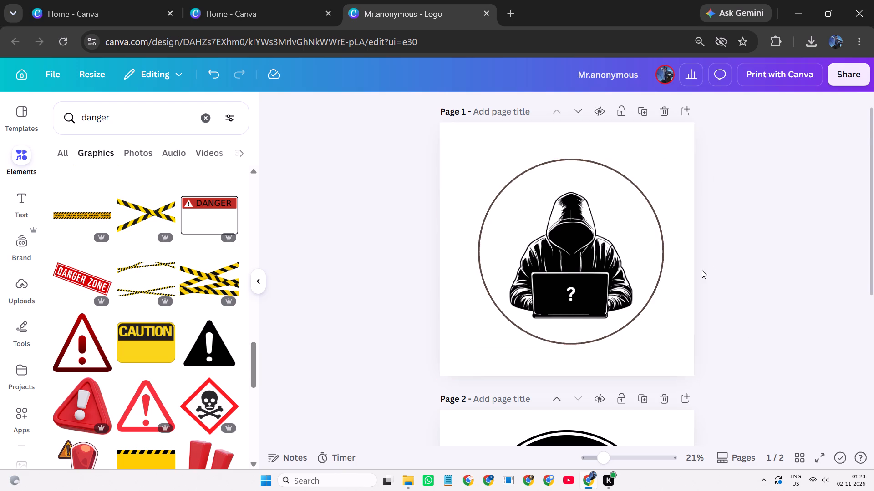
scroll(698, 271, down, 2)
scroll(696, 273, up, 2)
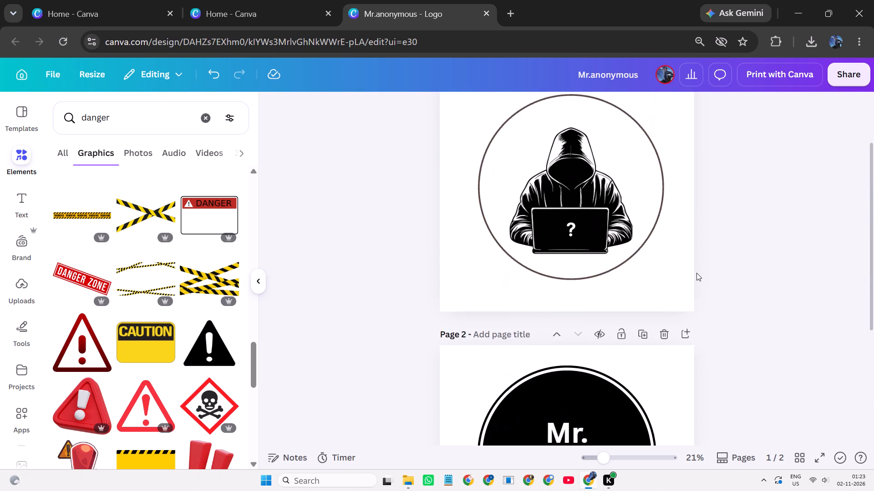
scroll(696, 273, up, 2)
scroll(686, 256, down, 3)
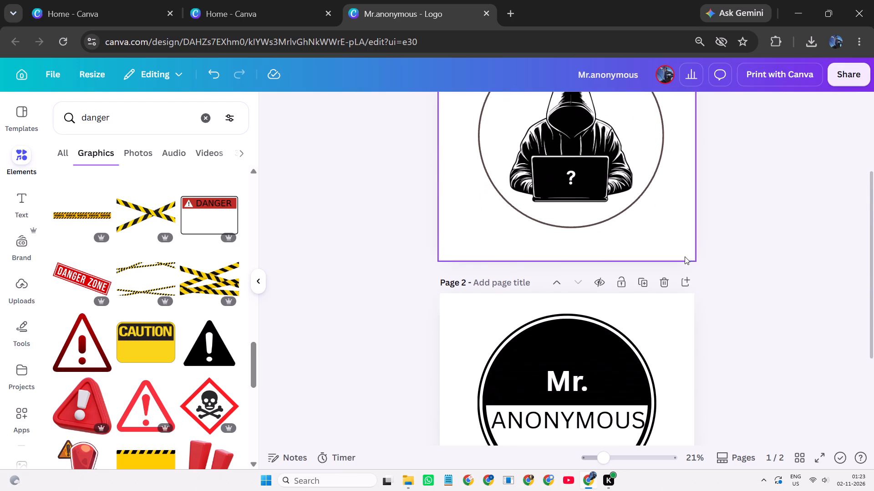
scroll(684, 257, down, 1)
scroll(649, 262, up, 2)
scroll(645, 260, down, 2)
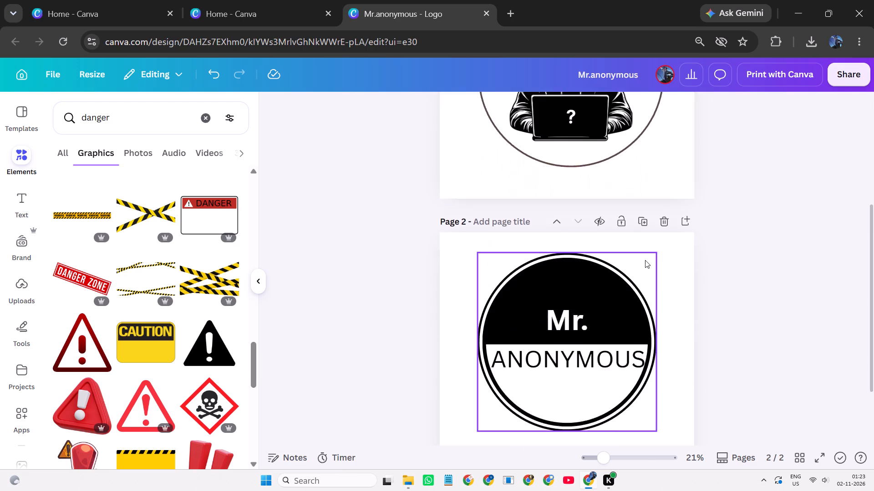
scroll(645, 260, down, 1)
scroll(645, 260, up, 2)
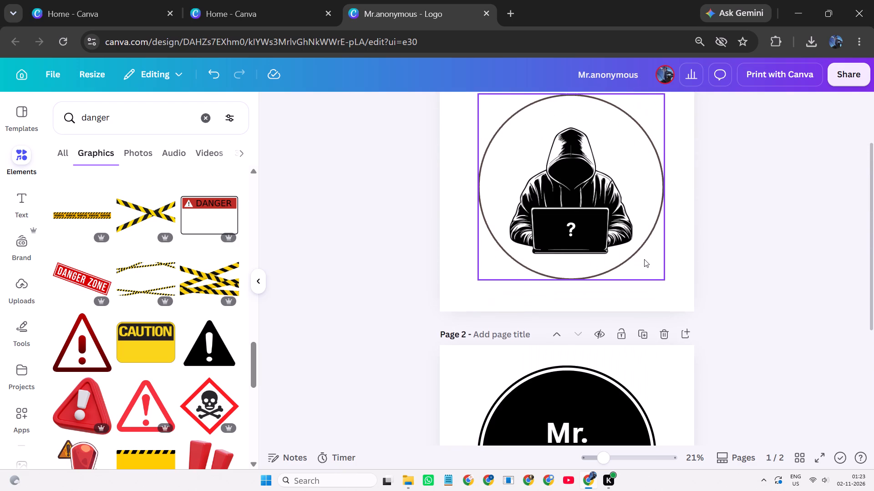
scroll(643, 251, up, 1)
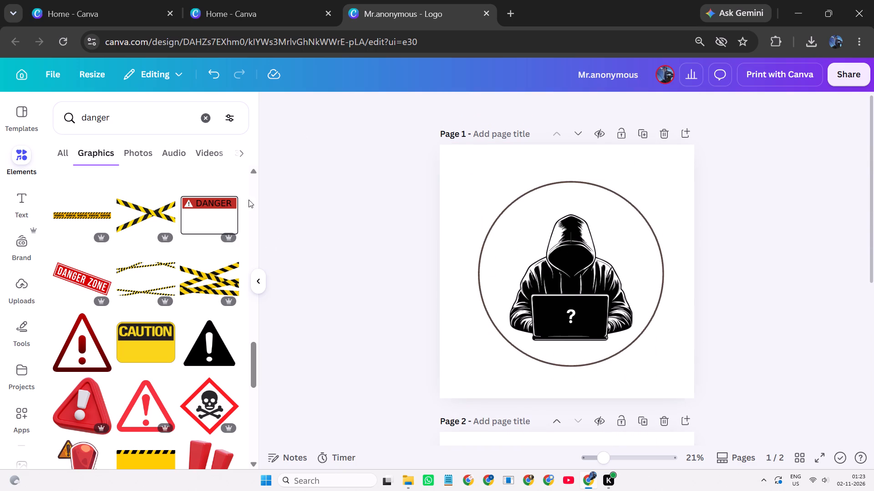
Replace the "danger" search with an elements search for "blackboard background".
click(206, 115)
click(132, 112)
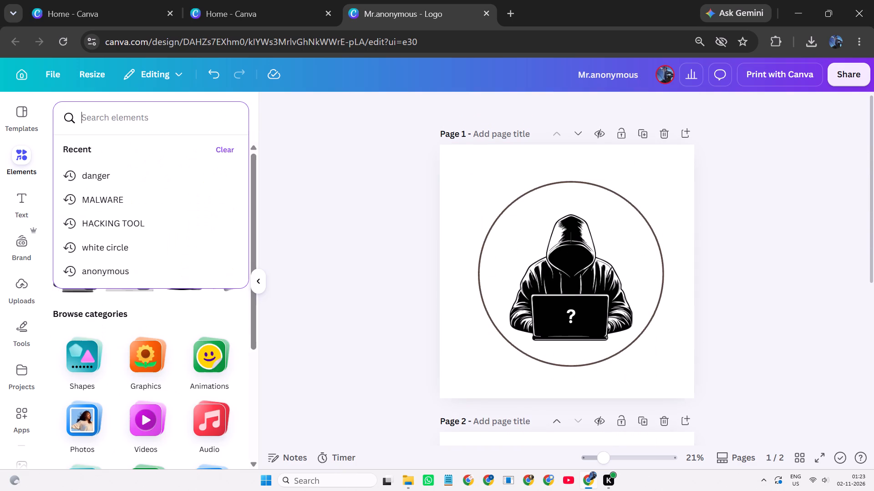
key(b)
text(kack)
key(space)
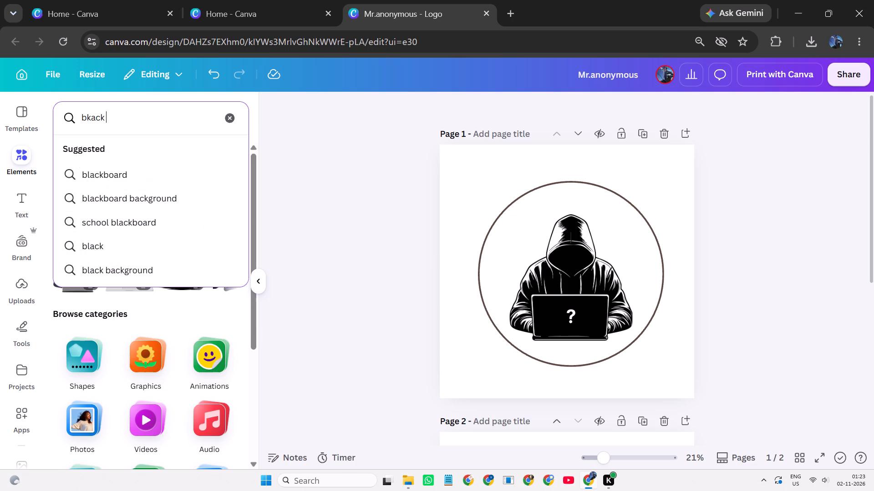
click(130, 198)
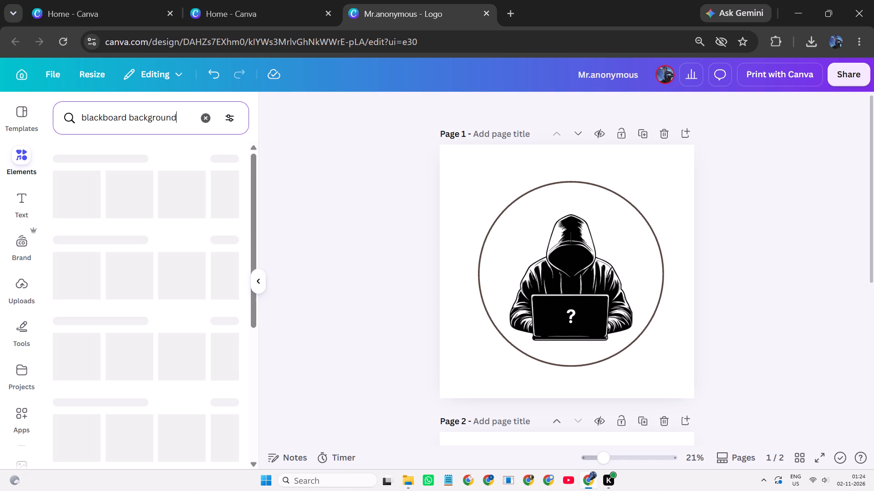
Change the elements search to "blacks background" and run it.
click(118, 122)
click(119, 121)
click(119, 121)
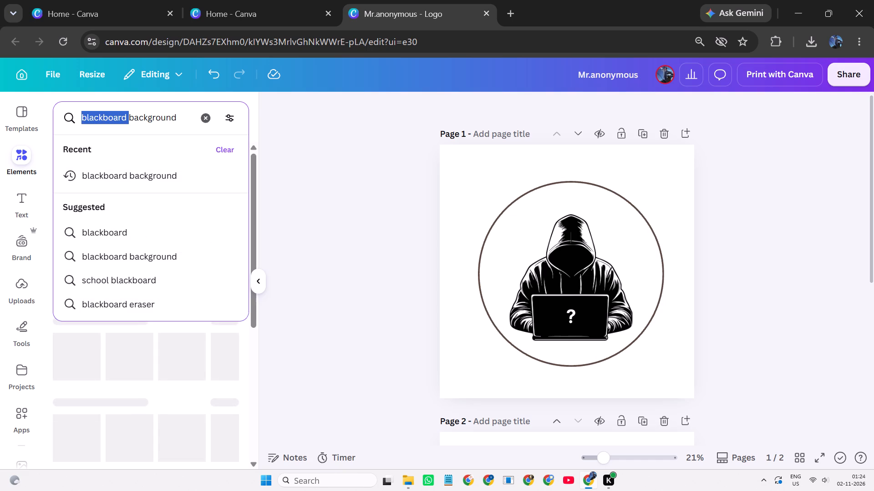
key(BackSpace)
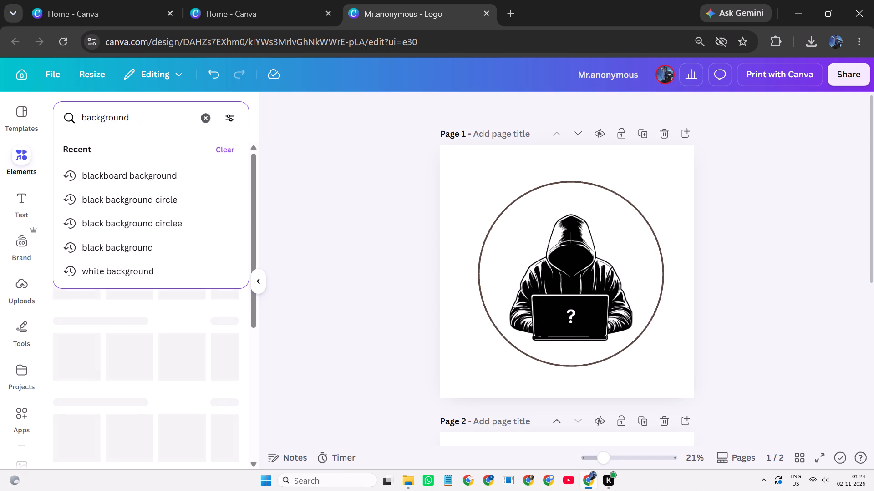
text(blacks)
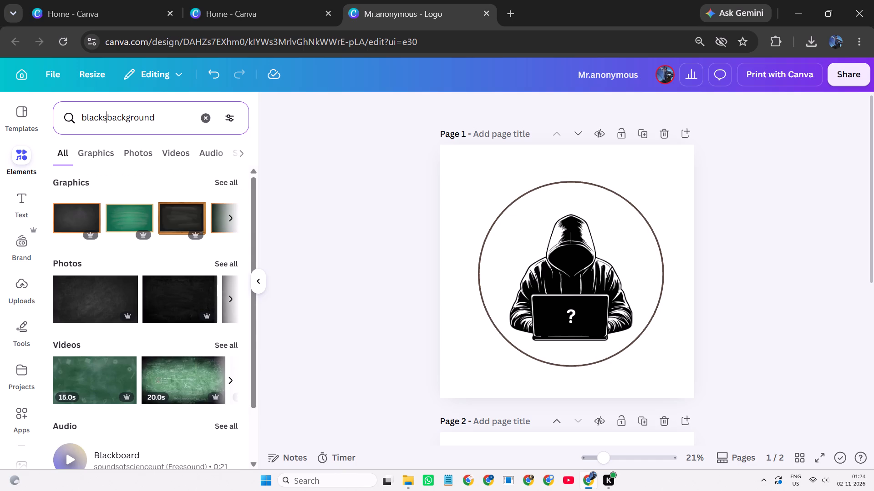
key(space)
key(Return)
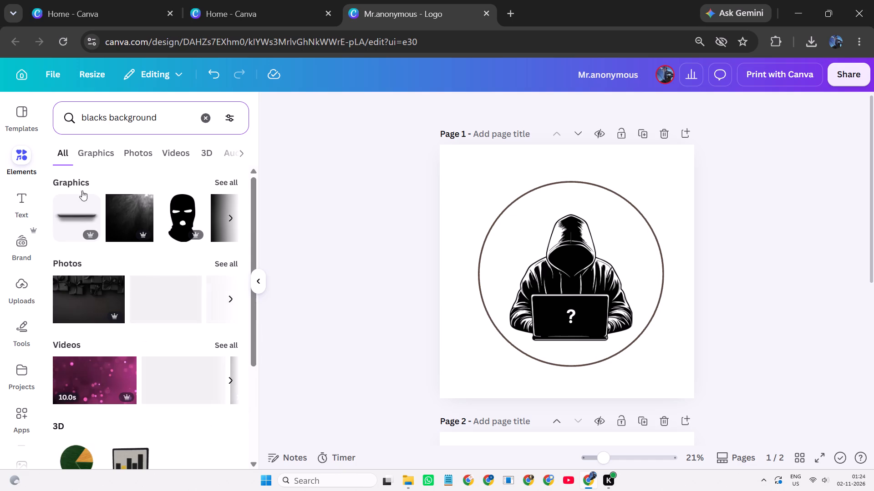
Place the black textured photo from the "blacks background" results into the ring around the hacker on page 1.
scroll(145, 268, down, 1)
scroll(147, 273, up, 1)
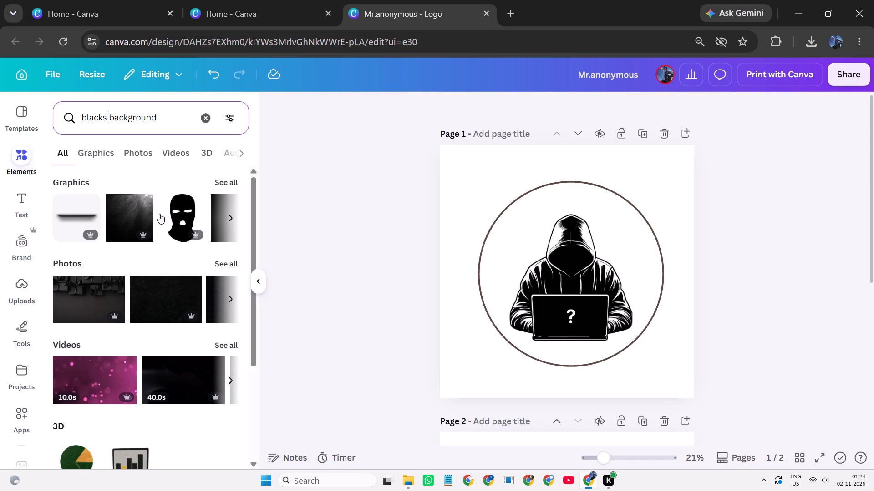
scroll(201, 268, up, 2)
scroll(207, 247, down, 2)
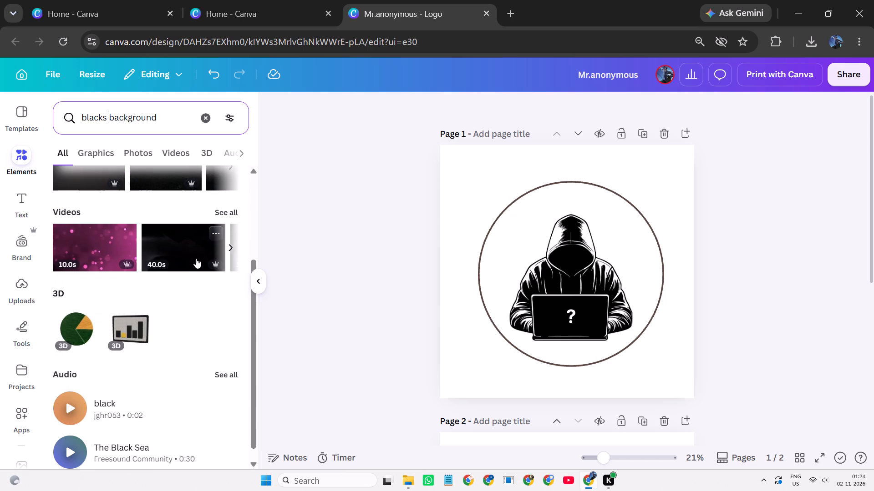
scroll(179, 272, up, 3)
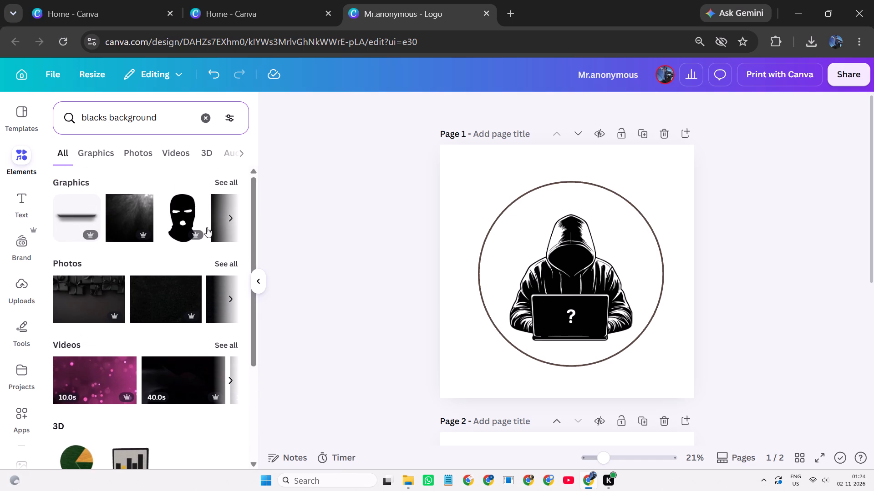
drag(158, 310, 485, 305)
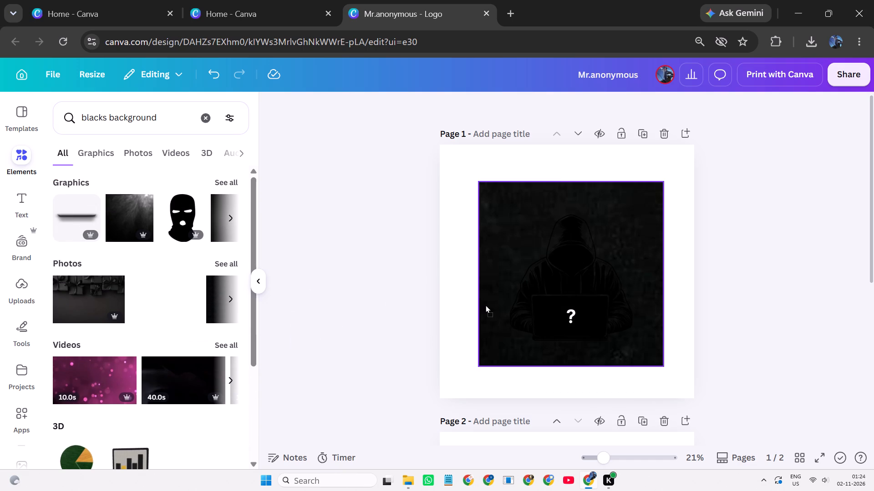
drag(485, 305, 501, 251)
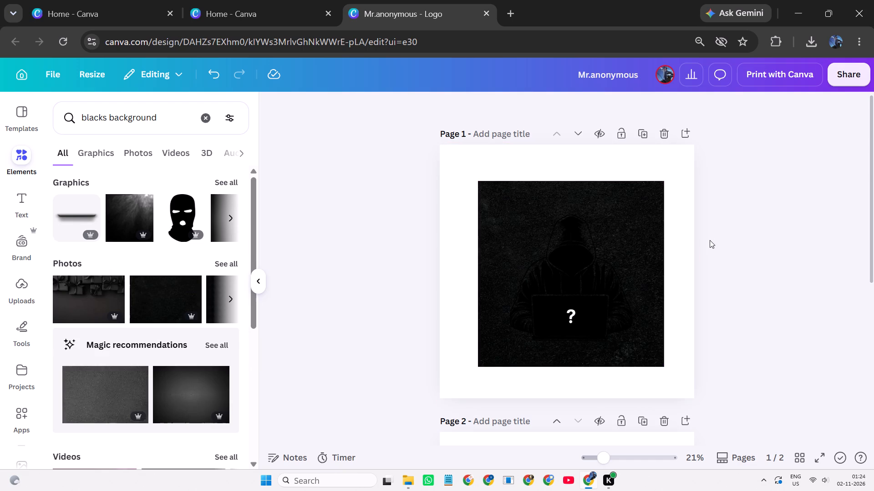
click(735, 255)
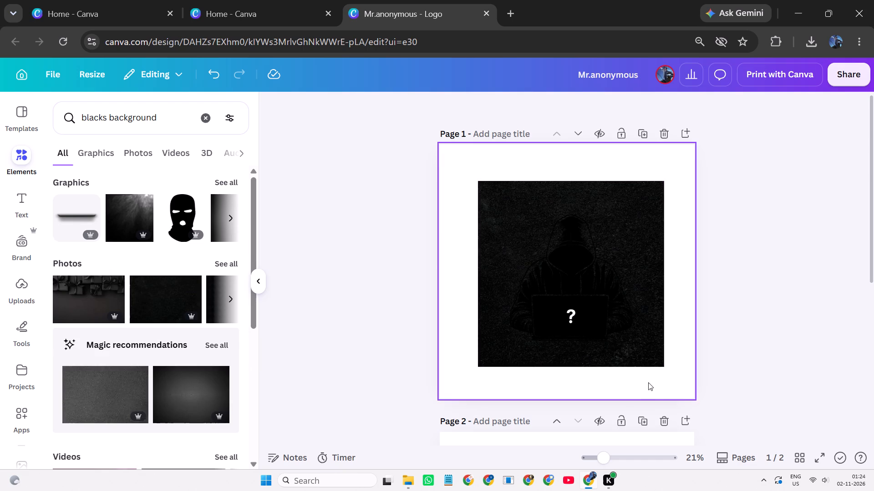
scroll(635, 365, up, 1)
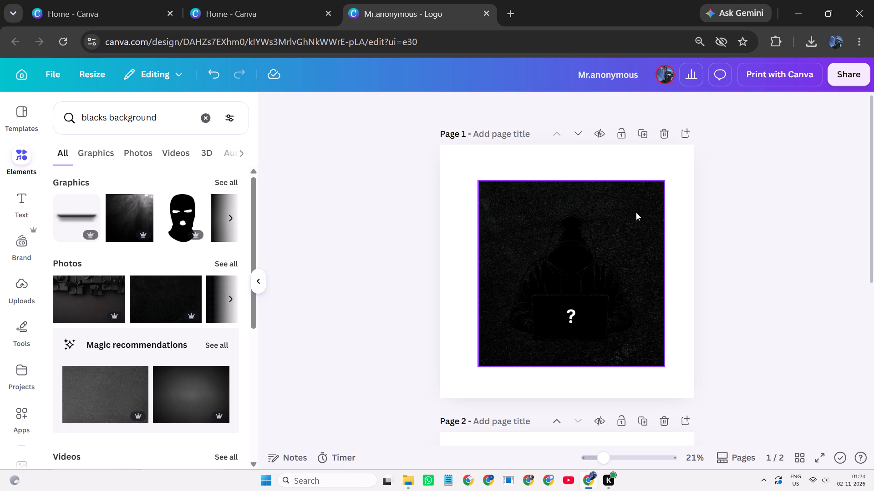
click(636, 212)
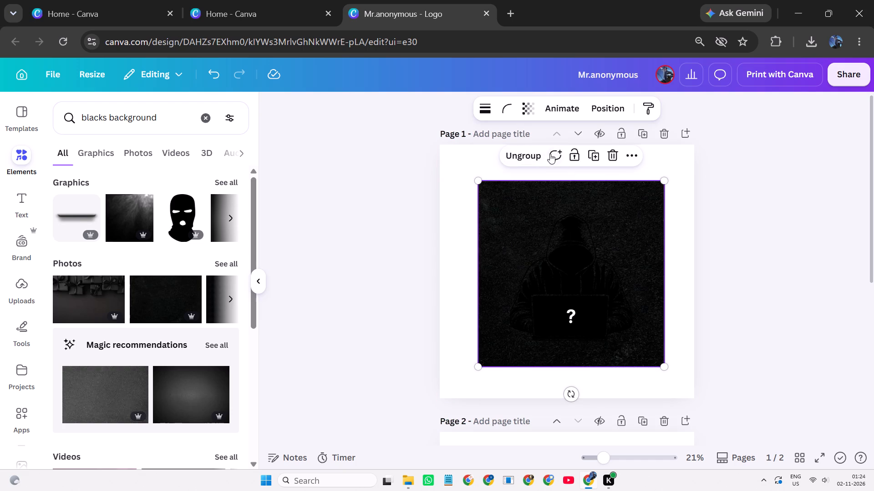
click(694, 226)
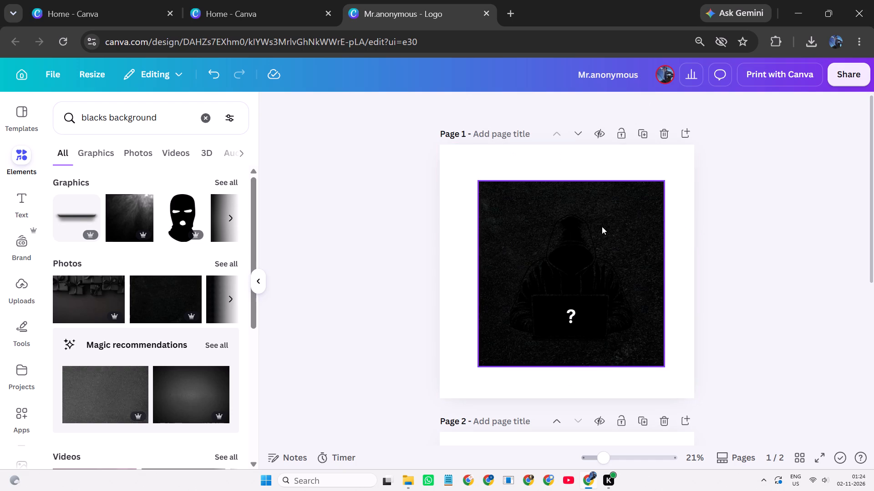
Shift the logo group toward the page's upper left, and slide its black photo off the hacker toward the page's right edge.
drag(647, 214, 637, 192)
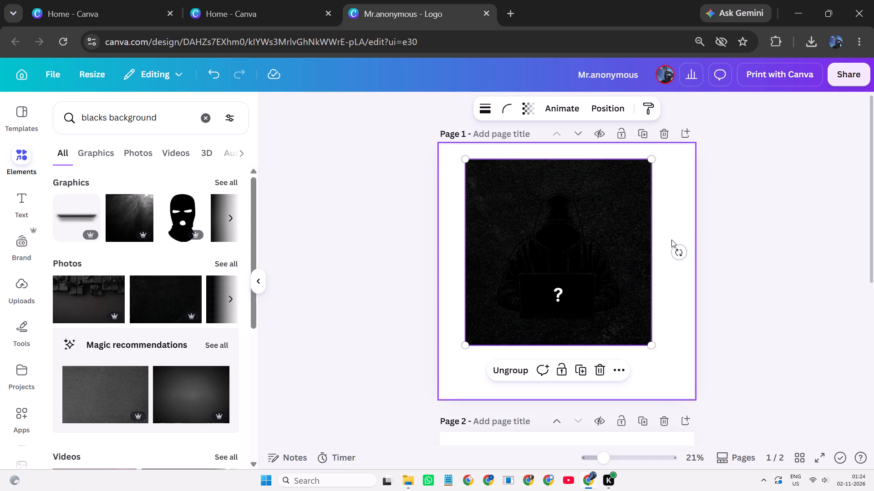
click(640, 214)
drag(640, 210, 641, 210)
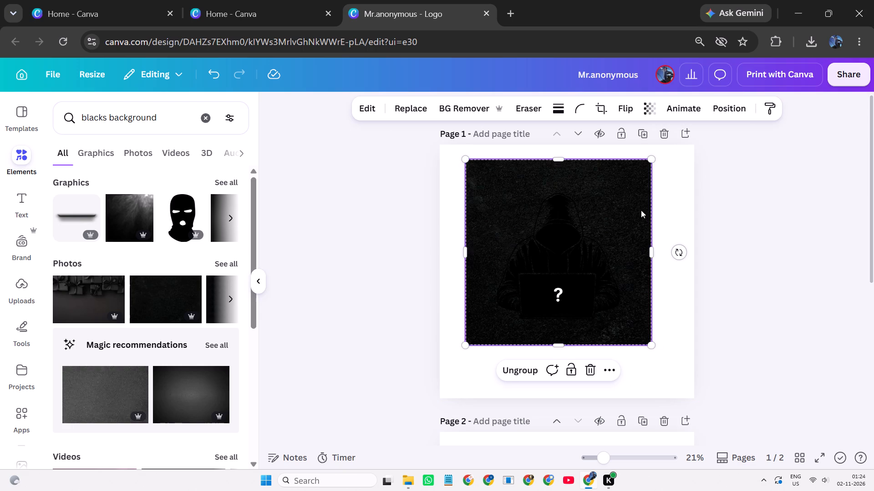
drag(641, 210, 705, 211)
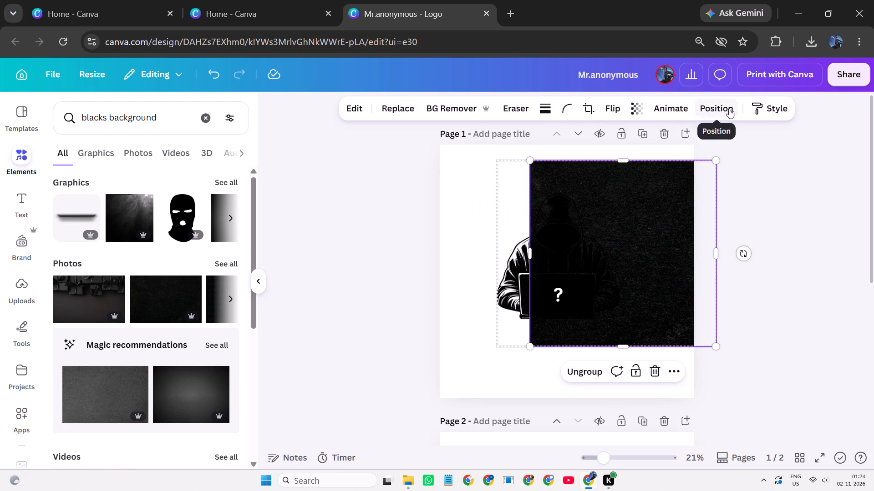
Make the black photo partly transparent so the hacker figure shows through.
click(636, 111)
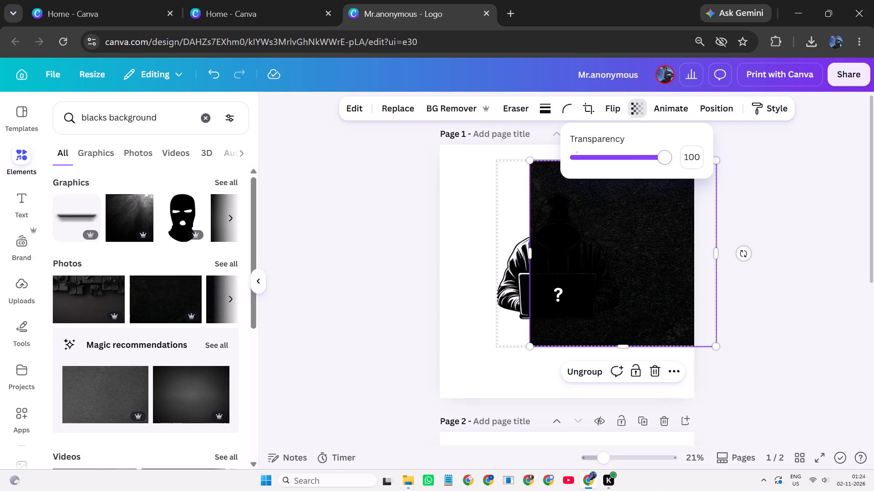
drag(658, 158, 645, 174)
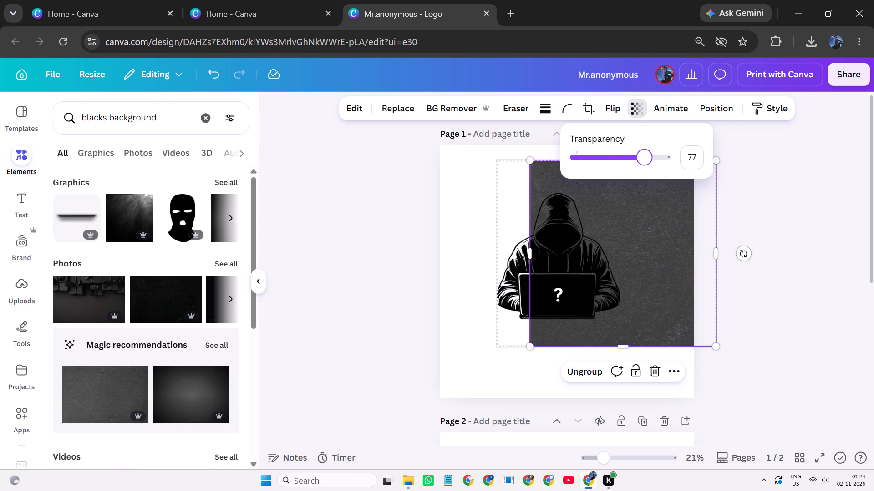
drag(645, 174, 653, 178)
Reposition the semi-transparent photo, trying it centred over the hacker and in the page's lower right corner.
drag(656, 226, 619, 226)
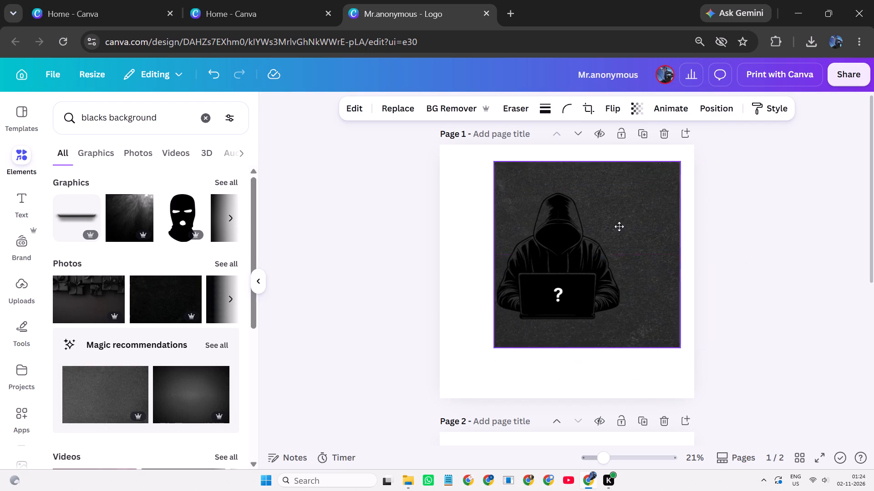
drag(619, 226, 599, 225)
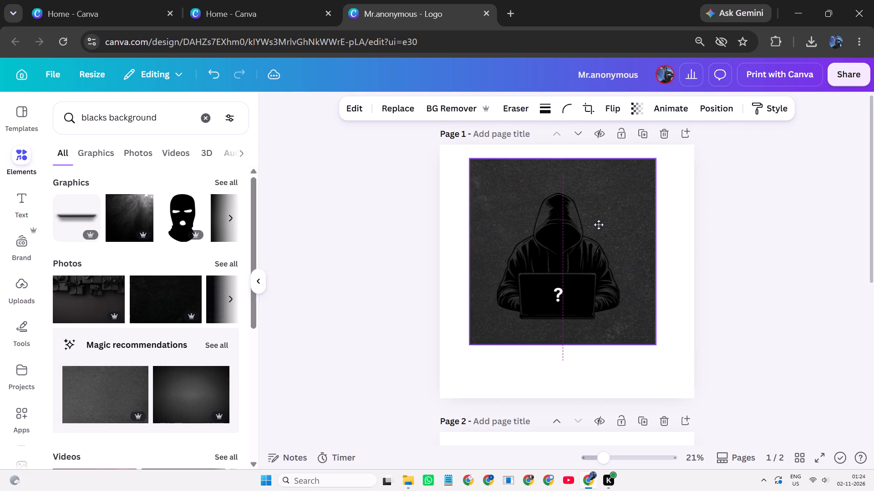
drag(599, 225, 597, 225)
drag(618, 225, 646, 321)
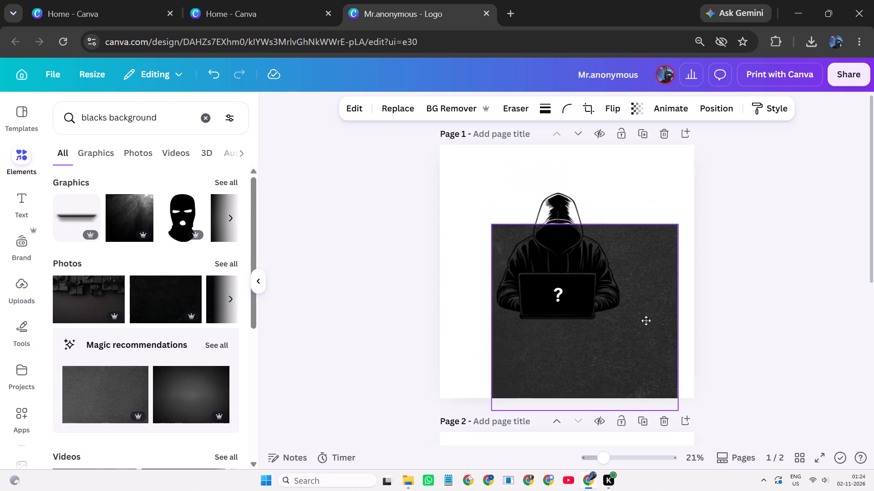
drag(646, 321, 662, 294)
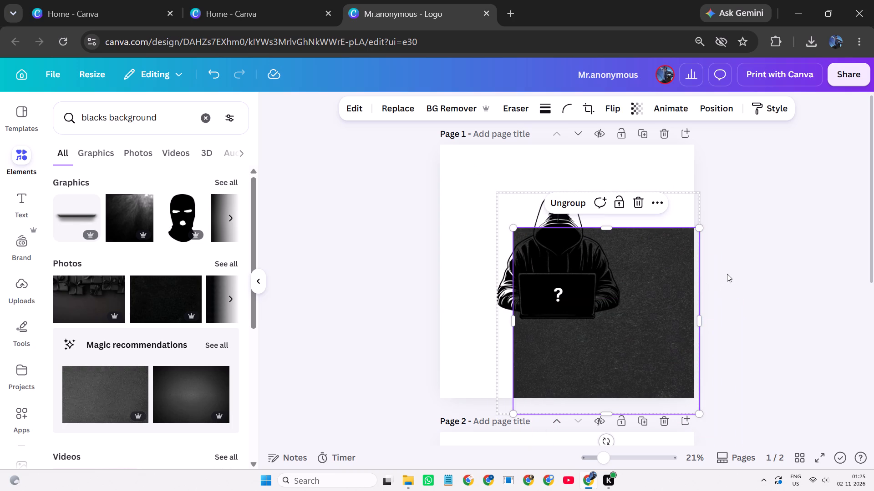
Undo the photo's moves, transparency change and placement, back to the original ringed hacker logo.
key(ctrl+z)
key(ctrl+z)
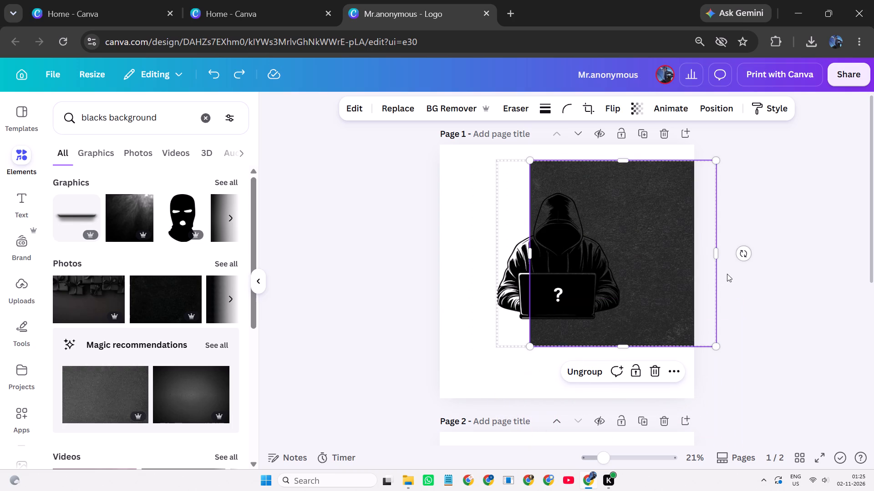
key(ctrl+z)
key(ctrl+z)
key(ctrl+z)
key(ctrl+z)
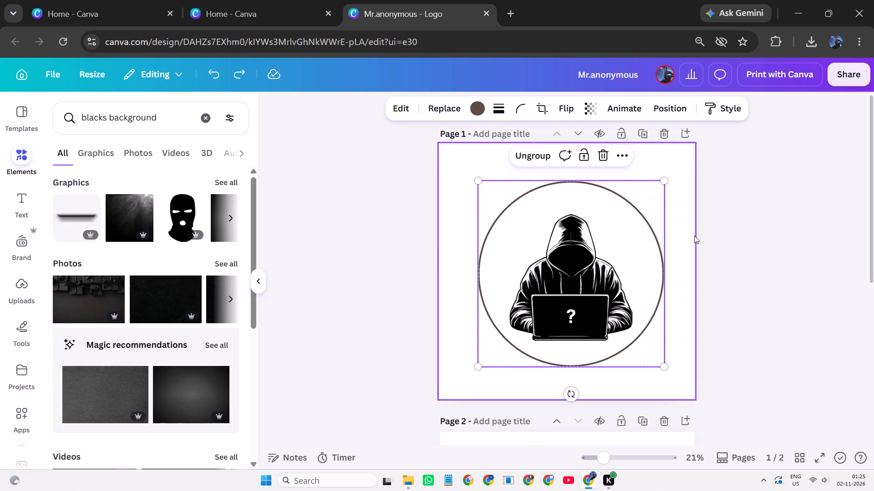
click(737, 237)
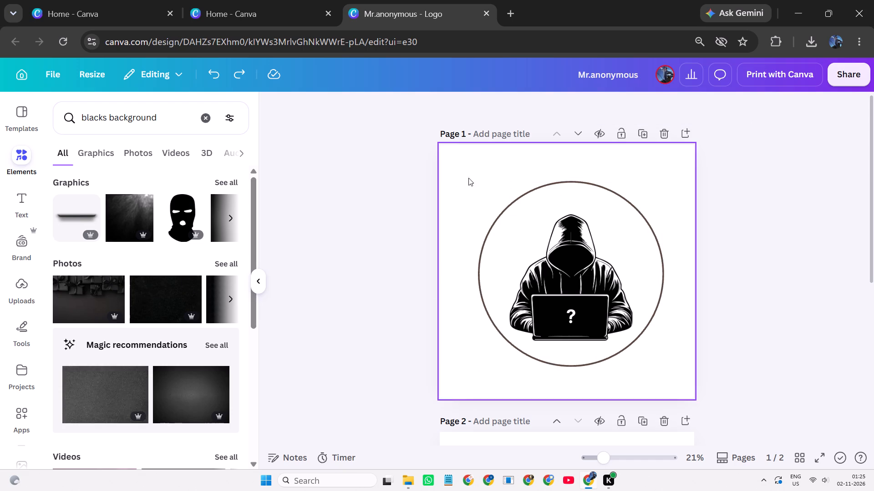
Ungroup the ringed hacker logo on page 1 and regroup its ring, hacker figure and question mark.
drag(453, 176, 690, 388)
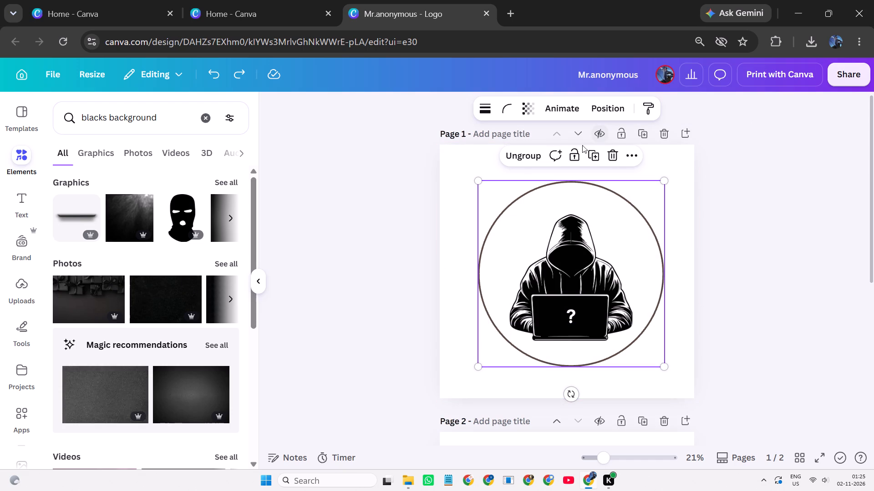
click(529, 160)
click(413, 188)
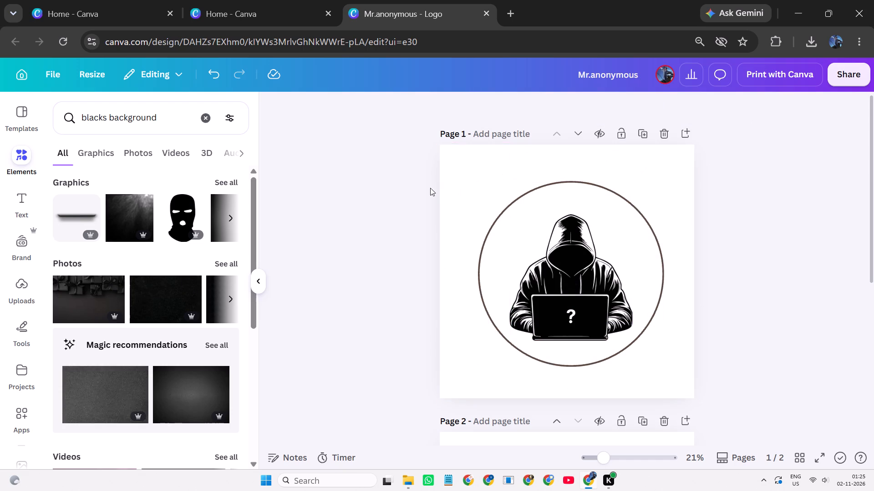
drag(420, 147, 828, 369)
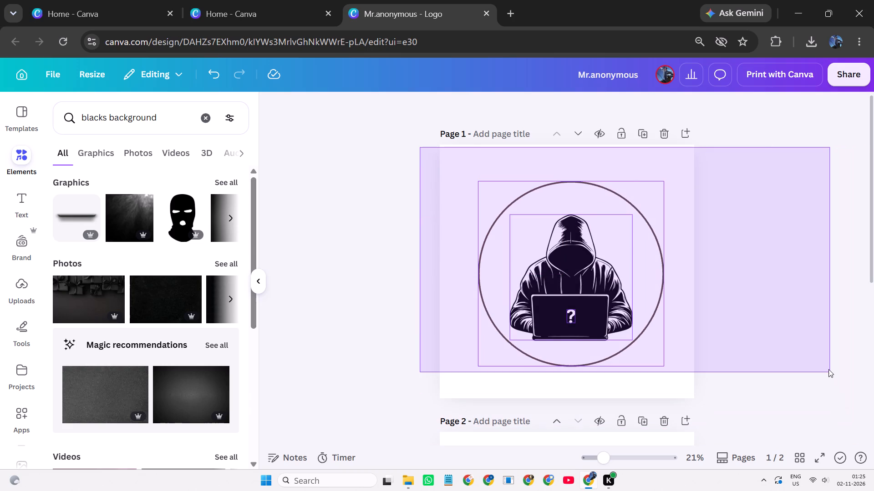
drag(828, 369, 826, 383)
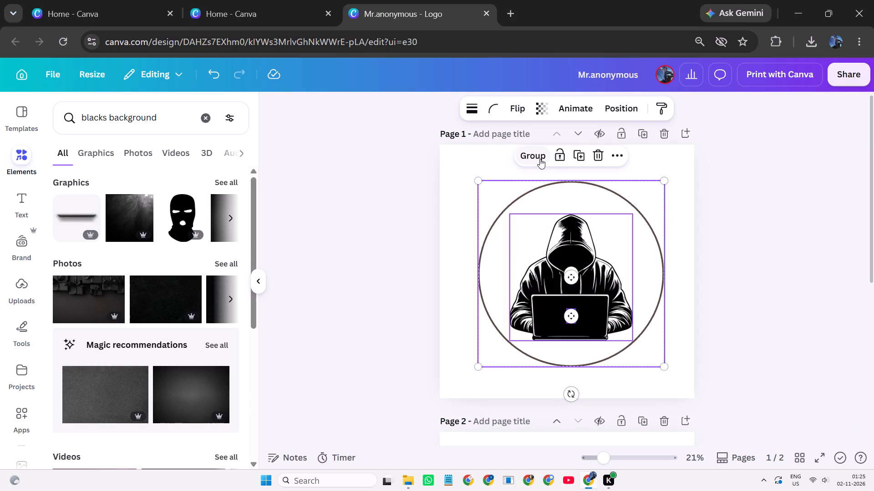
click(527, 156)
click(803, 260)
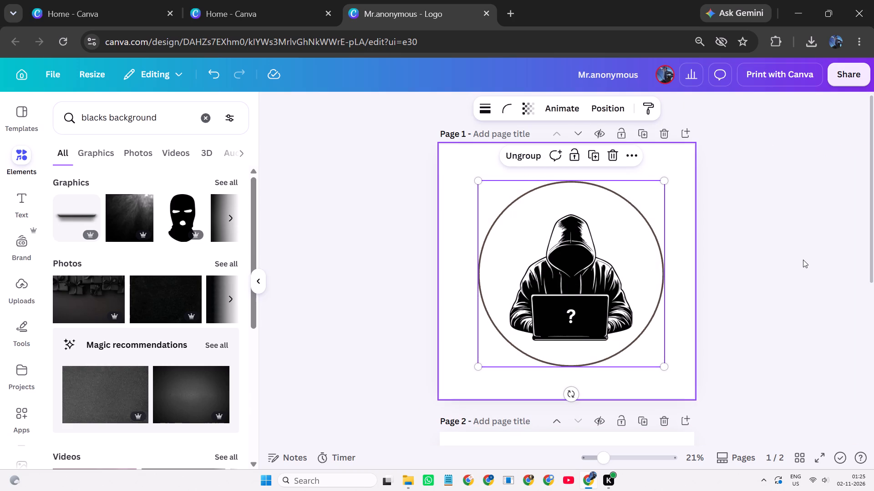
Clear page 1 by moving the grouped logo past its right edge, and add the black textured photo as a separate element.
scroll(682, 286, down, 1)
scroll(580, 317, up, 2)
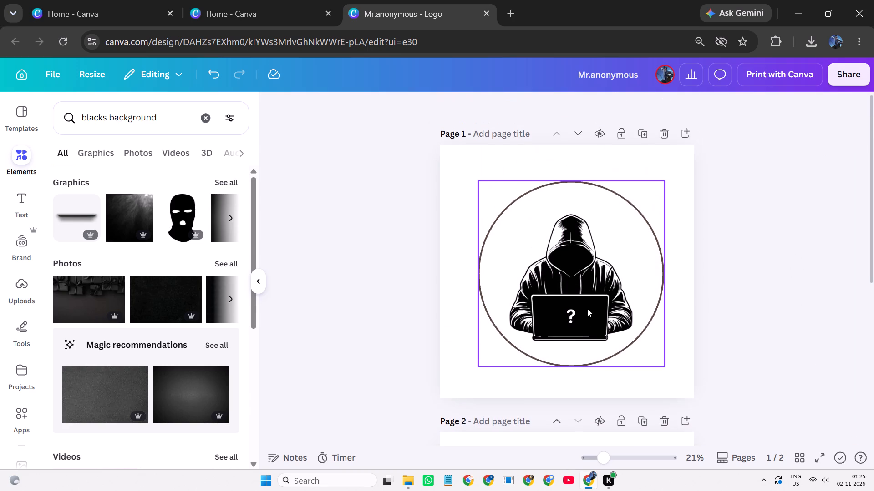
scroll(600, 286, up, 2)
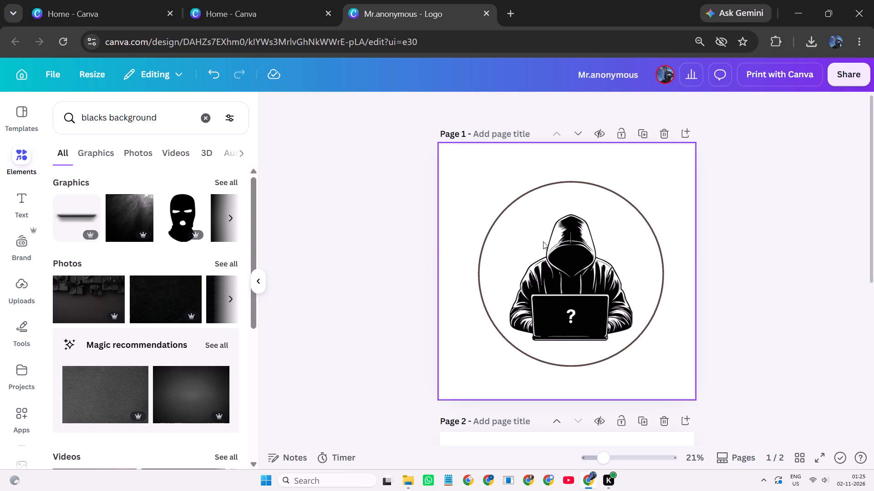
drag(543, 239, 756, 280)
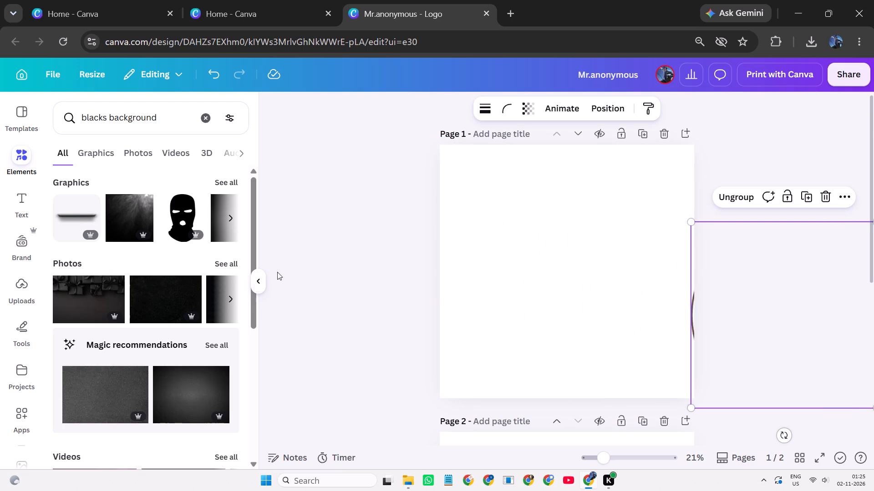
click(168, 288)
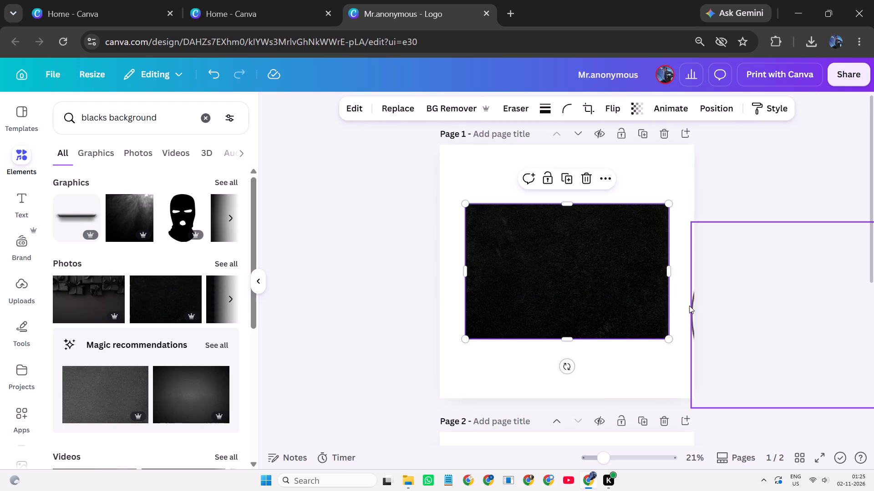
Move the grouped hacker logo back onto page 1, scale it down and position it within the black photo's area.
drag(691, 315, 684, 315)
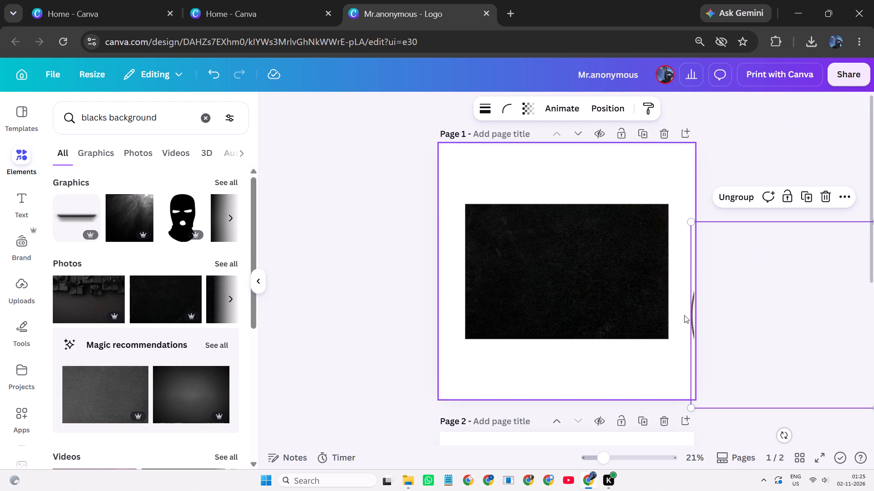
drag(684, 315, 667, 315)
drag(741, 295, 640, 295)
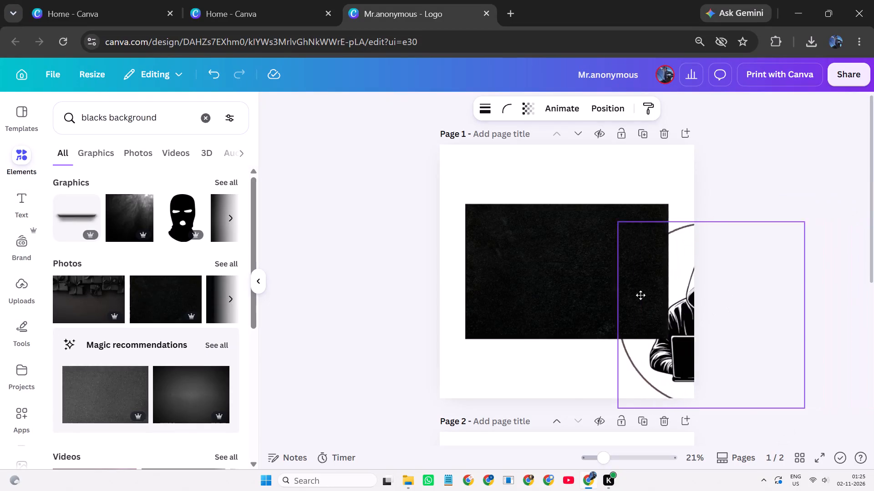
drag(640, 295, 540, 332)
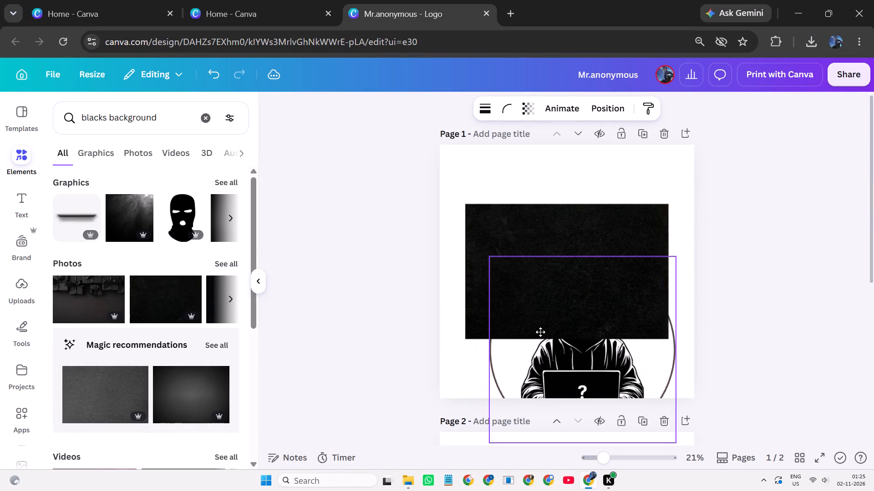
drag(540, 332, 520, 269)
drag(655, 381, 600, 347)
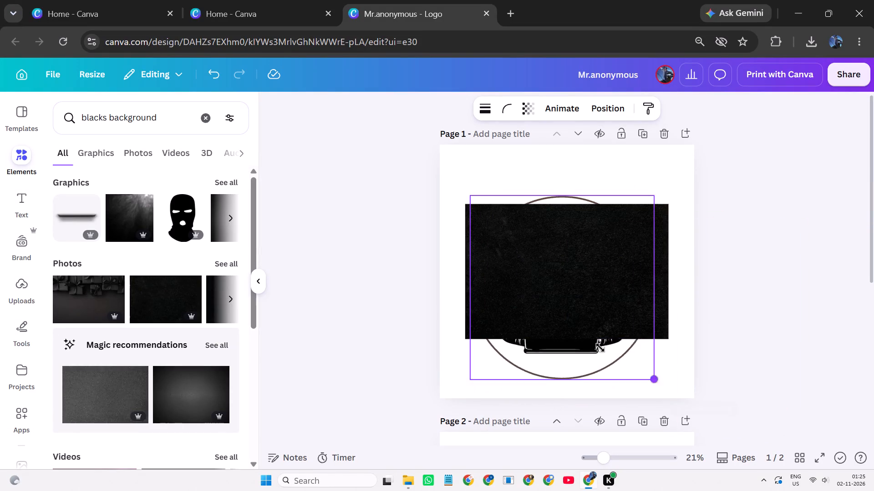
drag(600, 347, 583, 331)
drag(553, 245, 574, 253)
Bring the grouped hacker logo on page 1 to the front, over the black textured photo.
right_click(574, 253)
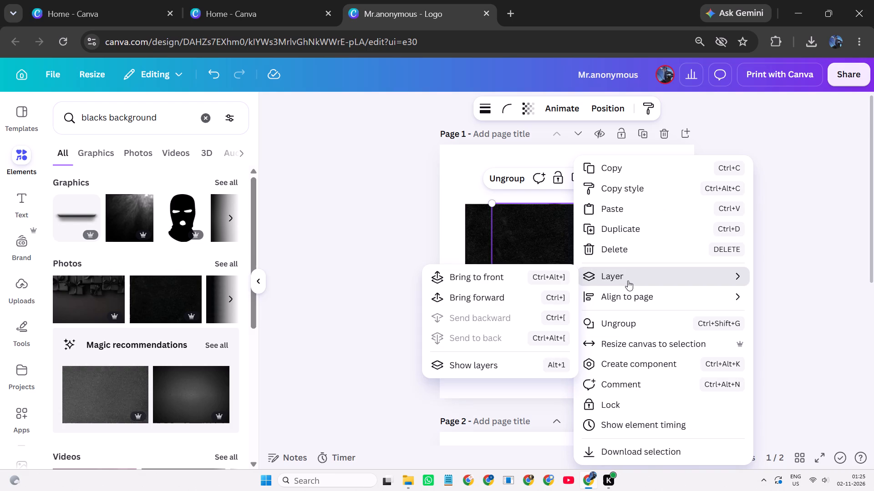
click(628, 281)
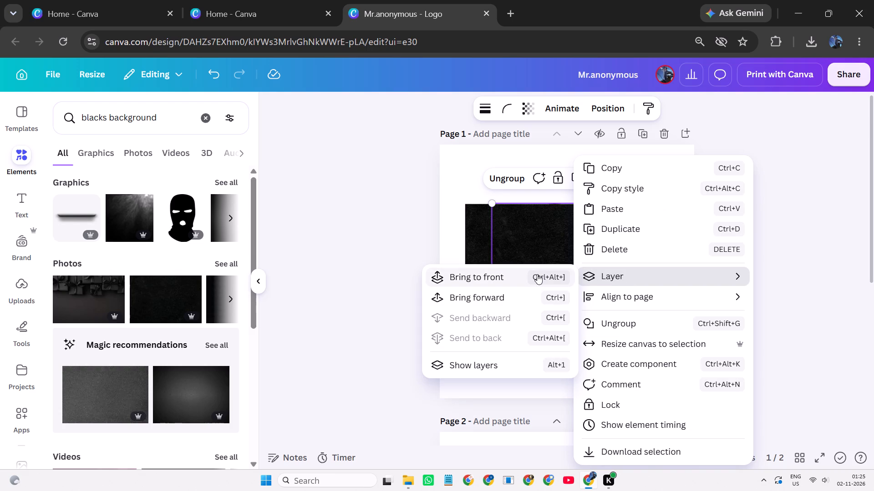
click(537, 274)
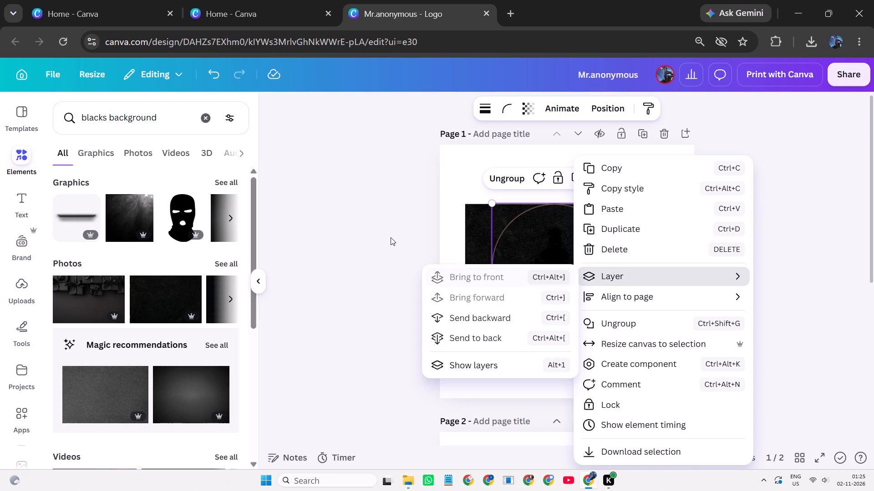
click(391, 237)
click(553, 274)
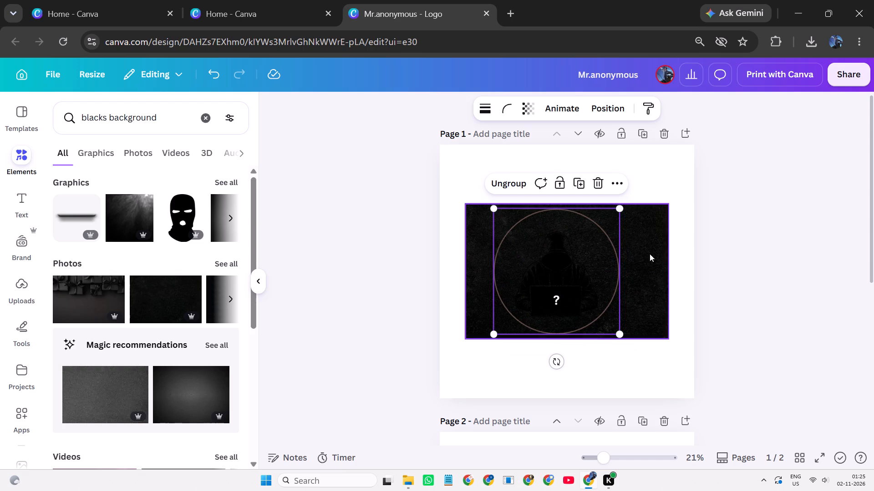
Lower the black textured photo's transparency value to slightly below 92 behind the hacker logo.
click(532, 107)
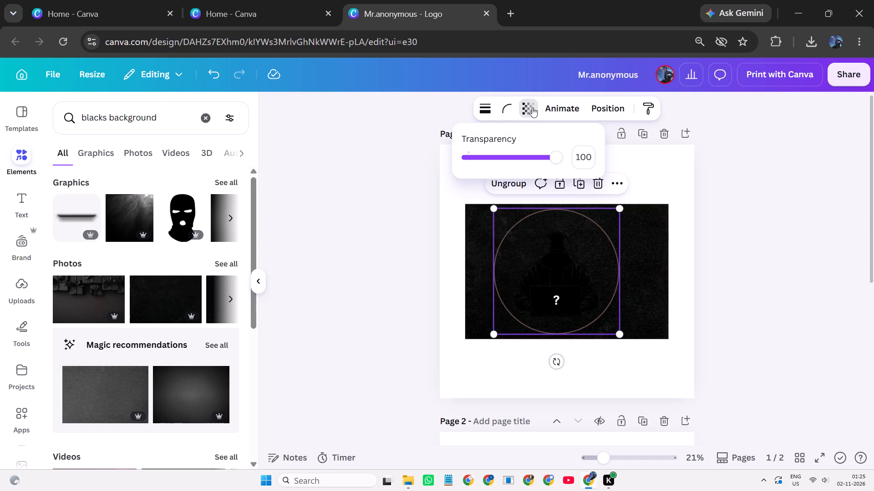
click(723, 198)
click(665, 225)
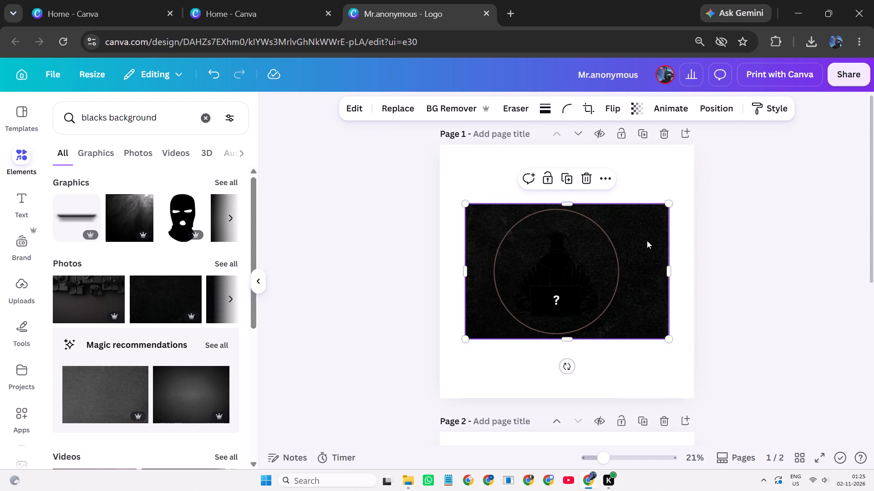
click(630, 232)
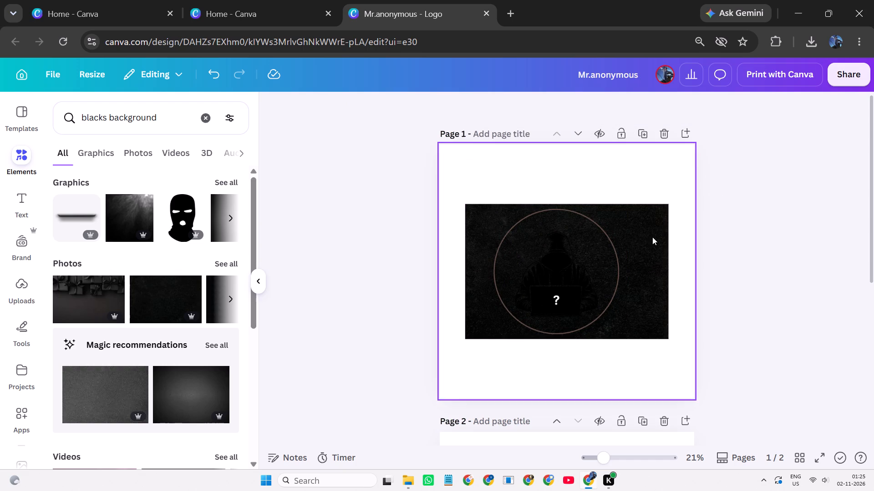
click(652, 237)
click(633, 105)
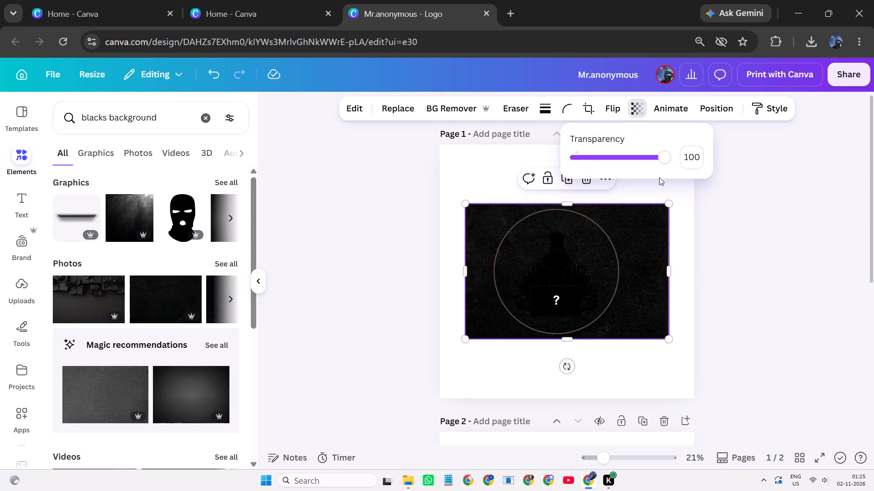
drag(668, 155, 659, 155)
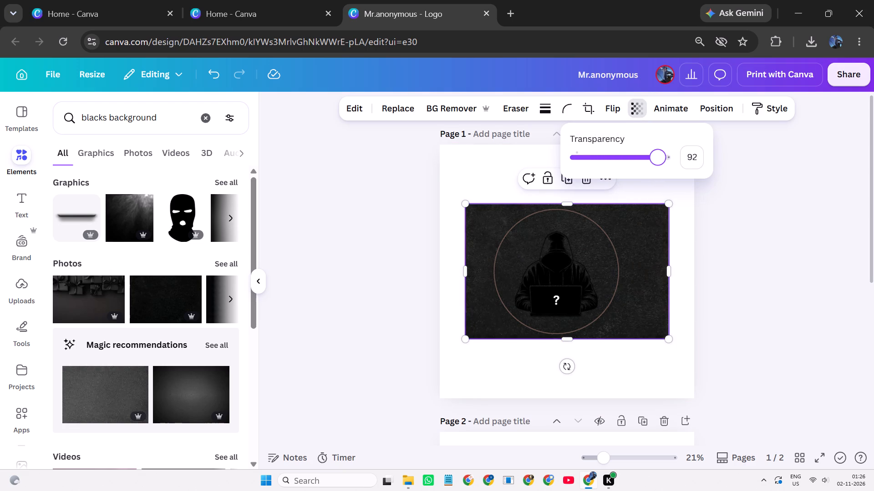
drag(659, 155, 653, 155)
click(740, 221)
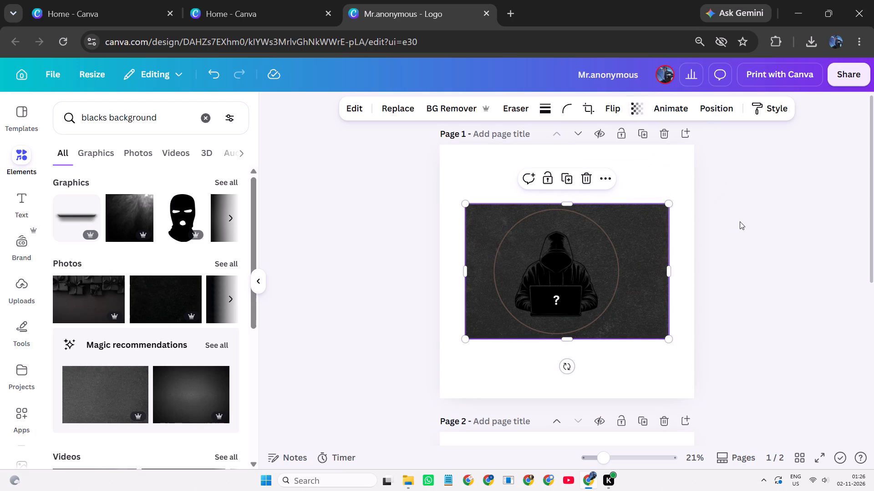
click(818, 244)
Delete the black textured photo from page 1, leaving the grouped hacker logo.
click(650, 254)
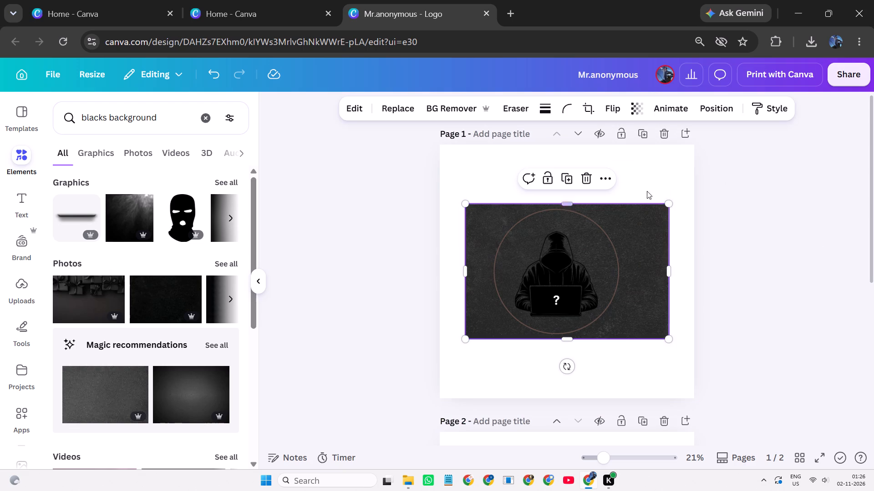
click(592, 180)
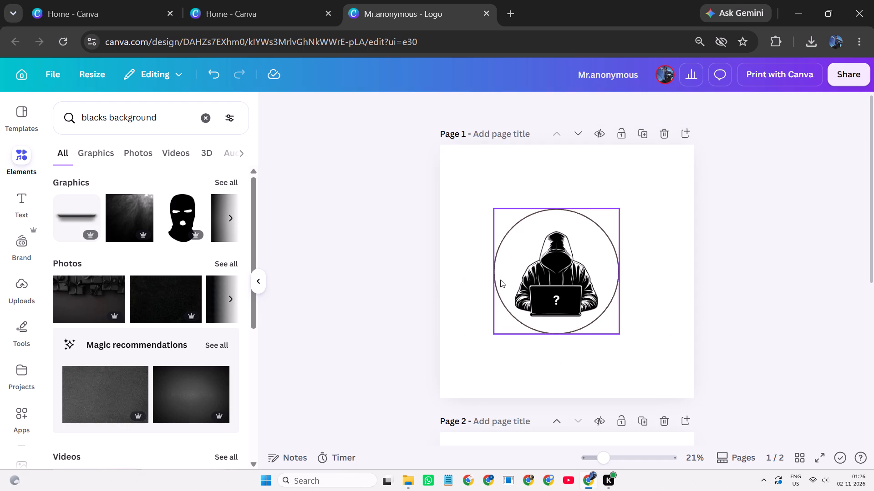
Look through the graphics and other element results for "blacks background" for another possible logo background.
scroll(533, 265, up, 2)
scroll(131, 251, down, 4)
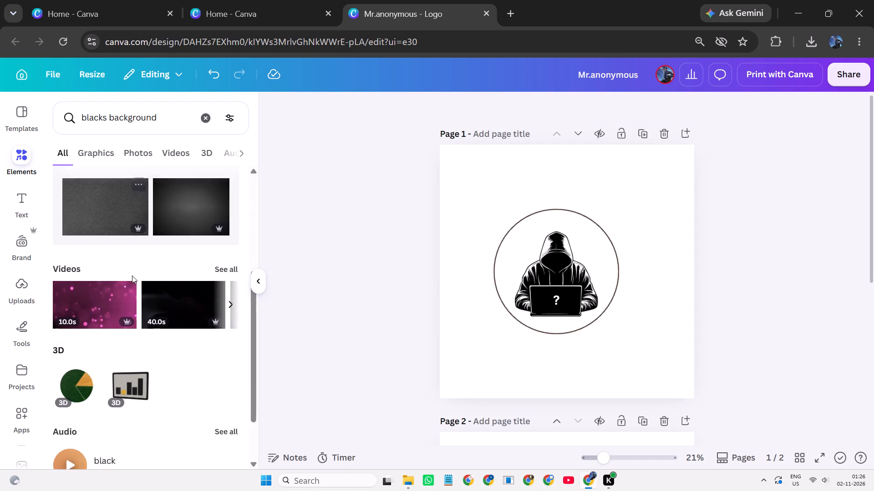
scroll(131, 274, down, 3)
scroll(137, 272, up, 7)
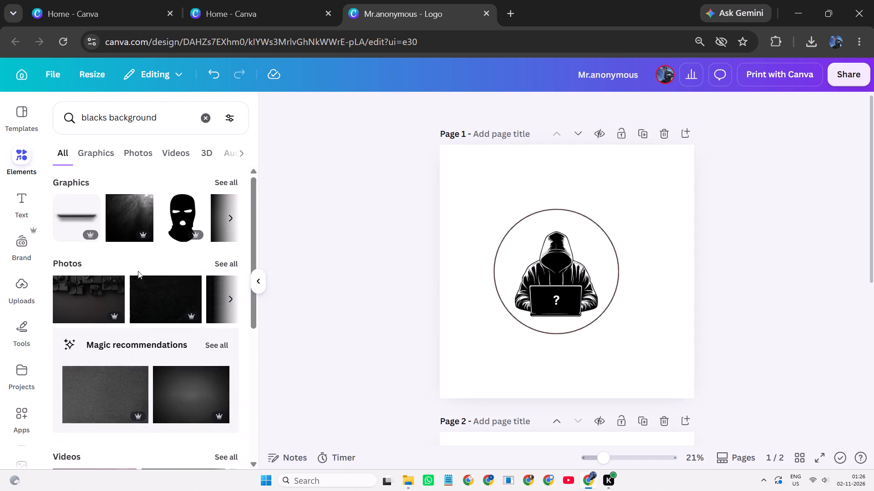
click(229, 215)
click(229, 215)
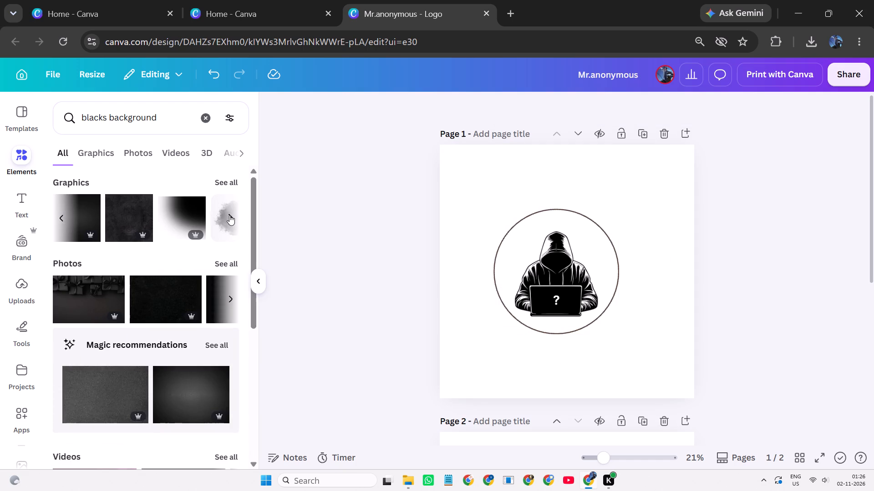
click(229, 215)
click(229, 215)
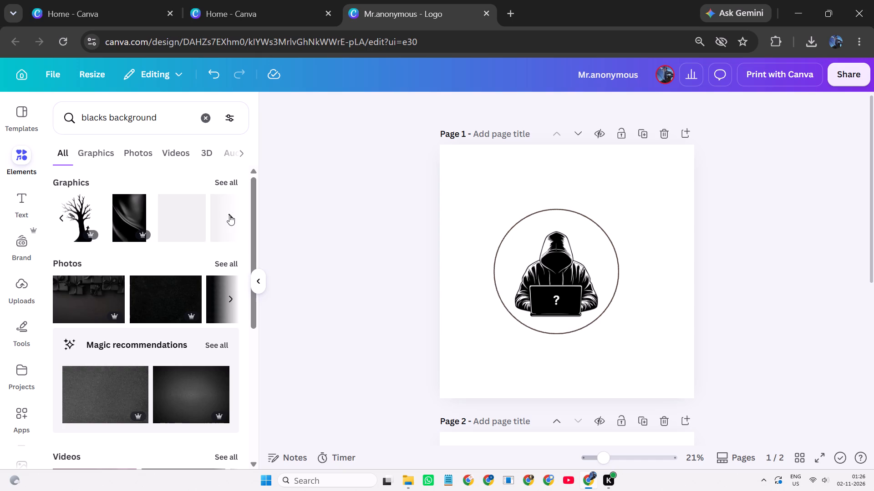
click(229, 215)
click(229, 215)
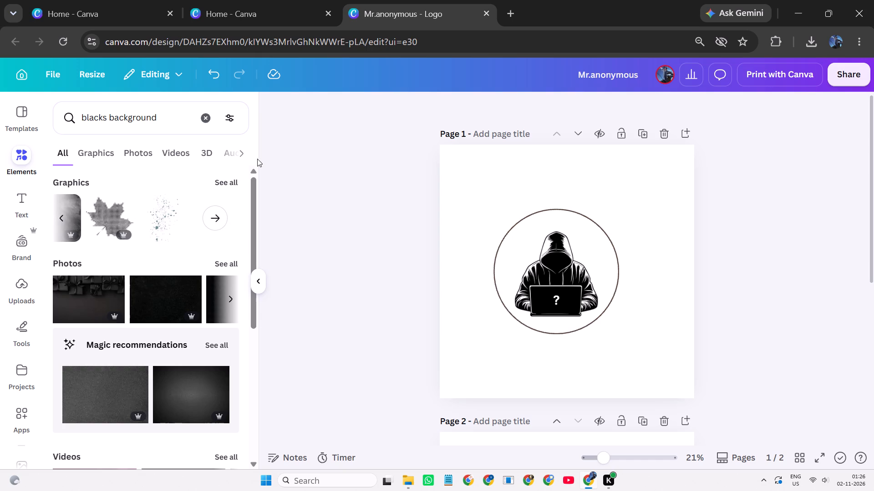
scroll(258, 199, up, 2)
scroll(257, 200, down, 1)
scroll(254, 207, up, 2)
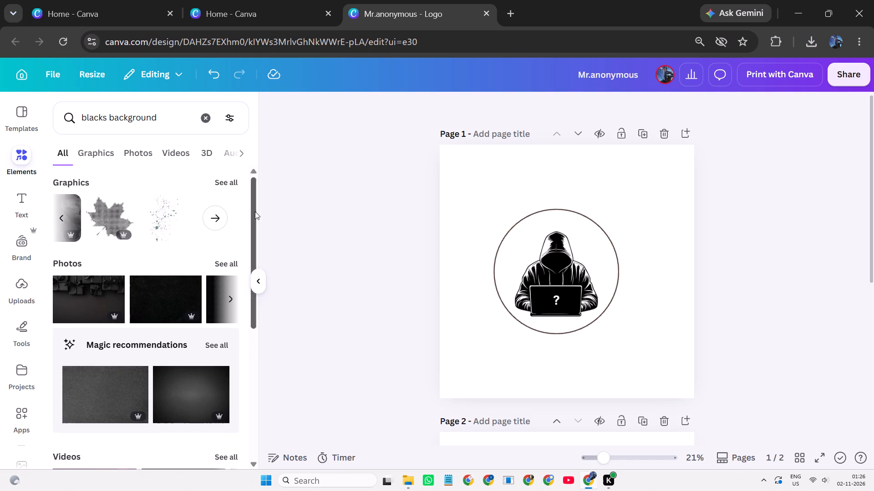
Enlarge the grouped hacker logo on page 1 and move it up into the upper middle of the page.
click(587, 269)
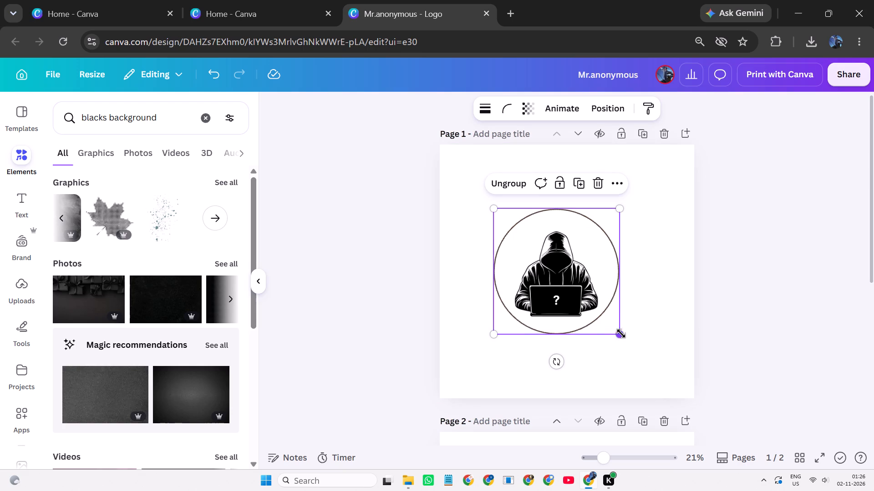
drag(621, 333, 652, 357)
drag(592, 298, 593, 259)
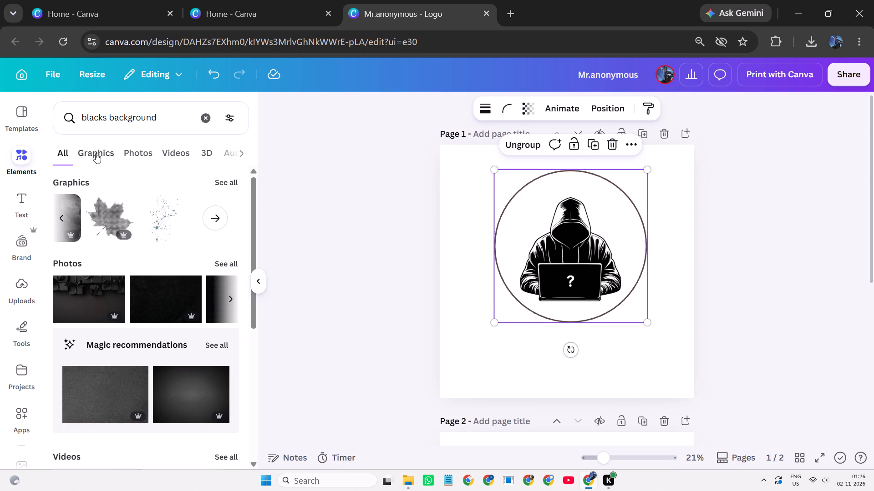
click(534, 230)
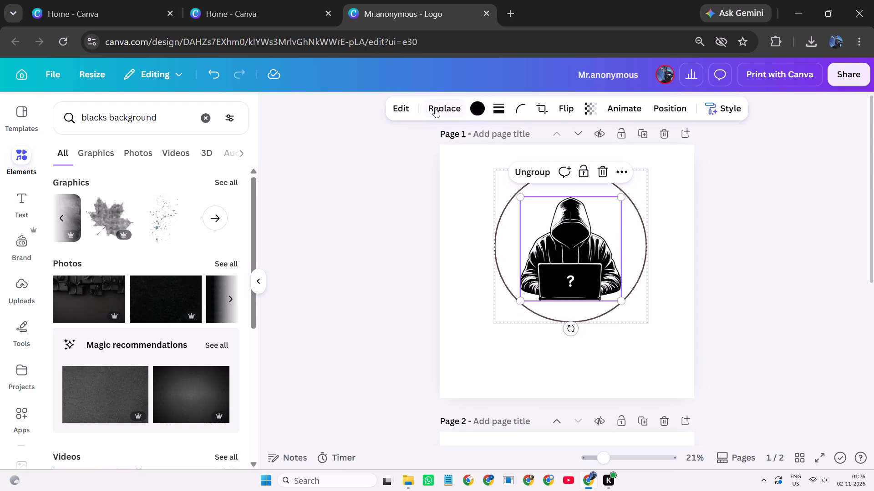
click(700, 286)
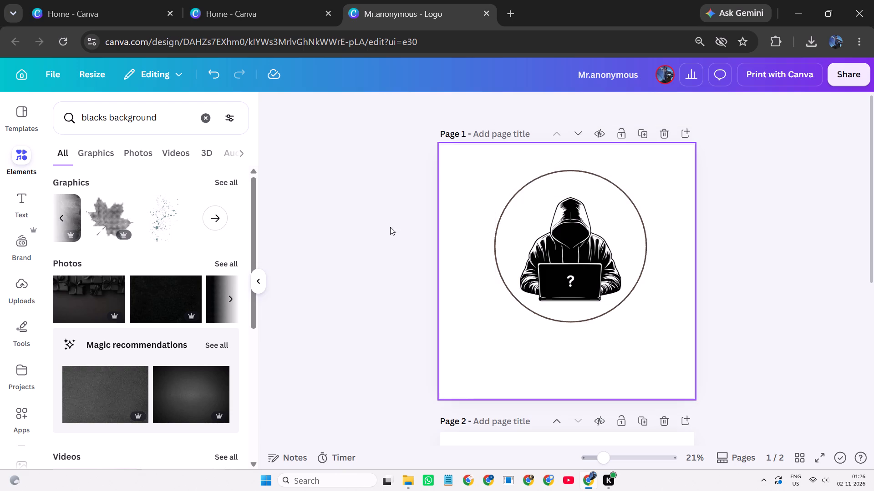
Ungroup the round Mr. ANONYMOUS badge on page 2 into its circle graphic and texts.
scroll(557, 245, down, 3)
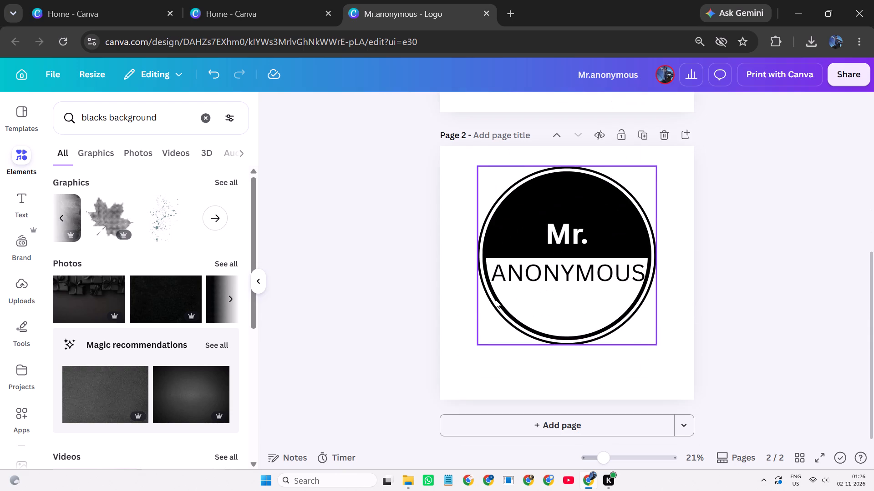
click(496, 300)
click(420, 304)
drag(460, 198, 599, 258)
click(684, 278)
drag(657, 284, 603, 292)
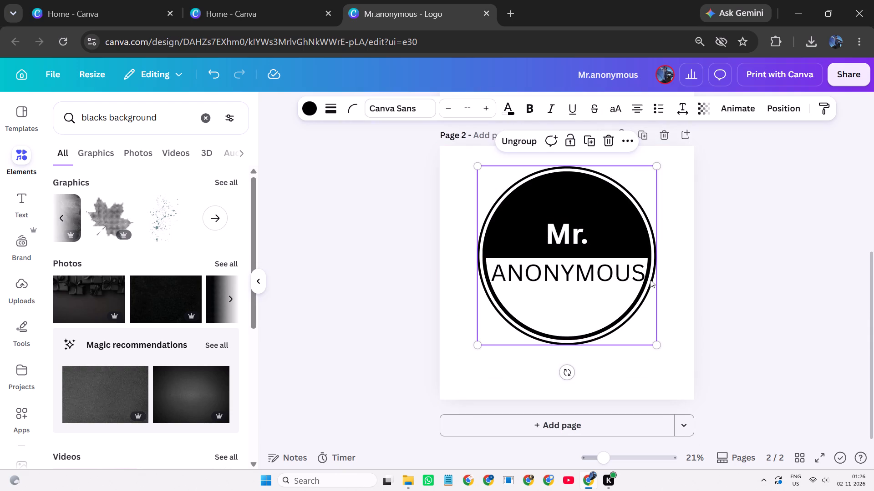
click(524, 208)
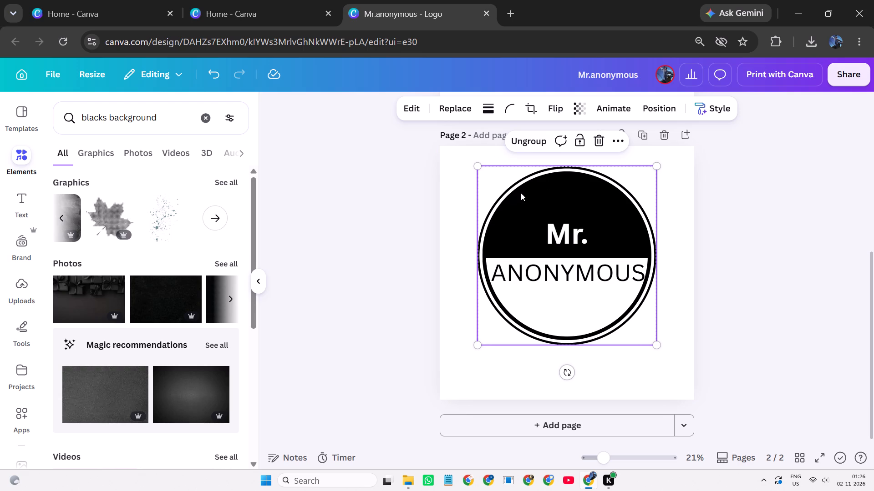
click(530, 147)
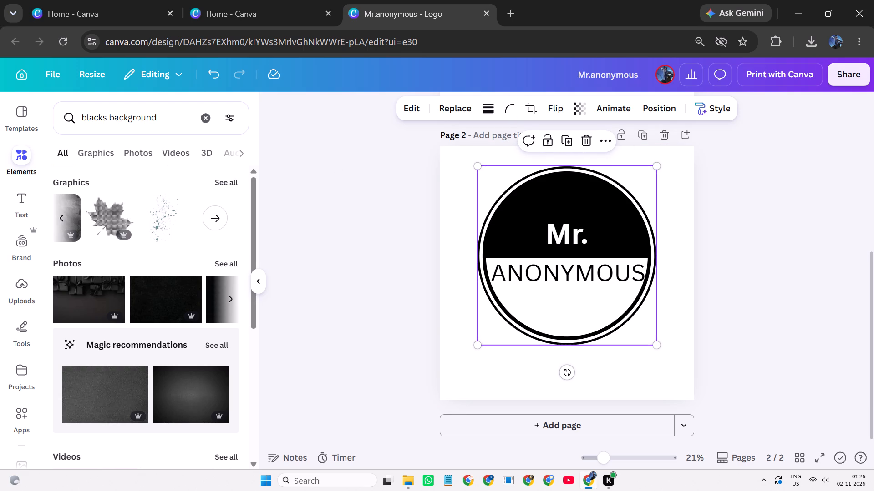
Add a solid border with stroke weight 4 to the badge's circle graphic on page 2.
click(557, 218)
click(525, 181)
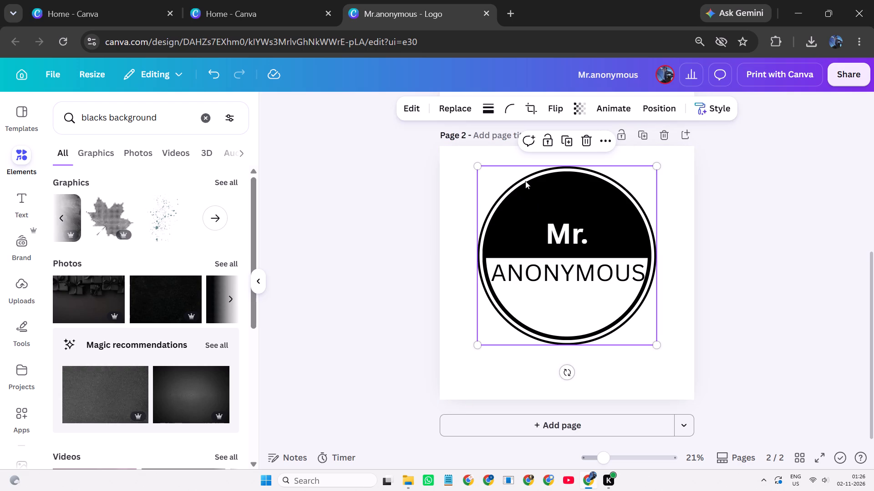
click(488, 112)
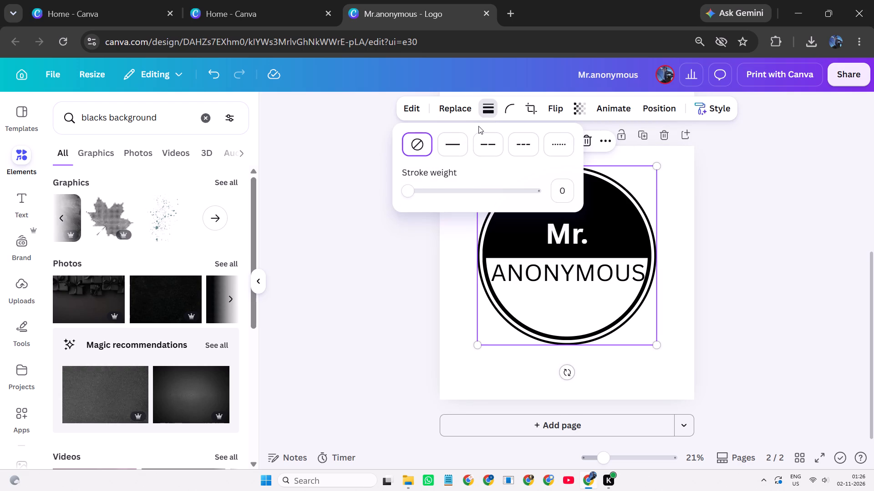
click(464, 137)
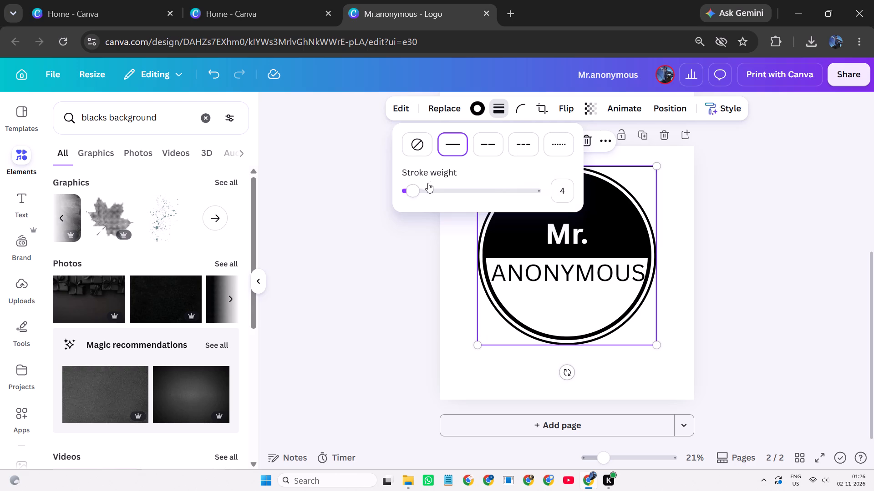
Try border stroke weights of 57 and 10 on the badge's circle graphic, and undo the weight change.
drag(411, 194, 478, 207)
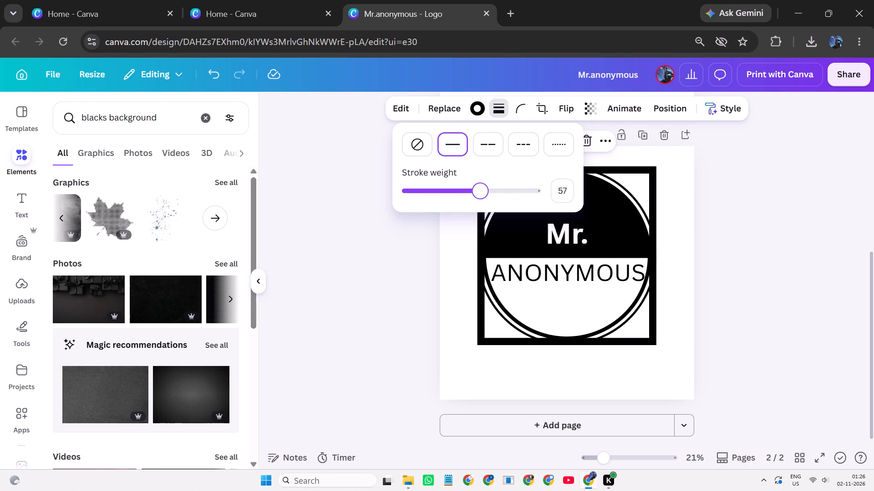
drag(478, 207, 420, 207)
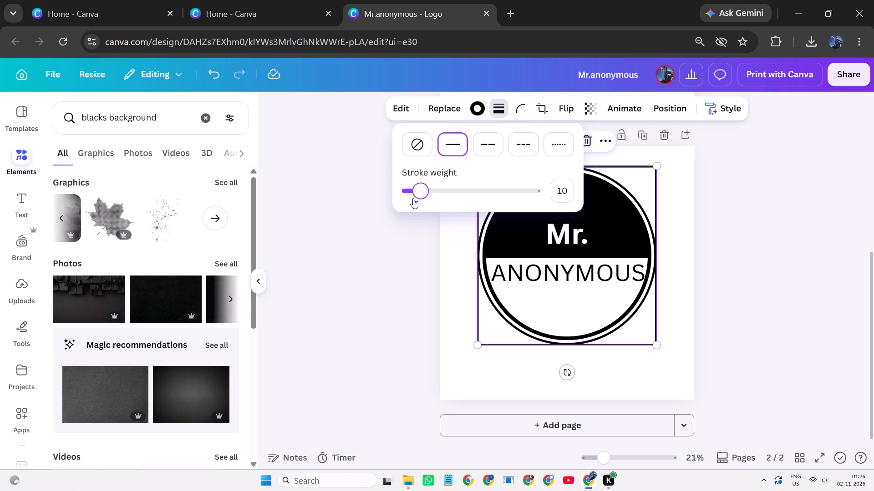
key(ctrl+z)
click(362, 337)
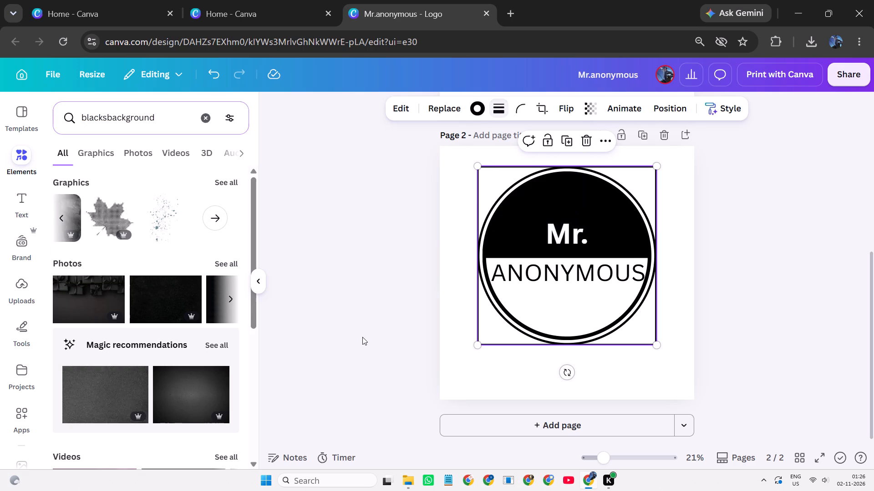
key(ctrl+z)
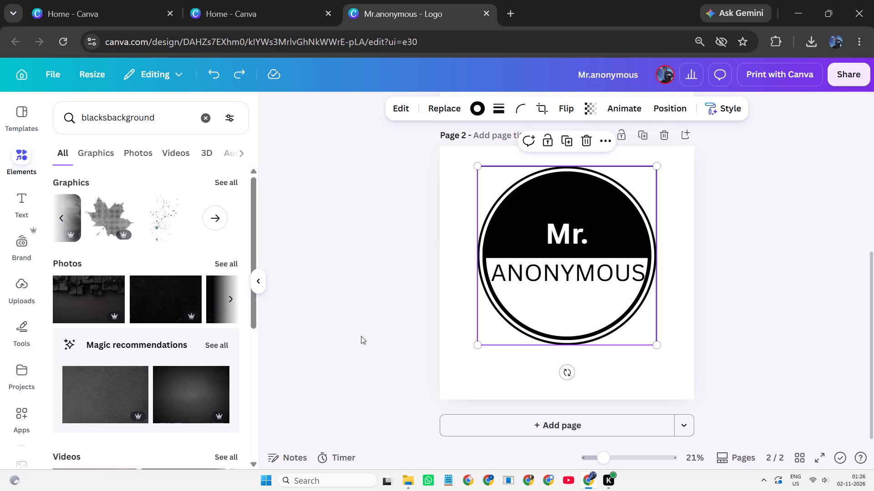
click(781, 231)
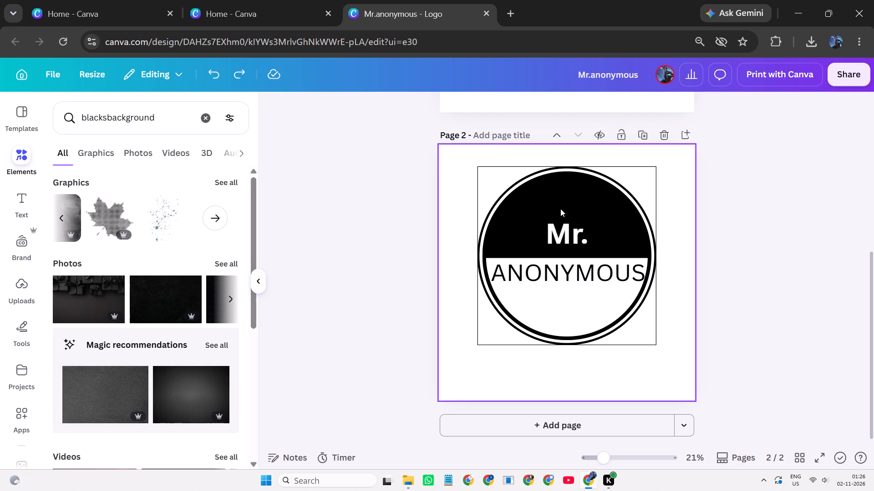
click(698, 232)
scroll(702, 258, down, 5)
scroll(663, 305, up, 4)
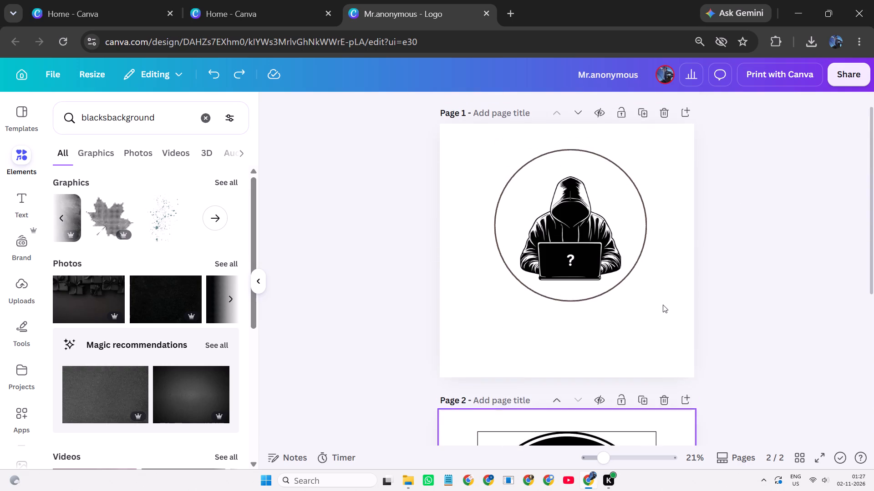
Move the grouped ringed hacker logo on page 1 down to around the middle of the page.
scroll(663, 305, up, 5)
scroll(663, 303, down, 8)
scroll(664, 302, up, 6)
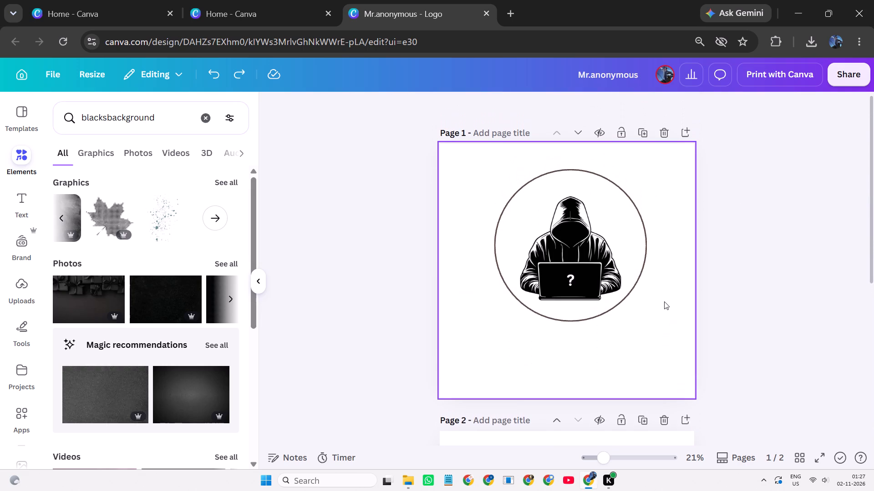
click(669, 295)
drag(607, 243, 595, 273)
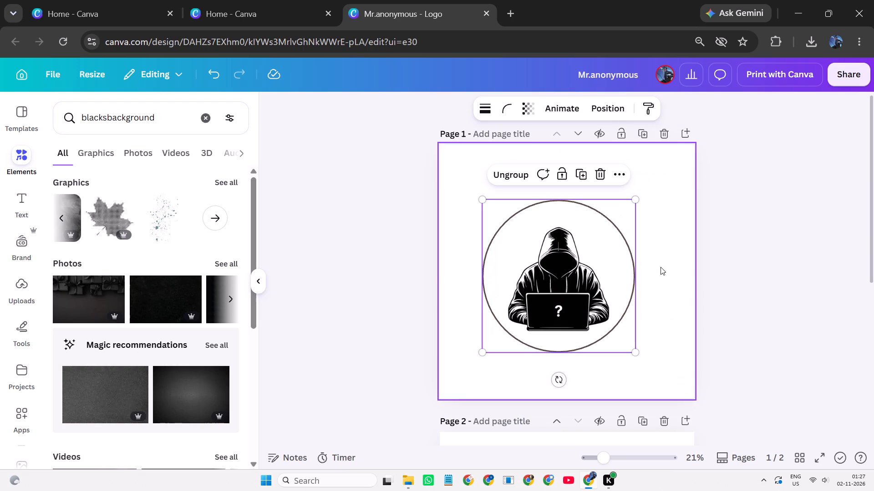
scroll(606, 311, up, 1)
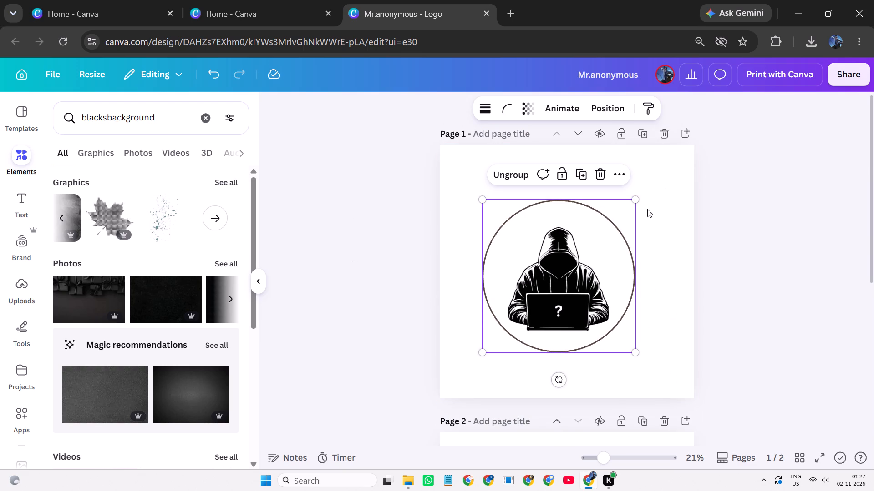
drag(592, 240, 596, 231)
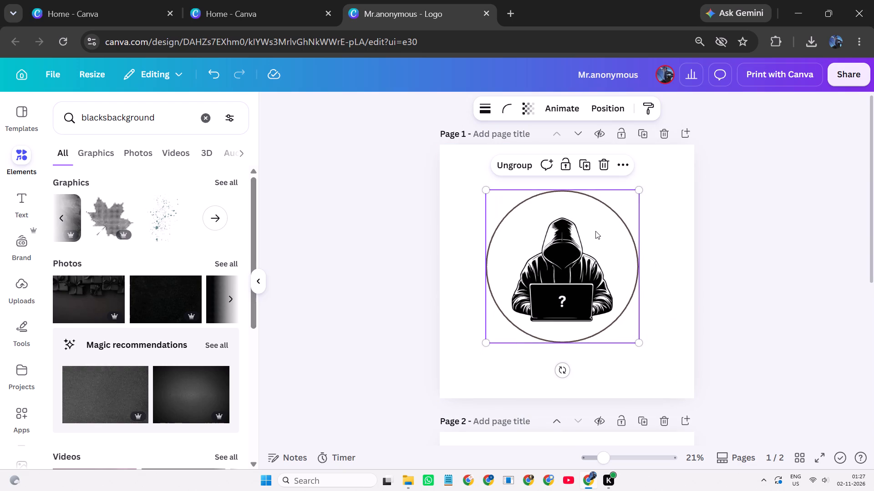
click(424, 298)
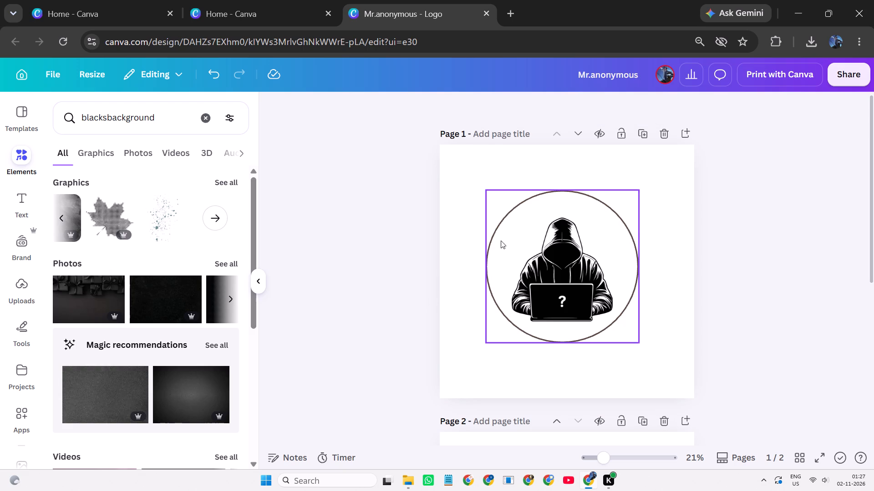
Search the elements for "save" and look through all the graphics results for a suitable icon.
click(214, 120)
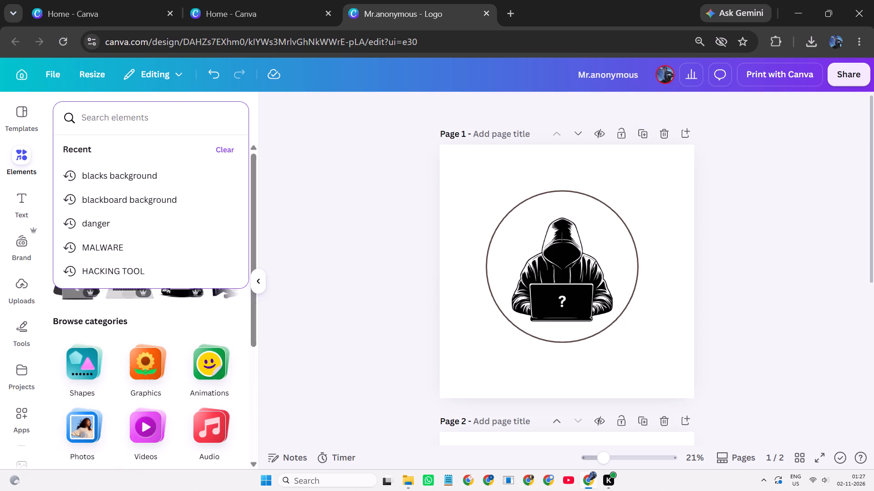
text(sa)
text(ve)
key(Return)
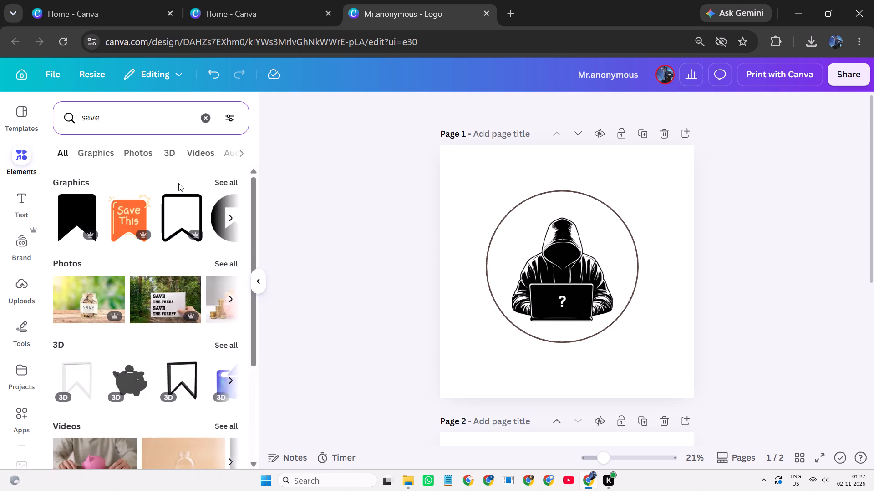
scroll(178, 183, down, 1)
scroll(178, 183, up, 1)
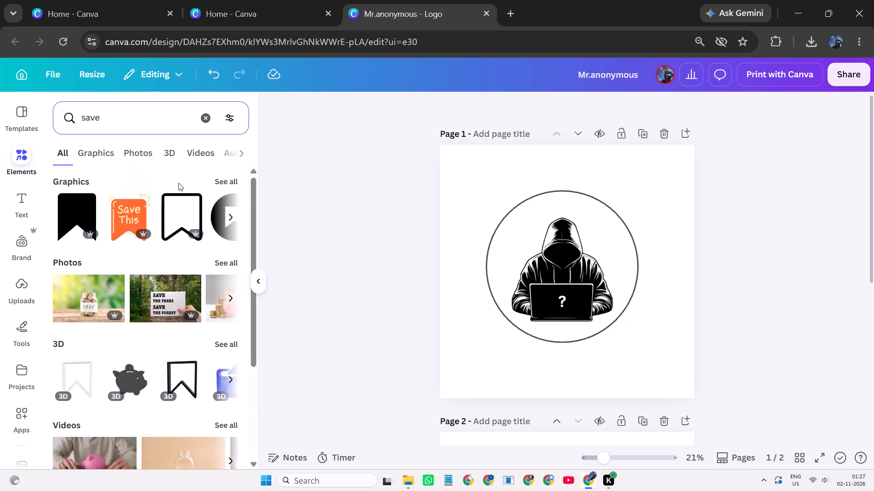
scroll(235, 195, down, 1)
scroll(235, 195, up, 1)
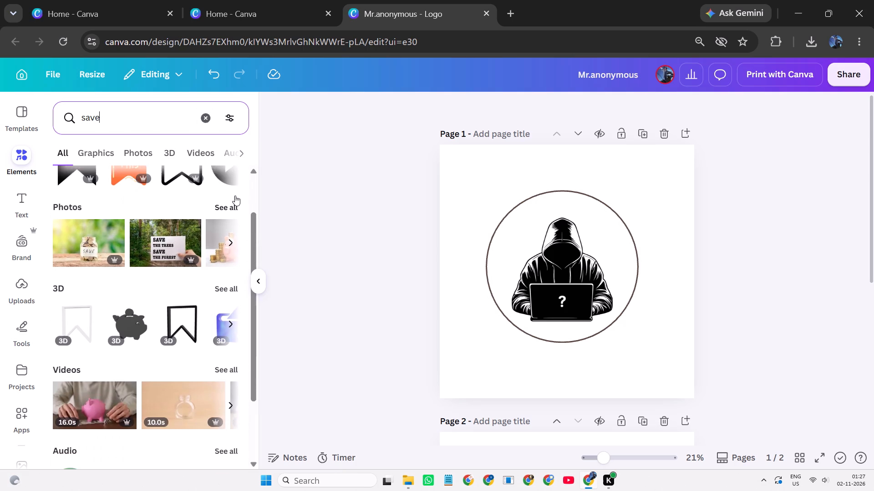
click(233, 183)
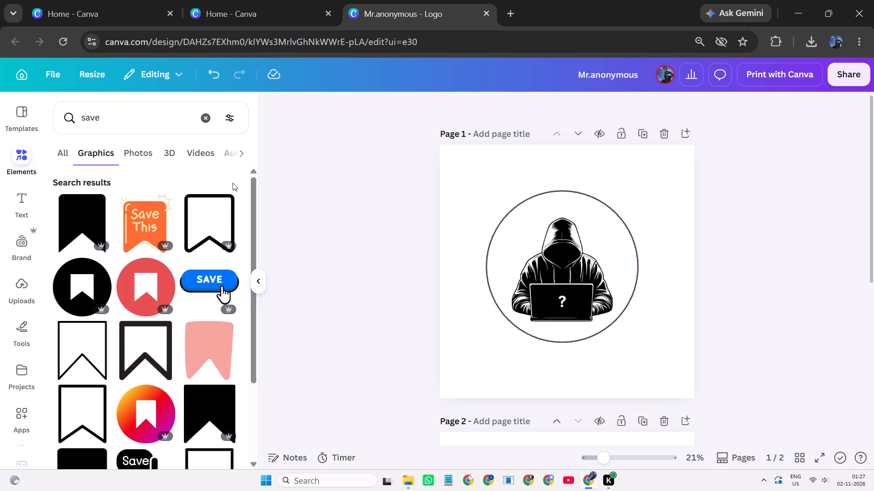
scroll(233, 183, down, 1)
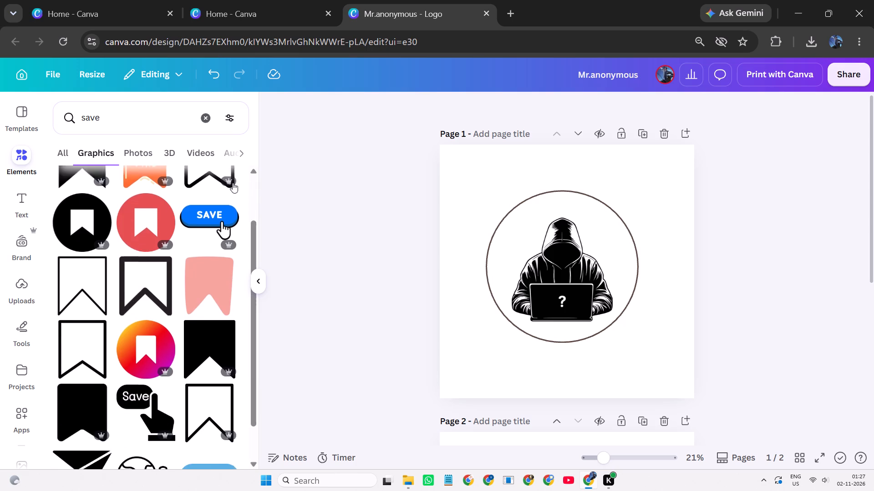
scroll(233, 183, down, 1)
scroll(233, 183, up, 2)
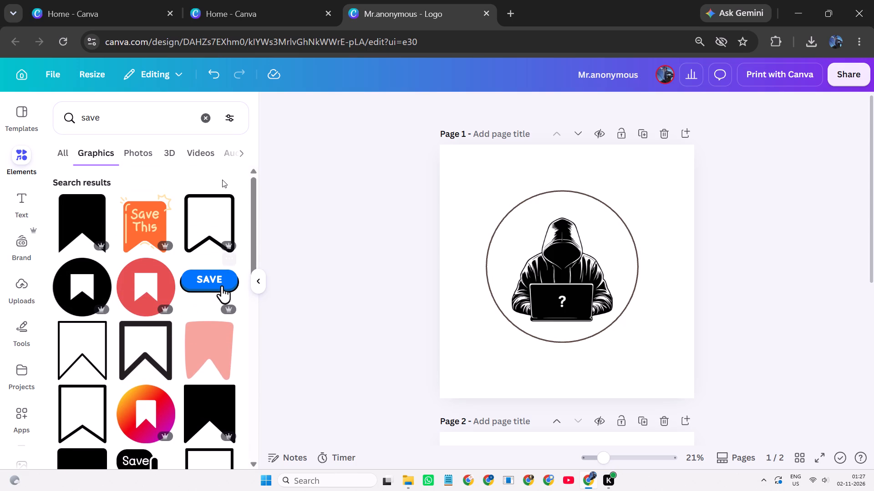
scroll(214, 180, down, 4)
scroll(214, 181, up, 3)
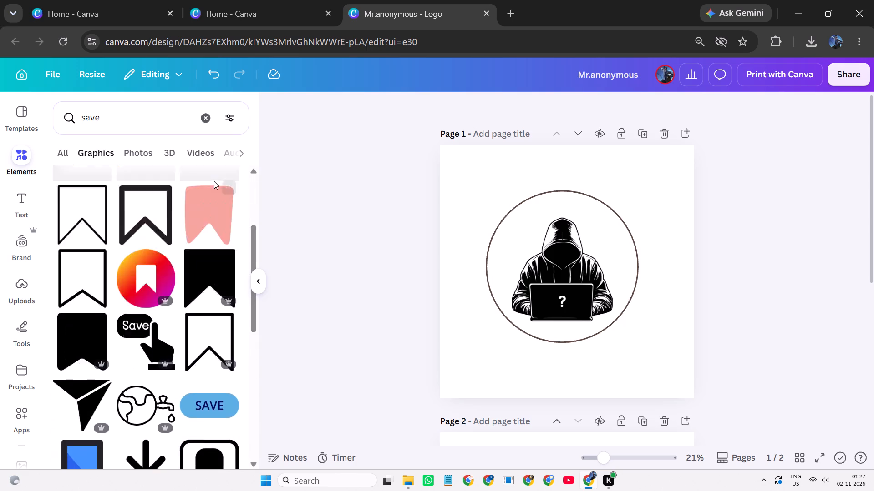
Search the elements for "secure".
click(207, 114)
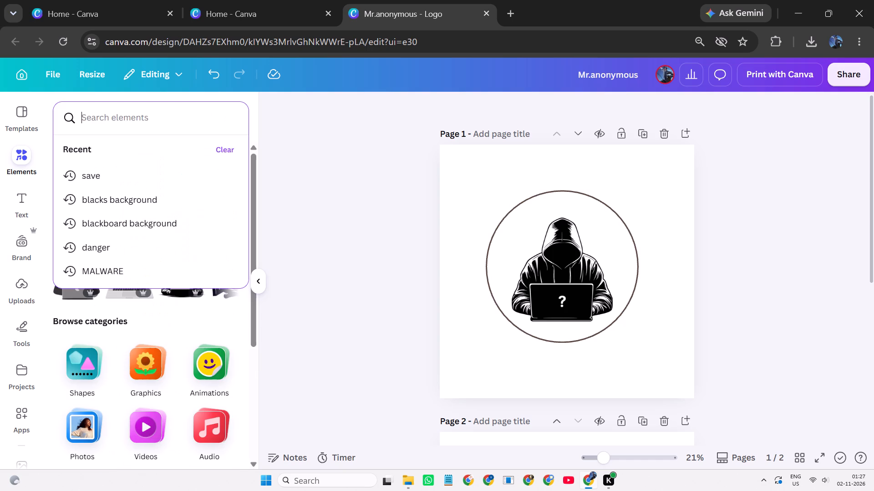
text(ecure)
key(Return)
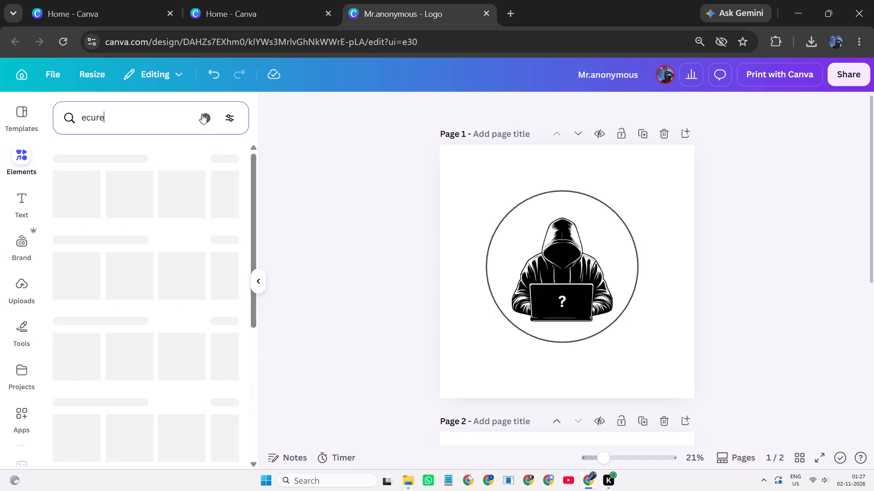
click(124, 125)
click(78, 111)
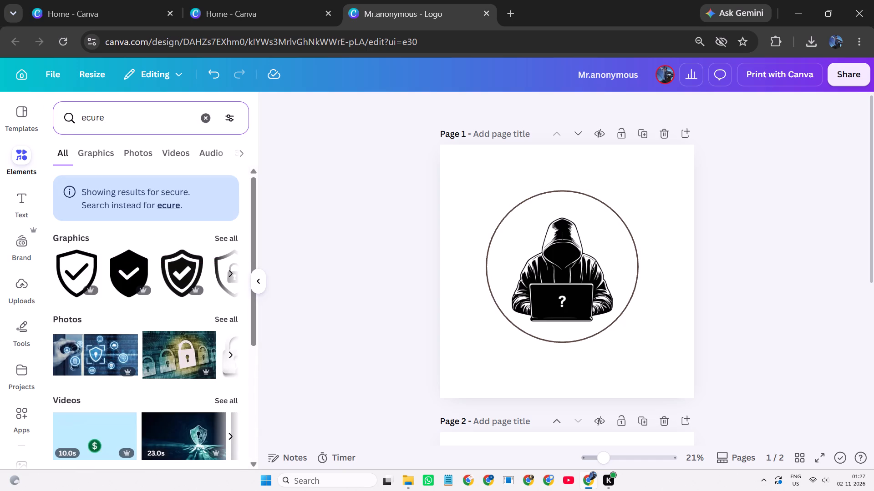
click(74, 113)
click(125, 89)
click(120, 115)
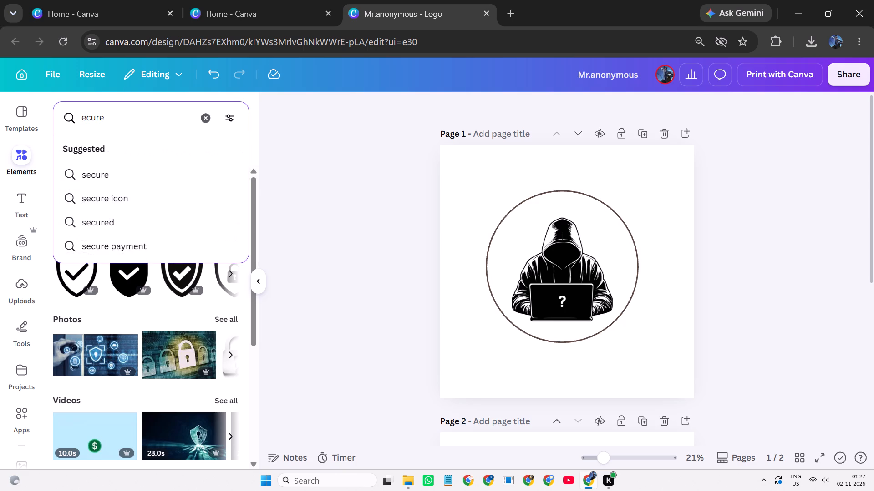
key(Left)
key(Left)
key(Left)
key(Left)
key(Left)
key(Left)
key(Left)
key(Left)
key(Left)
key(Left)
key(Left)
key(Left)
key(Left)
key(s)
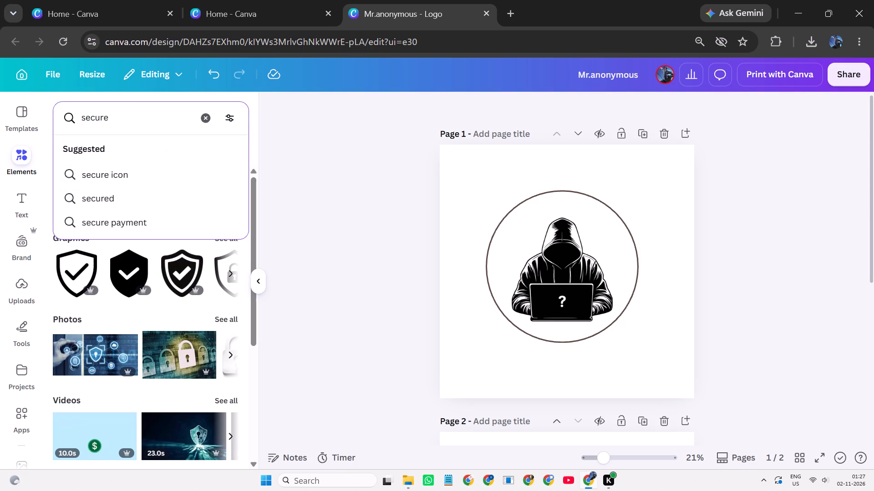
key(Return)
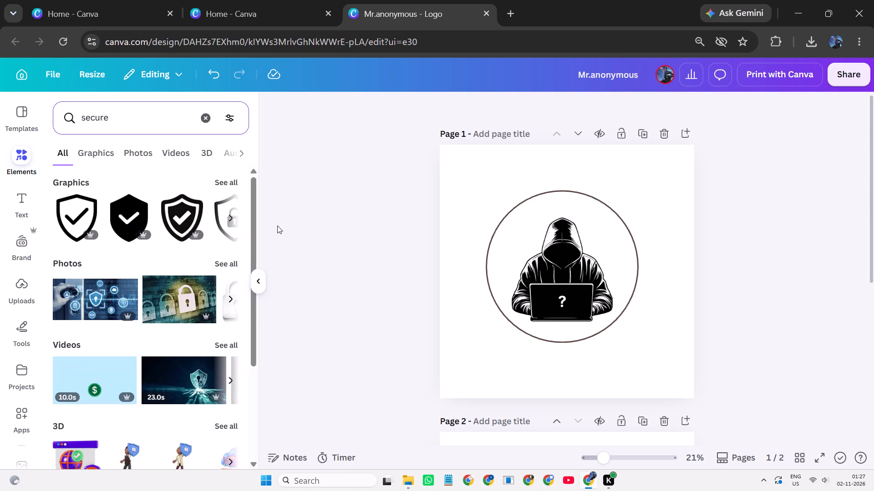
Add the outlined check-mark shield from the full "secure" graphics results to page 1 and centre it horizontally over the hacker figure.
scroll(277, 226, down, 2)
scroll(193, 226, down, 1)
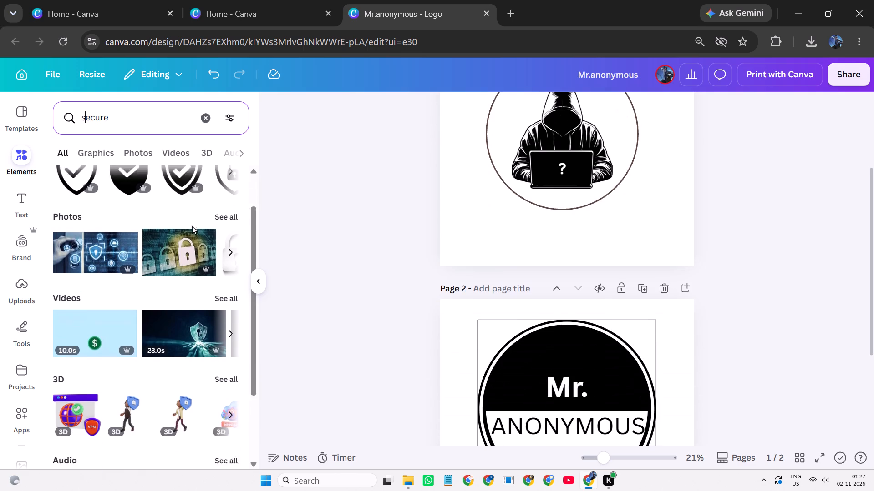
scroll(193, 226, down, 3)
scroll(193, 228, up, 3)
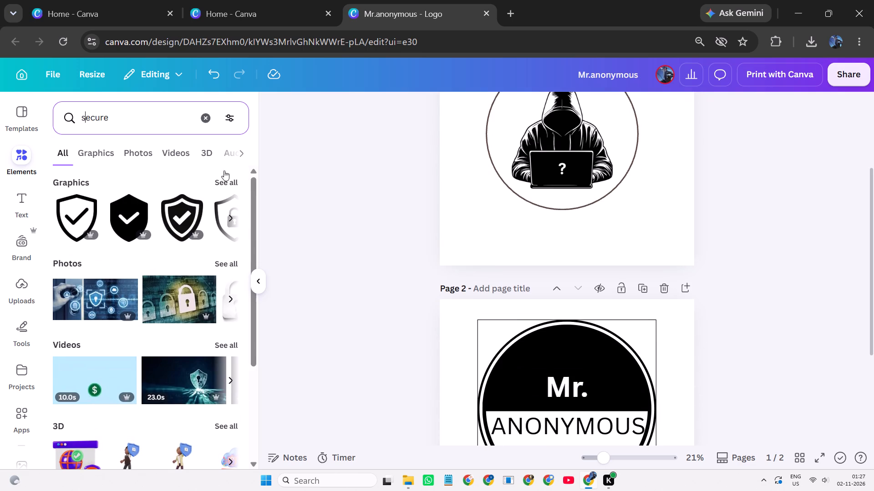
click(221, 181)
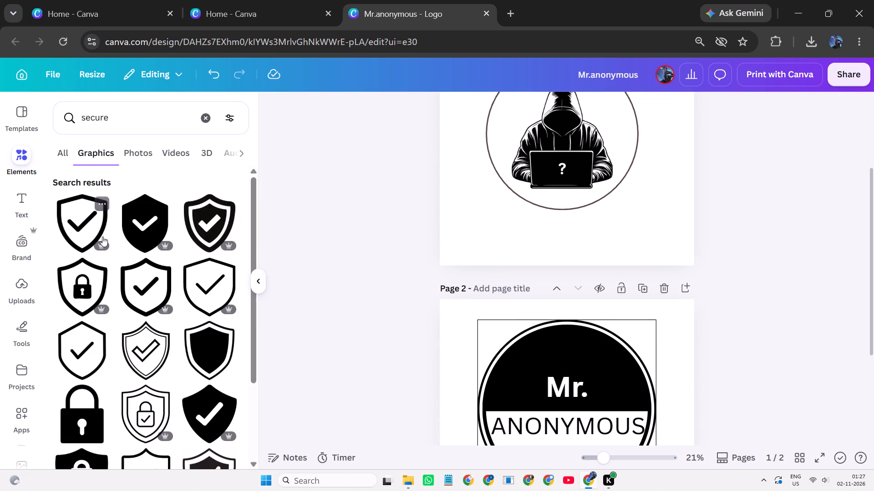
scroll(102, 236, down, 2)
scroll(179, 230, up, 2)
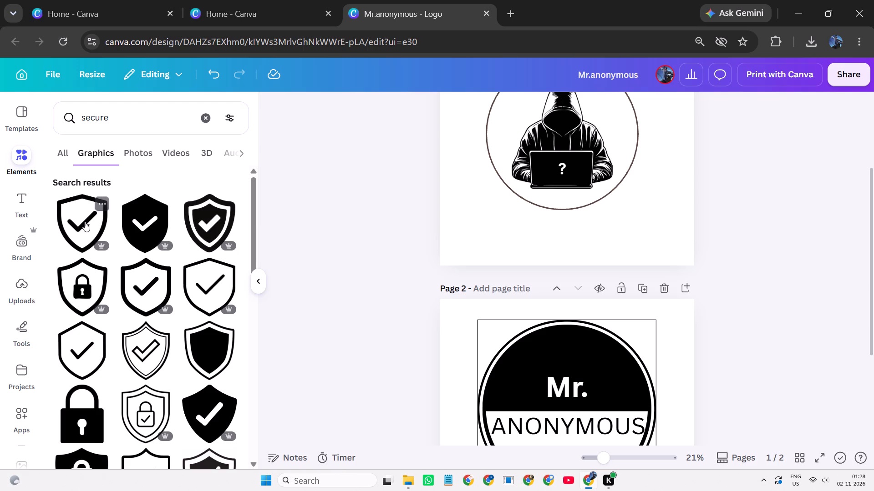
drag(87, 221, 577, 215)
scroll(478, 231, up, 3)
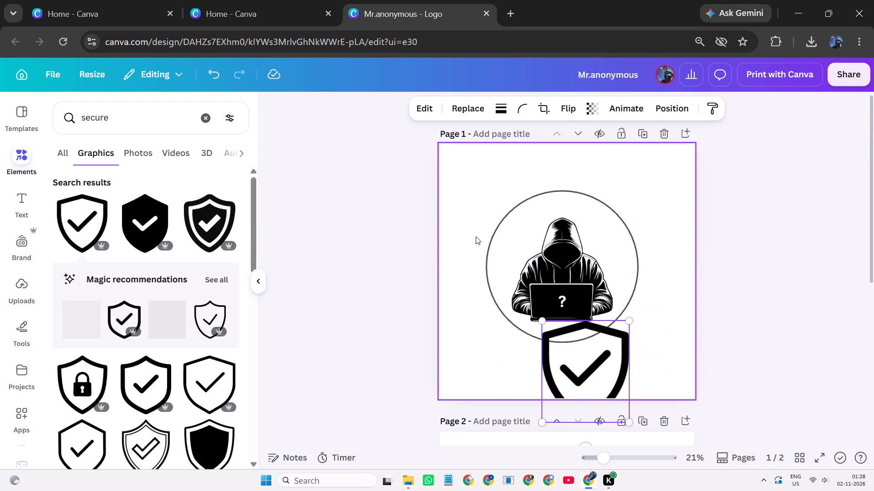
drag(597, 363, 572, 257)
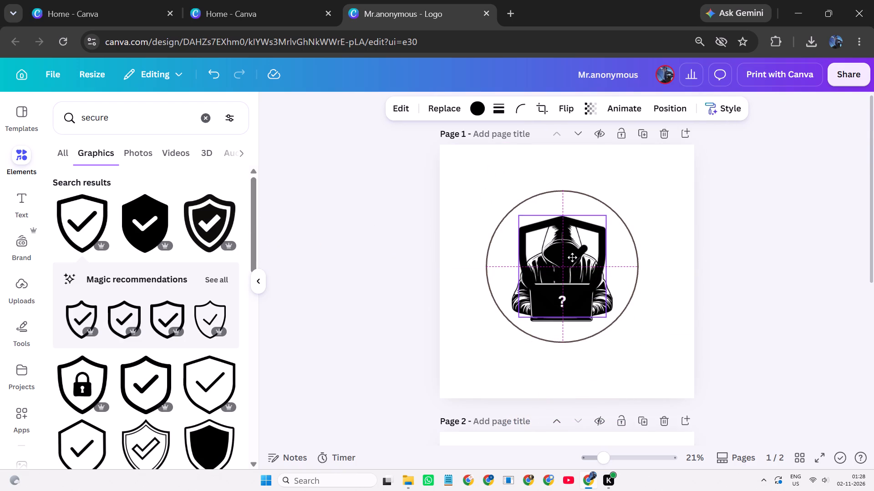
drag(572, 257, 572, 249)
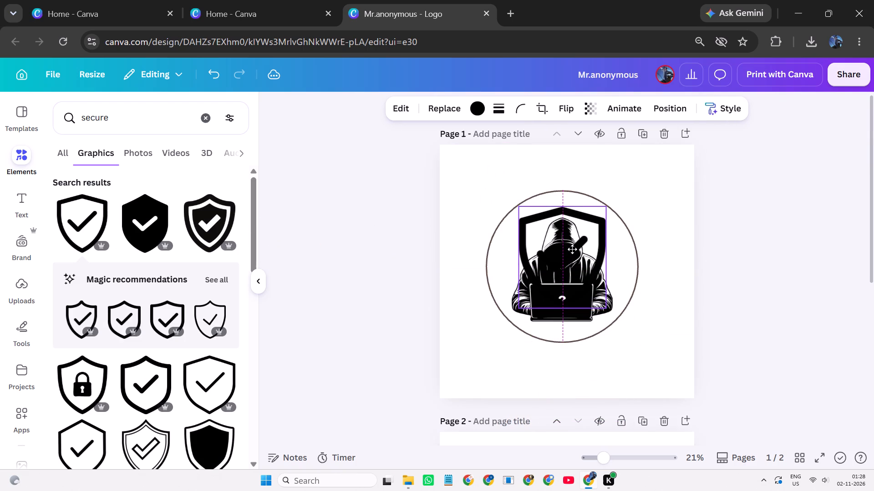
drag(572, 249, 572, 250)
Send the check-mark shield backward behind the hacker logo and recheck its layer order options.
right_click(572, 250)
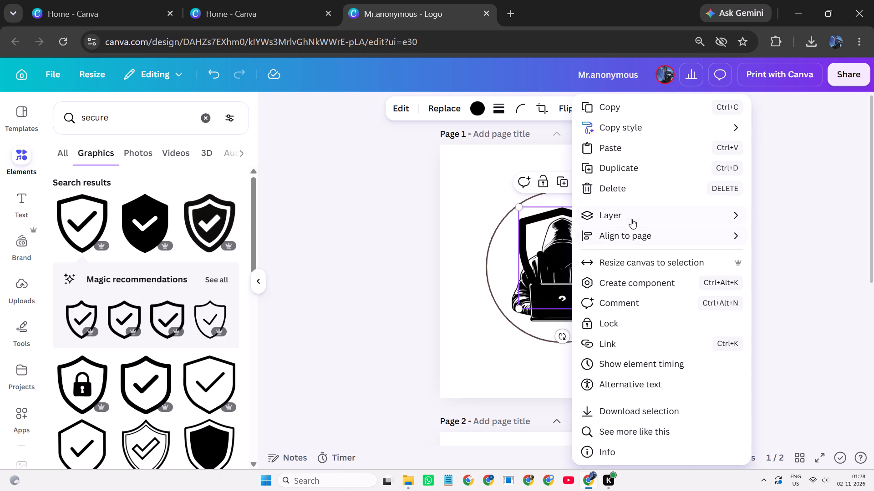
click(631, 217)
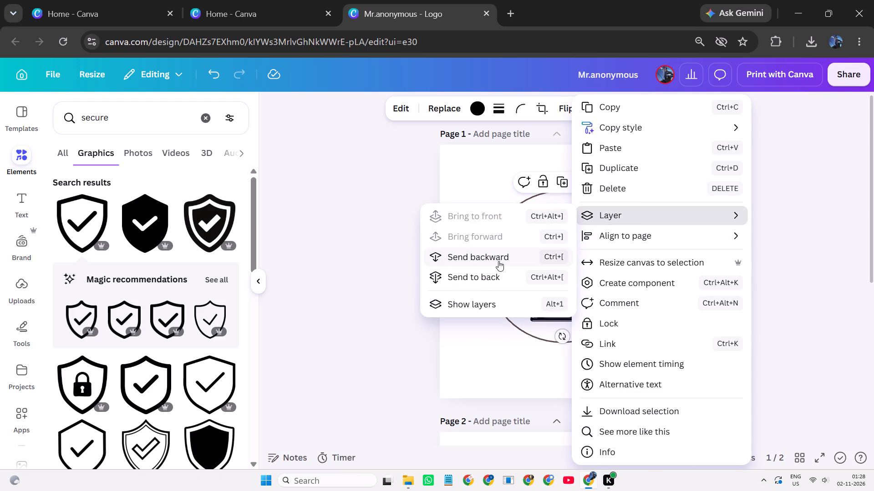
click(498, 261)
click(396, 240)
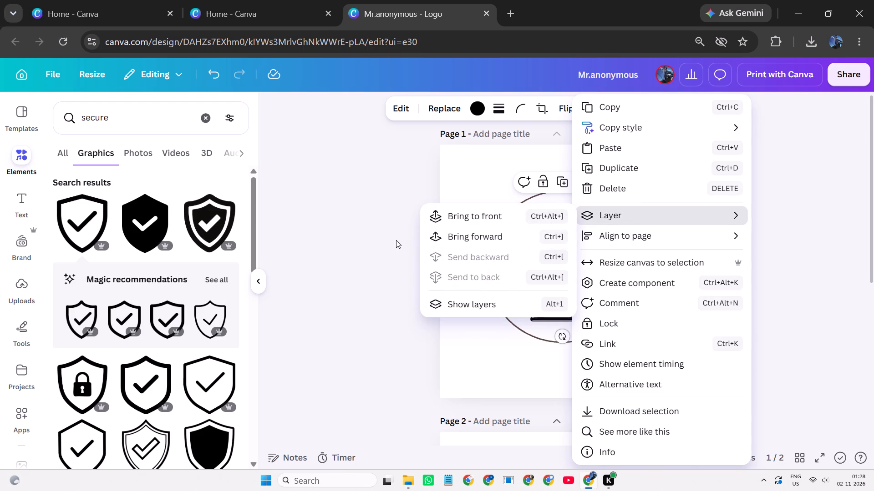
right_click(551, 248)
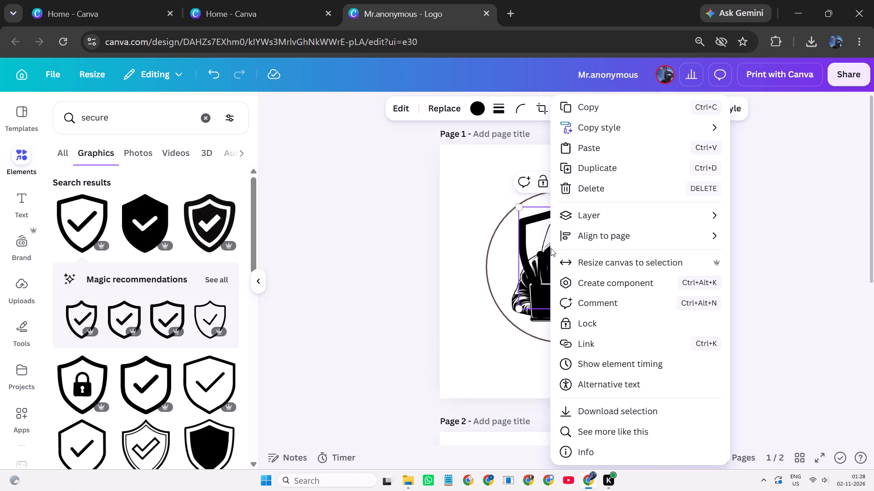
click(612, 215)
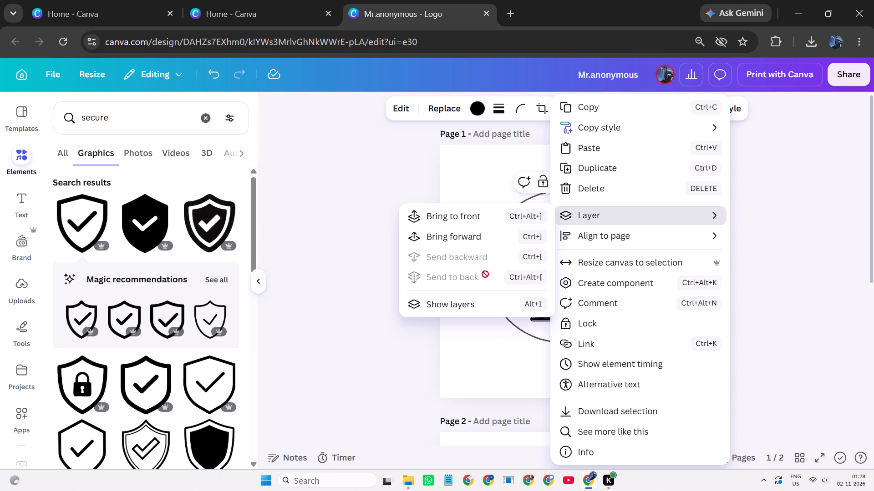
click(332, 230)
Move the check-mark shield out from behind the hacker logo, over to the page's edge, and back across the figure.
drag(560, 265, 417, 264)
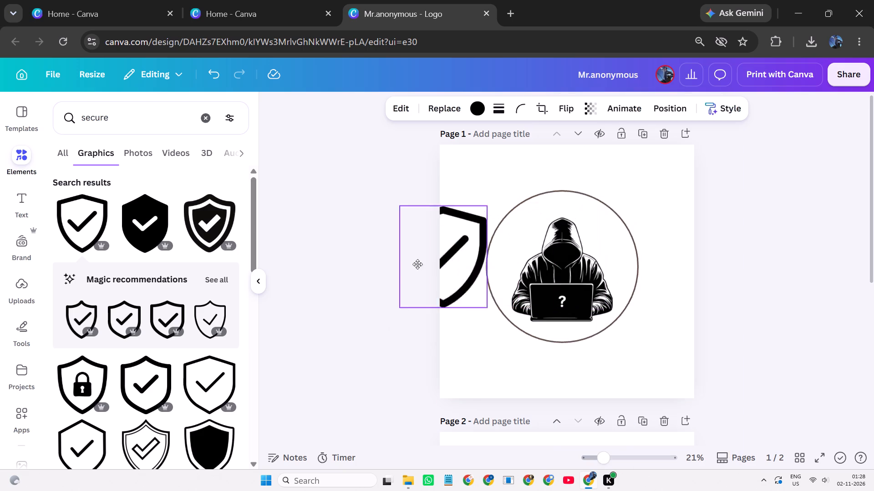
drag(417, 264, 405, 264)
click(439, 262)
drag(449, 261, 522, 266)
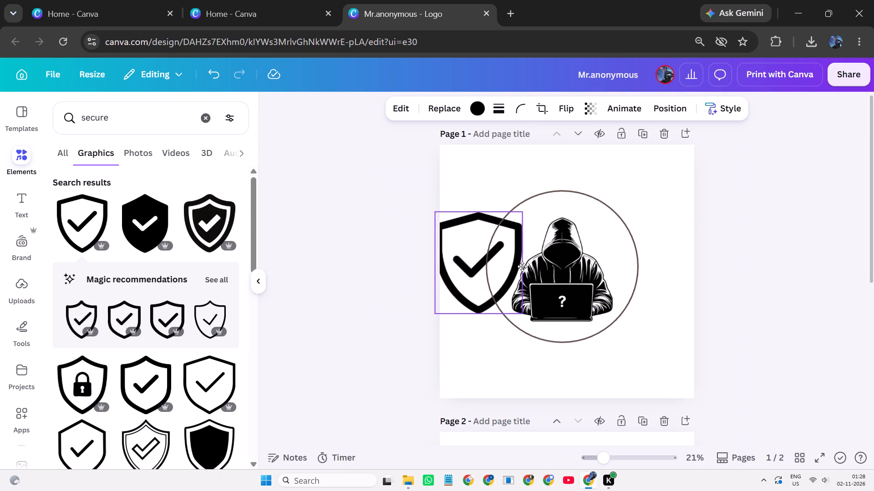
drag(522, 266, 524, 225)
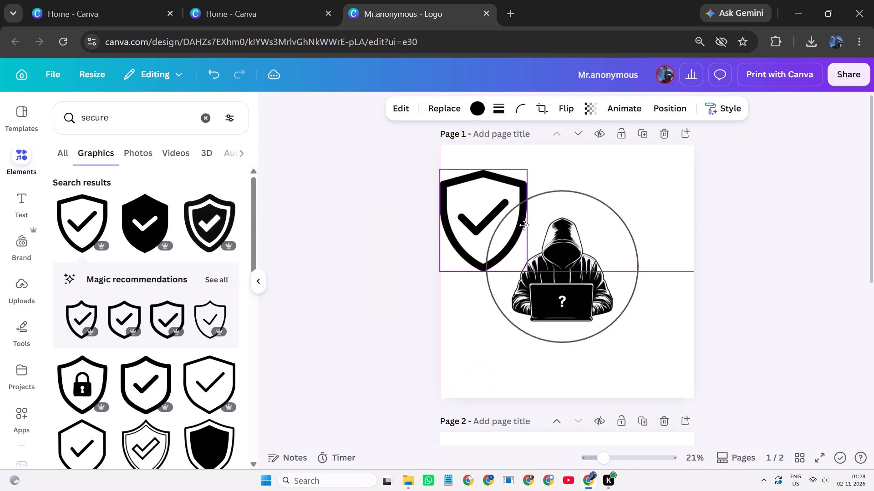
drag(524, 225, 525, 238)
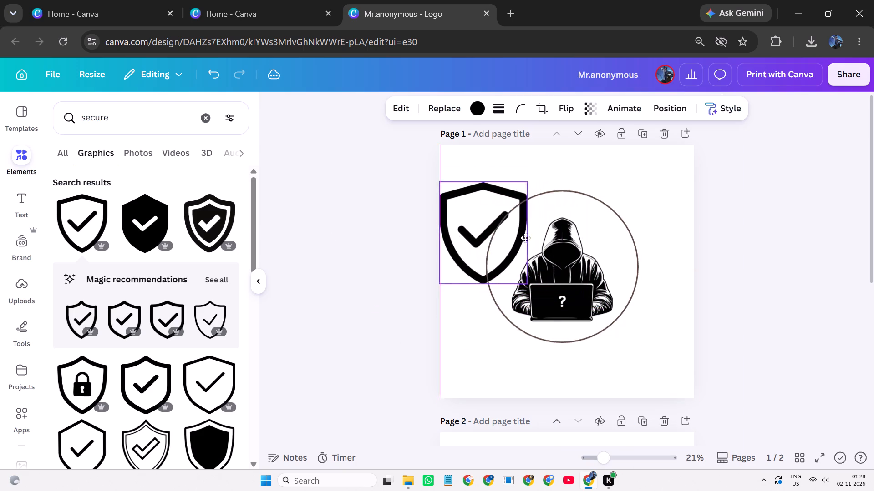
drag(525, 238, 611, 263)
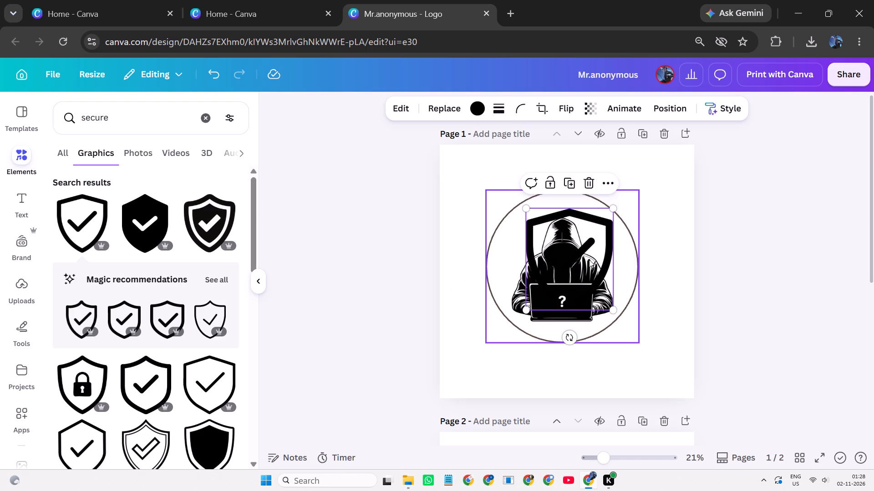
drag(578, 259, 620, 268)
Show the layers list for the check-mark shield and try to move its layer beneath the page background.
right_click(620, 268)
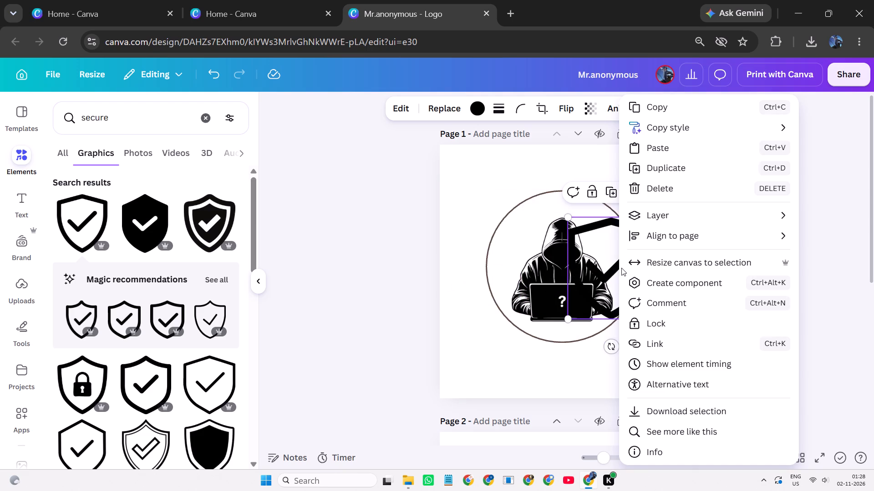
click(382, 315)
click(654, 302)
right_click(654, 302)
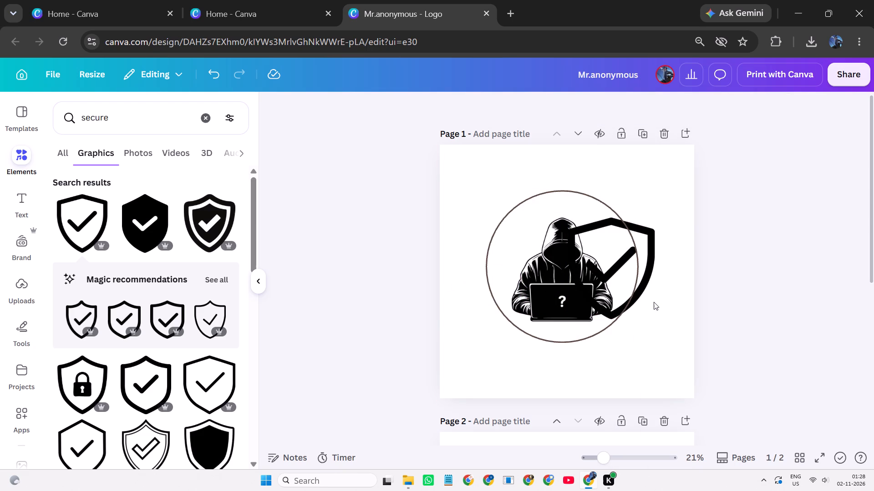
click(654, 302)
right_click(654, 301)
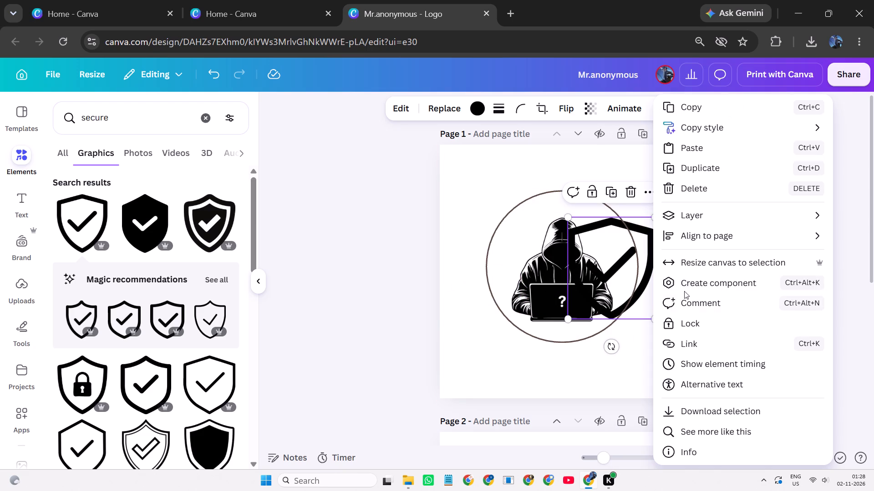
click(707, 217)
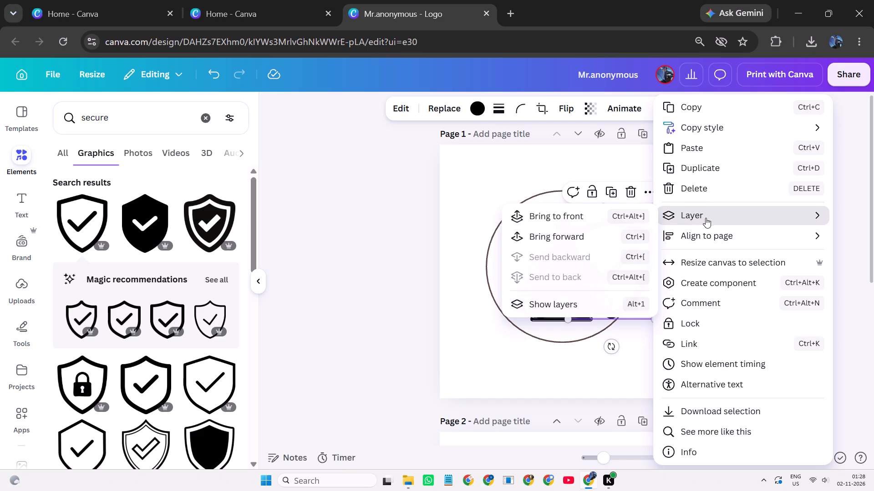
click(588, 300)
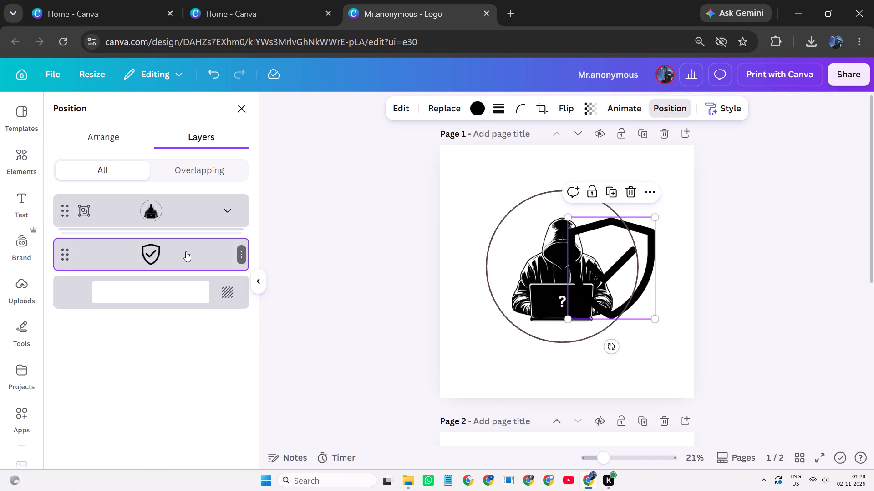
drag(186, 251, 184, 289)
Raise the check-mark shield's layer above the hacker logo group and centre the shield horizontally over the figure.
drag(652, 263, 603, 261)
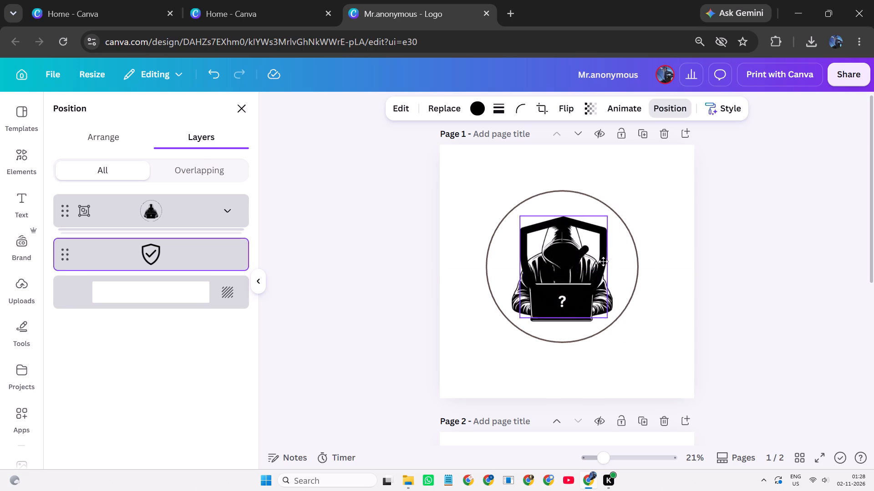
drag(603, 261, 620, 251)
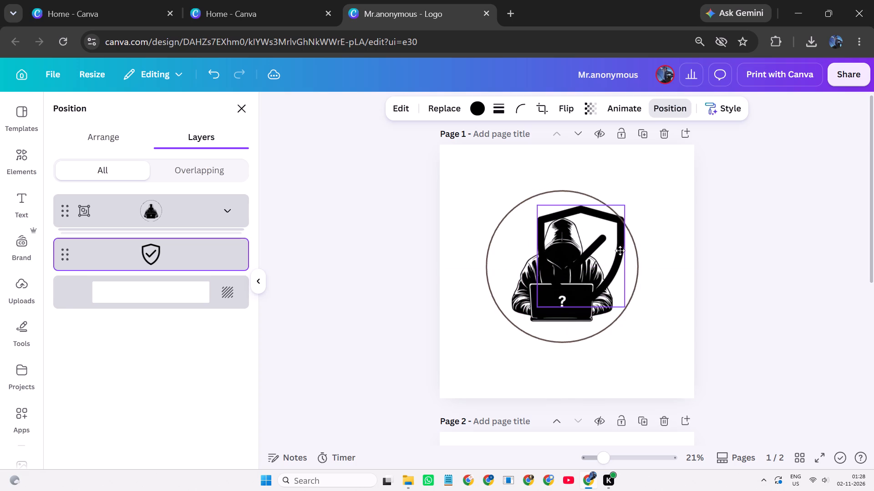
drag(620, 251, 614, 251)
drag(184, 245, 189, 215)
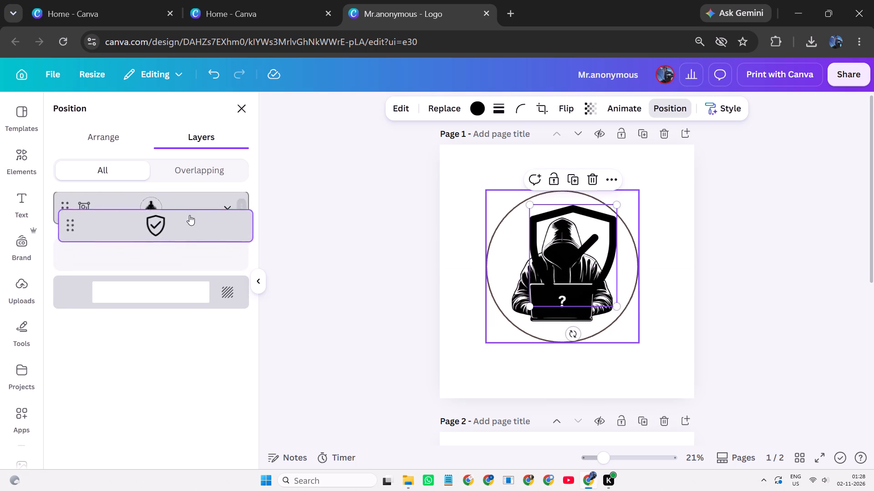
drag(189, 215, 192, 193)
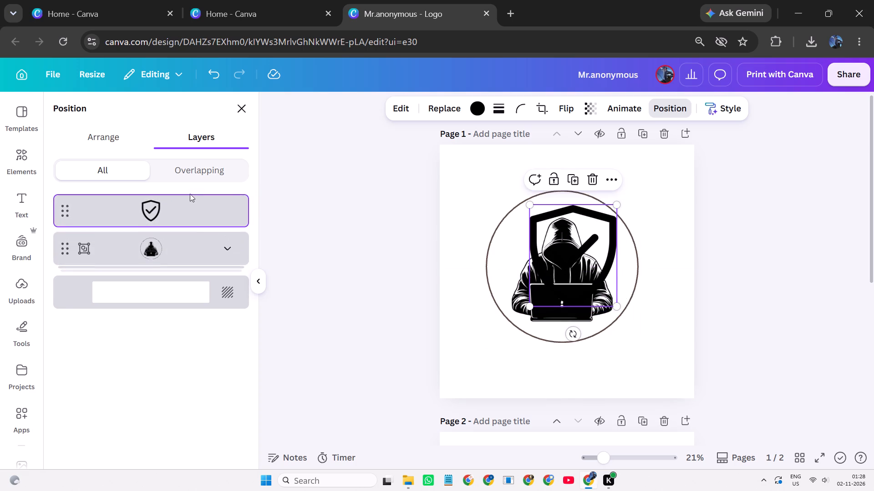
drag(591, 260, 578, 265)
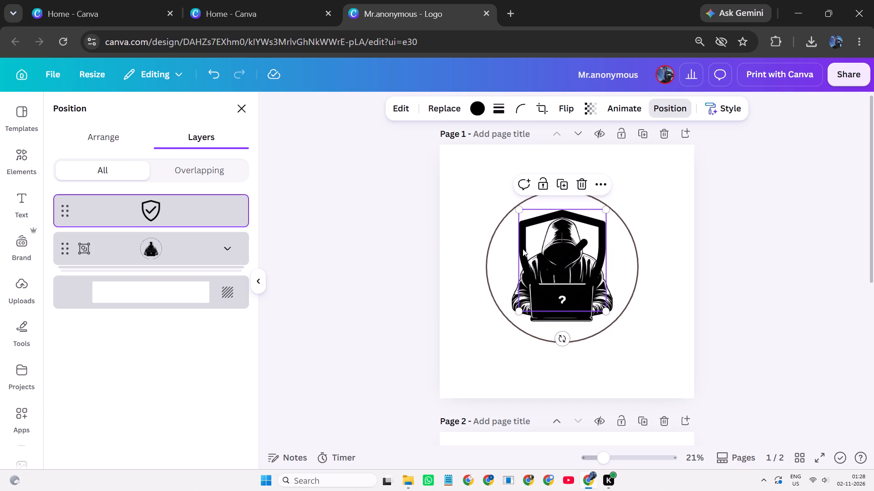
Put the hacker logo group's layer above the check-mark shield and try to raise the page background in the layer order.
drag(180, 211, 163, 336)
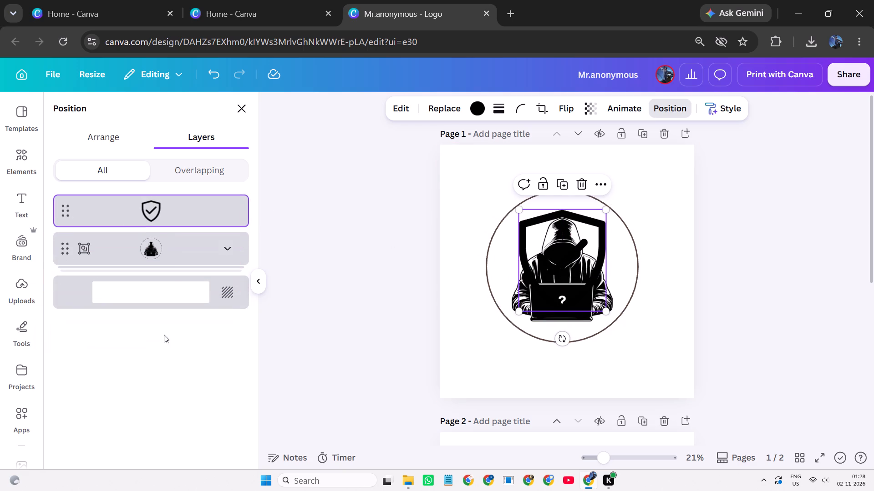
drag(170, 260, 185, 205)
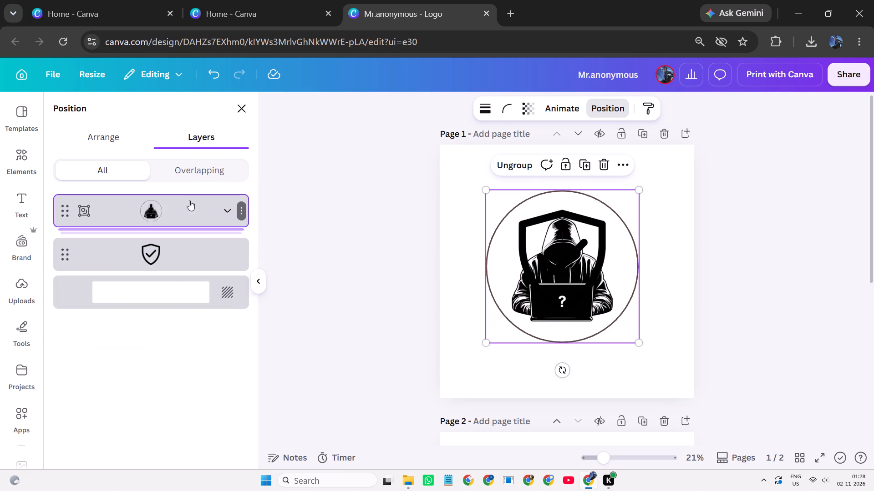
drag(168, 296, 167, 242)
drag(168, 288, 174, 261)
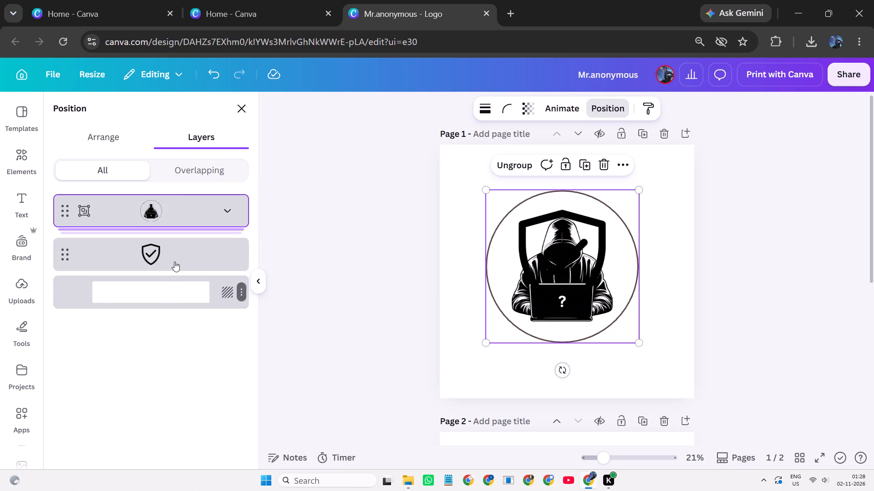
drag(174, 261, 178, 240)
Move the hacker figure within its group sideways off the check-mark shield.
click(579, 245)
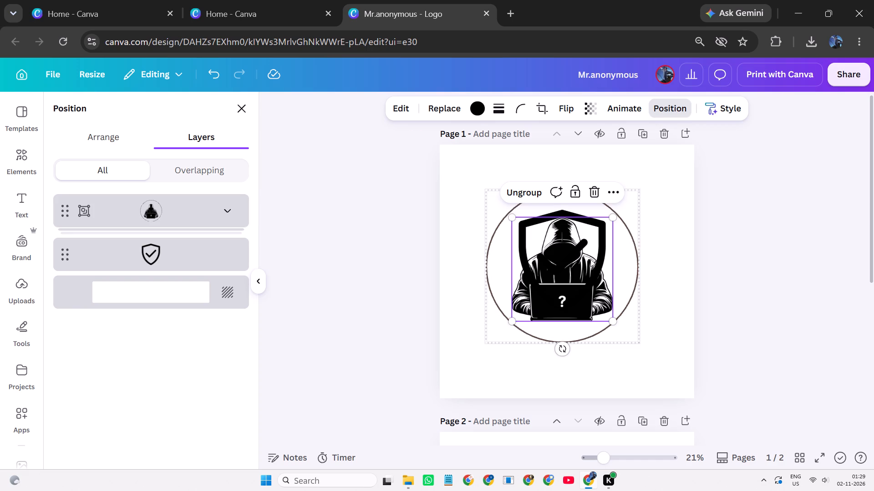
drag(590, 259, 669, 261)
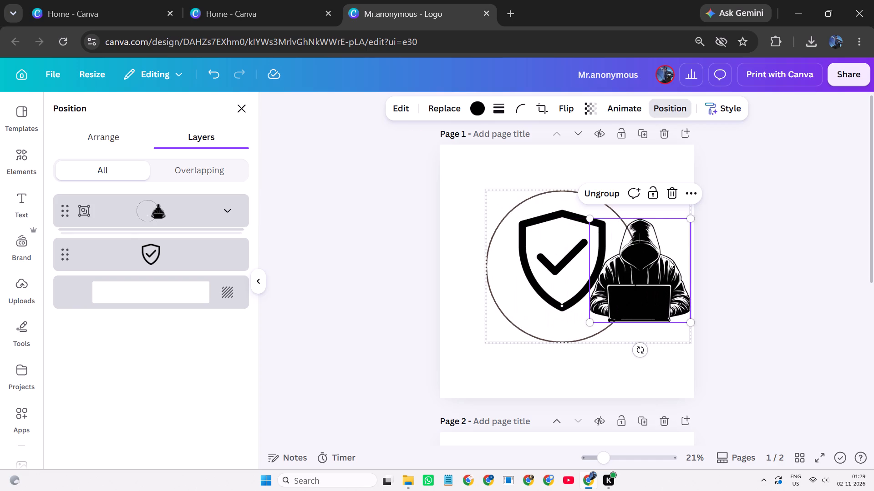
Undo the recent moves and layer changes on page 1 back to before the check-mark shield was added.
key(ctrl+z)
key(ctrl+z)
key(ctrl+z)
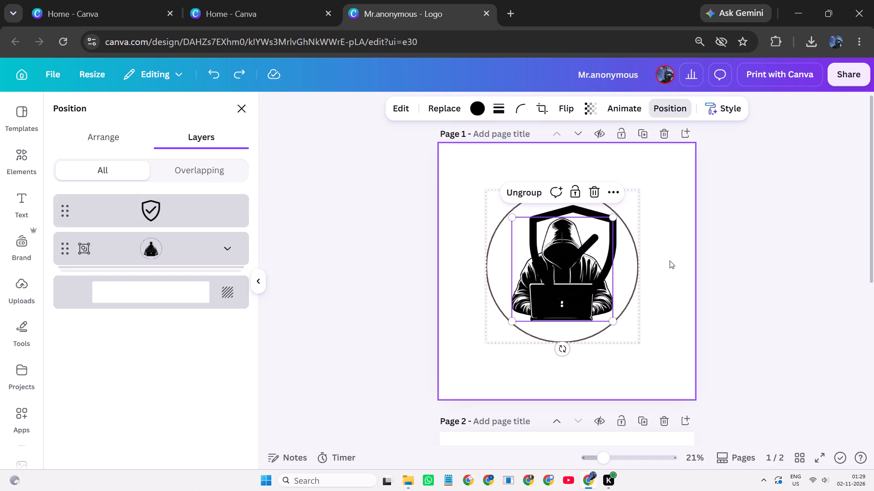
key(ctrl+z)
key(ctrl+z)
key(ctrl+z)
key(ctrl+z)
key(ctrl+z)
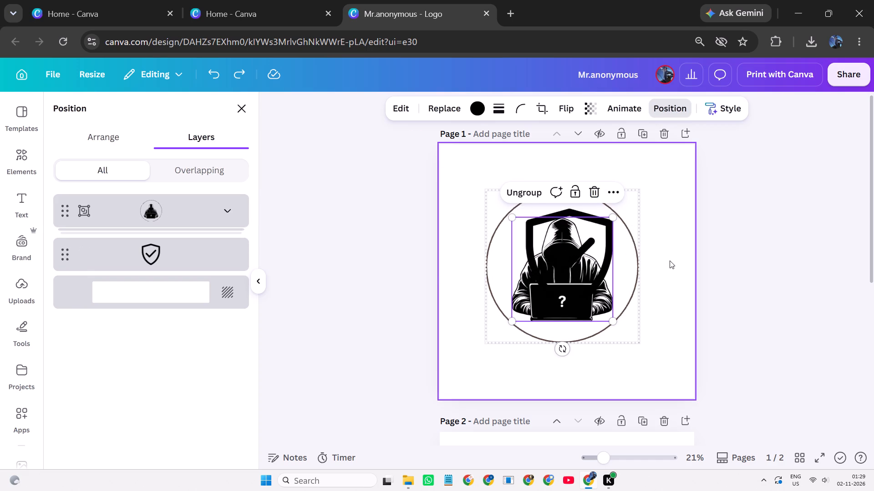
key(ctrl+z)
key(ctrl+z)
key(ctrl+z)
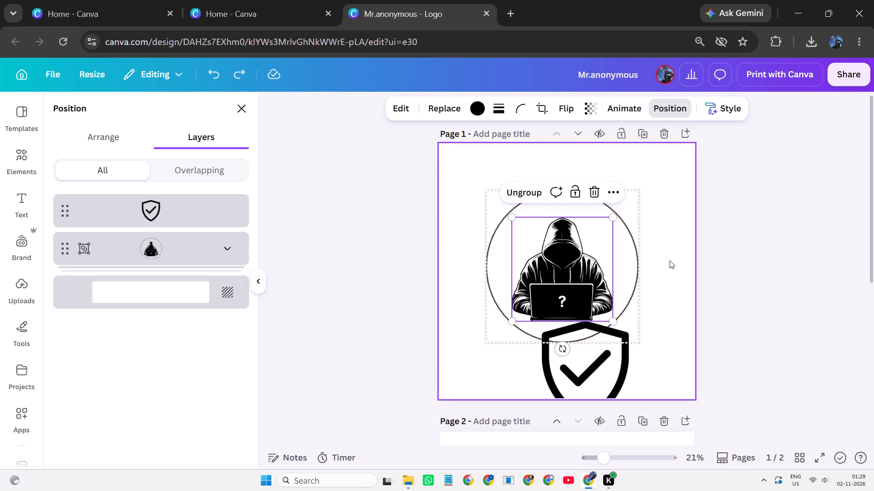
key(ctrl+z)
key(ctrl+z)
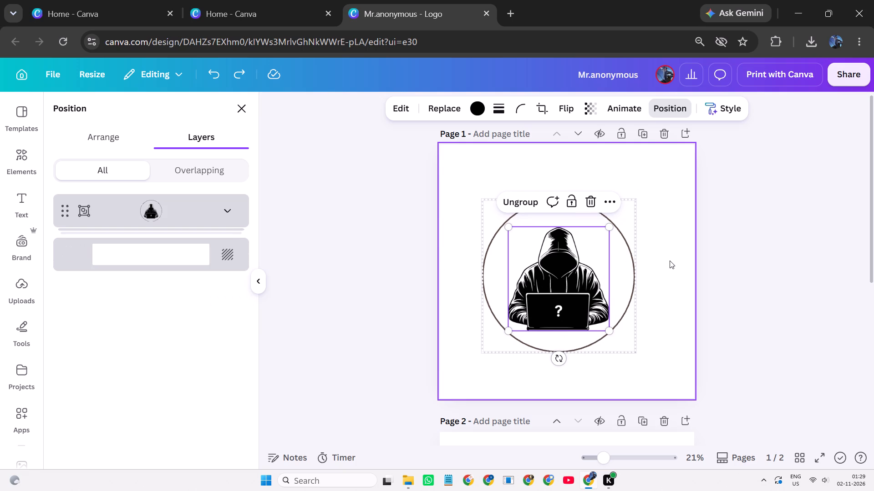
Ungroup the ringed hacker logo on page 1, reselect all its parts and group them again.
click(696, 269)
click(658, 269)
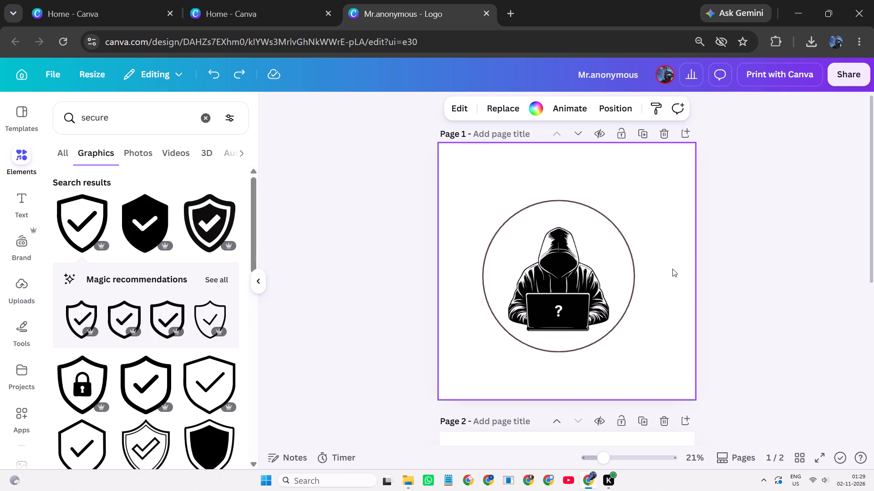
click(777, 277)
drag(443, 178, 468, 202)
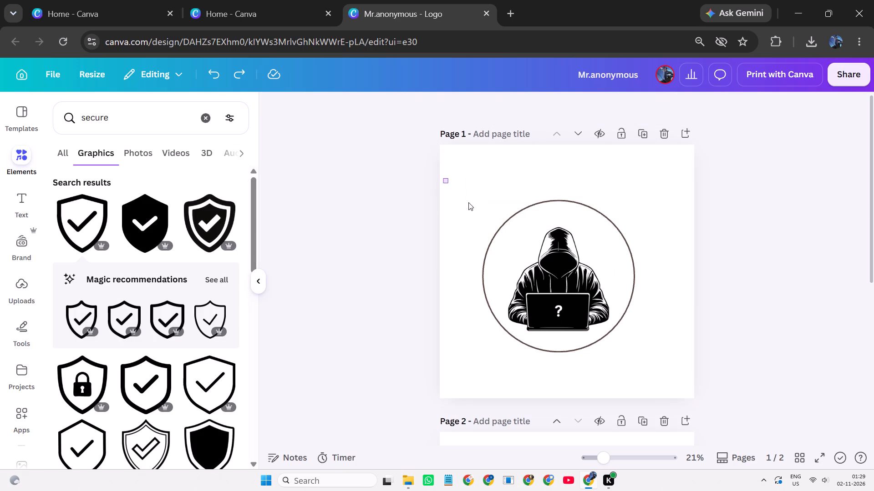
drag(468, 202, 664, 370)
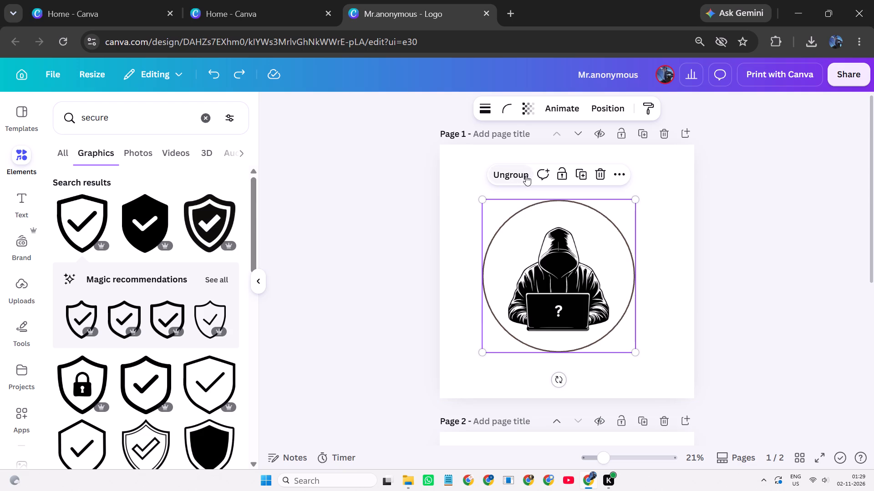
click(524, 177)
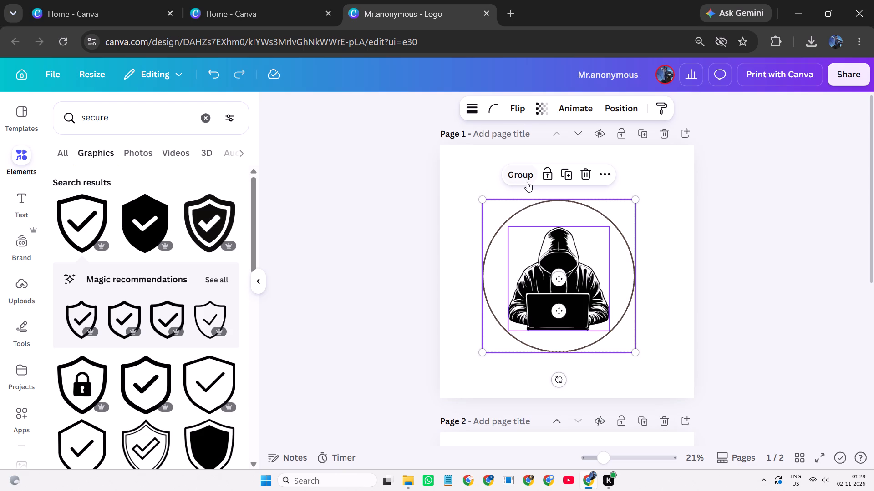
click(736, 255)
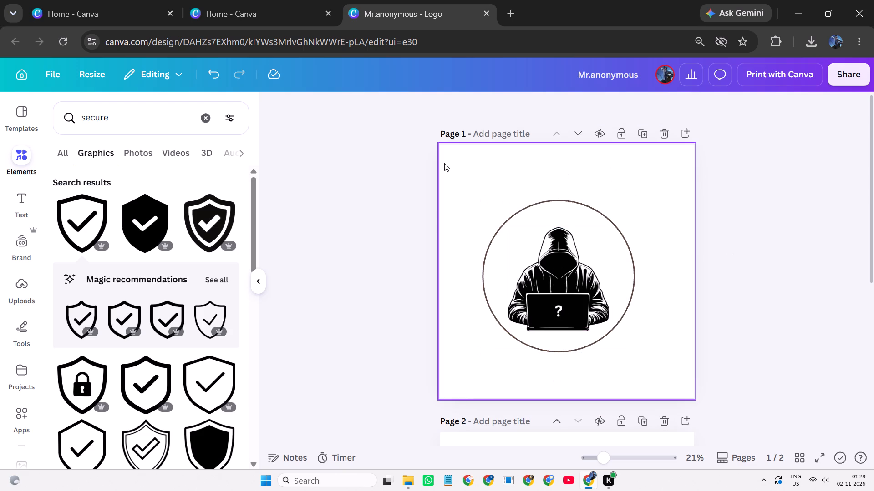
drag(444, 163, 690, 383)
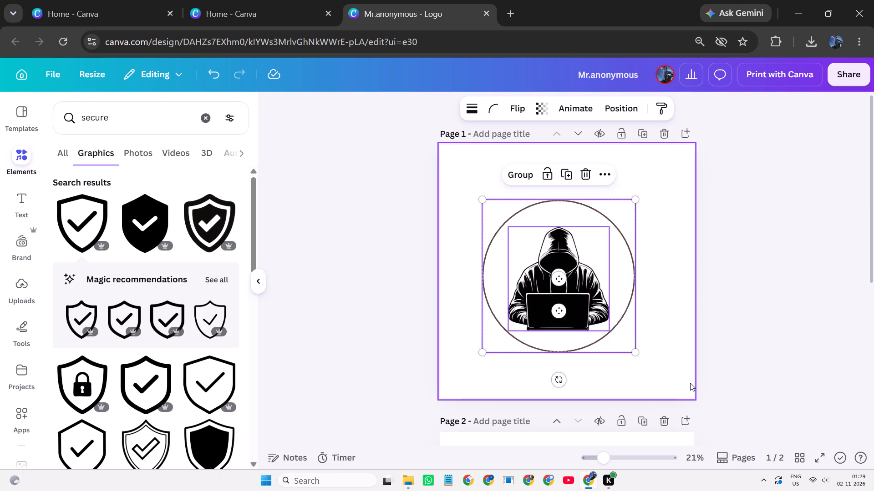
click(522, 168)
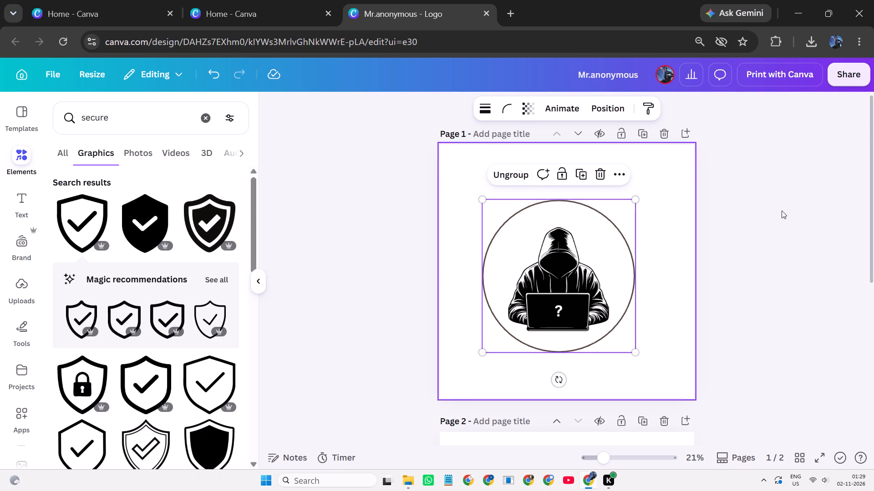
Move the grouped ringed hacker logo around page 1 and place it near the page centre.
click(782, 210)
drag(577, 261, 582, 230)
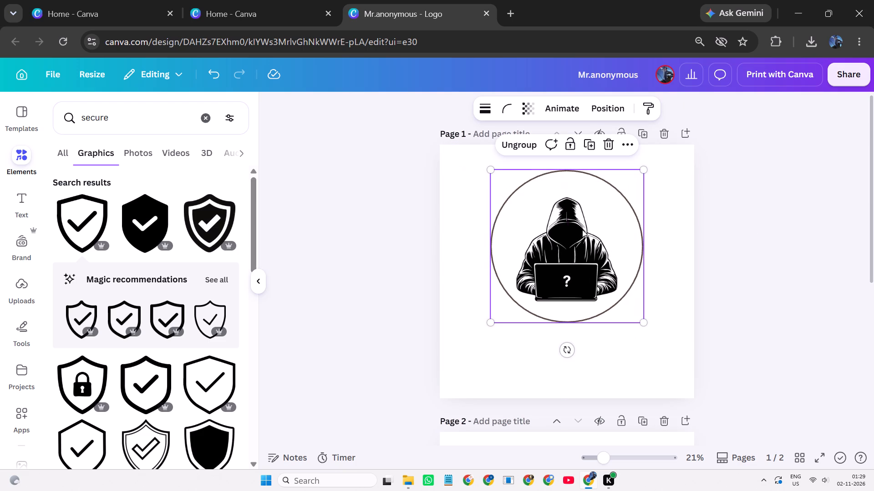
drag(560, 281, 579, 286)
drag(579, 285, 569, 281)
double_click(565, 279)
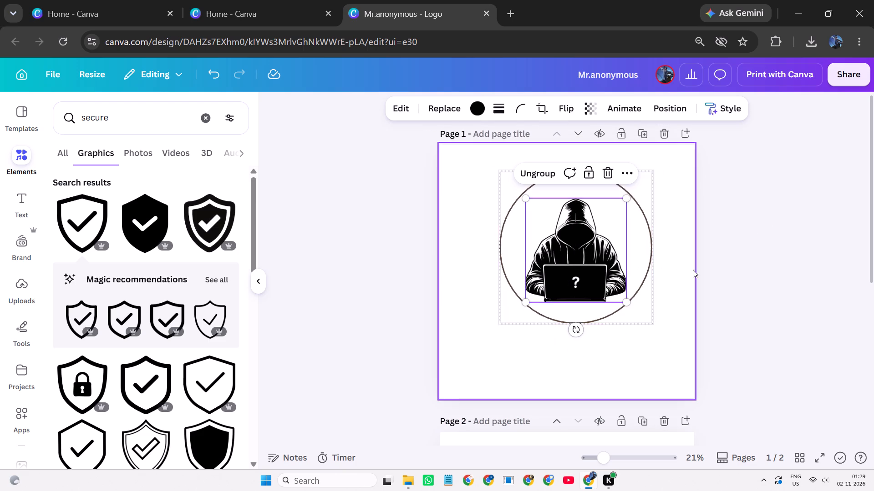
click(693, 270)
drag(607, 245, 589, 252)
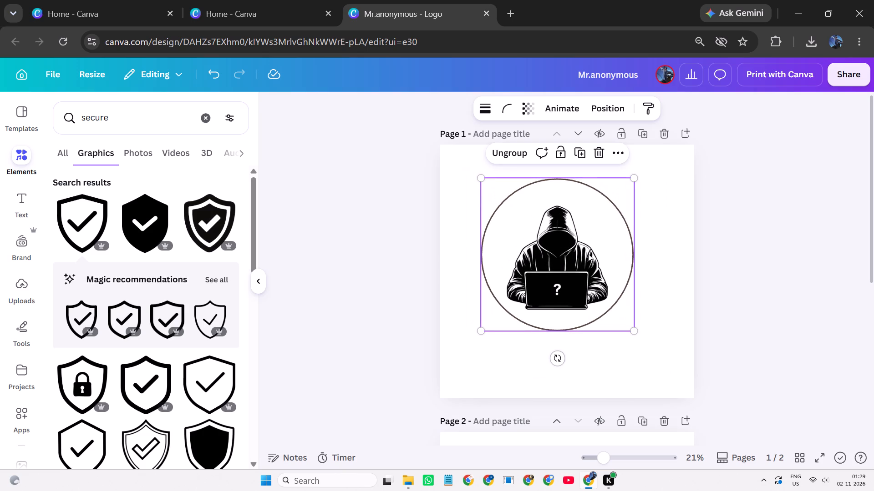
drag(616, 266, 616, 281)
scroll(613, 289, down, 4)
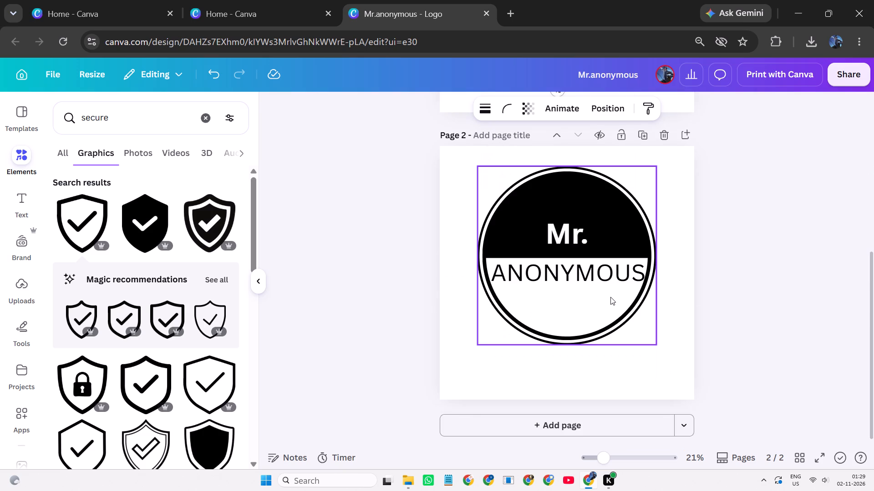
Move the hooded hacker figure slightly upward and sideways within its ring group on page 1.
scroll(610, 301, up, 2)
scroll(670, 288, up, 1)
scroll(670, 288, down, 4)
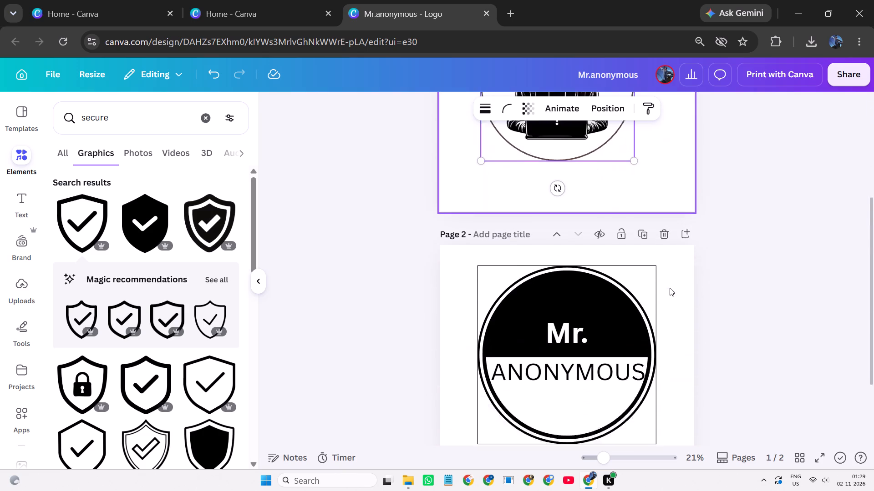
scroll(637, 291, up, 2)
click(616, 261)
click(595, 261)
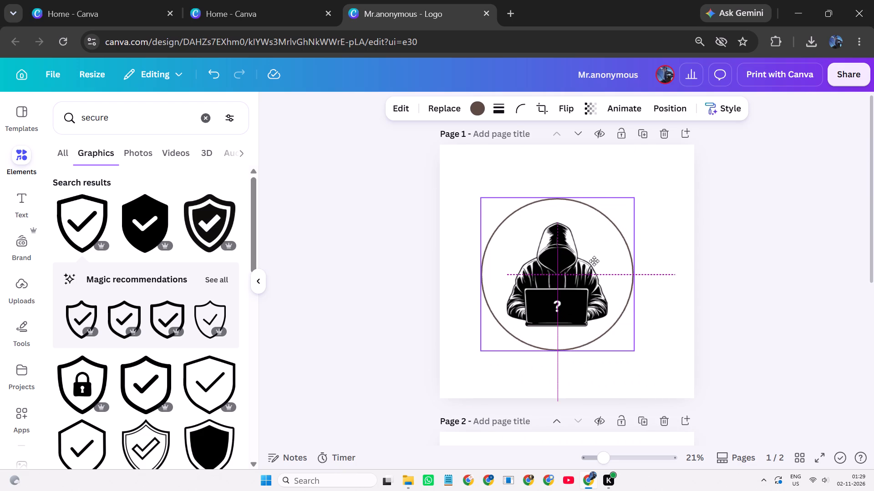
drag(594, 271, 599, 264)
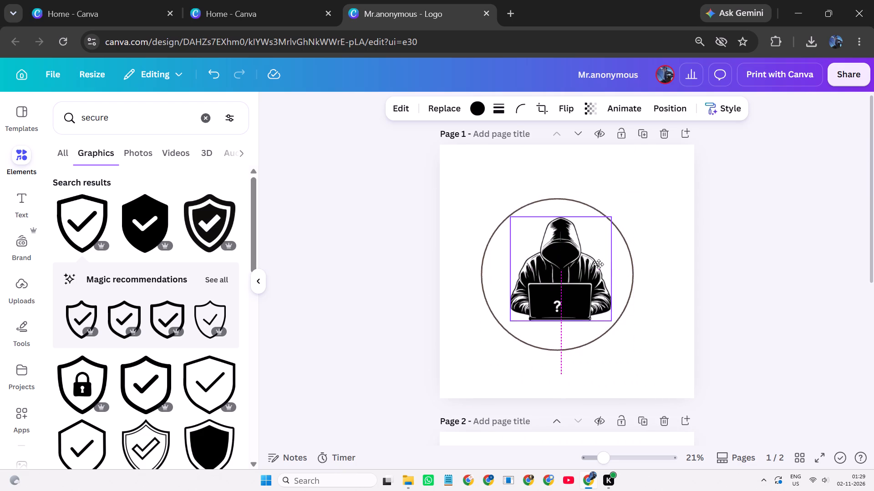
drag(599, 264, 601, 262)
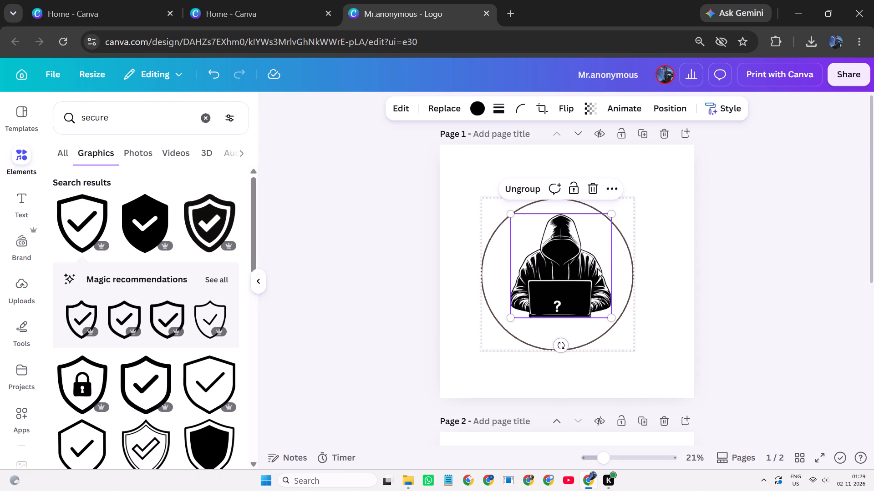
Undo the hacker figure's moves and the preceding moves of the whole ringed logo group on page 1.
key(ctrl+z)
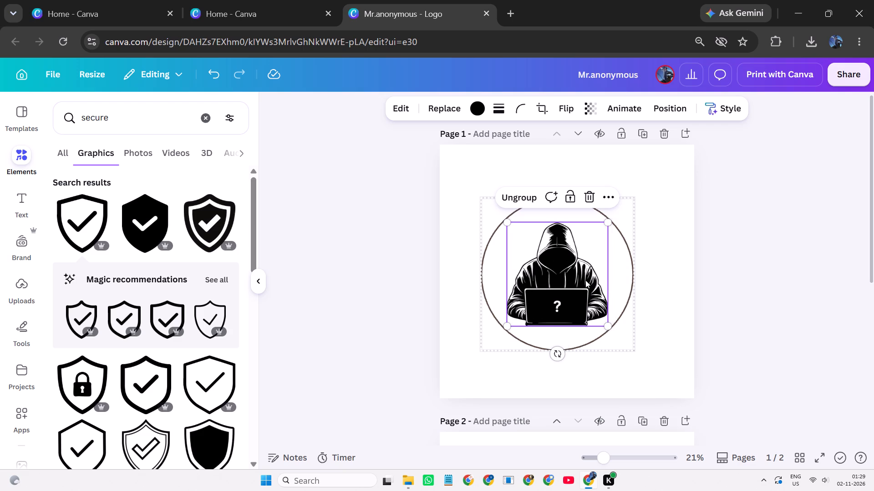
key(ctrl+z)
key(ctrl+z)
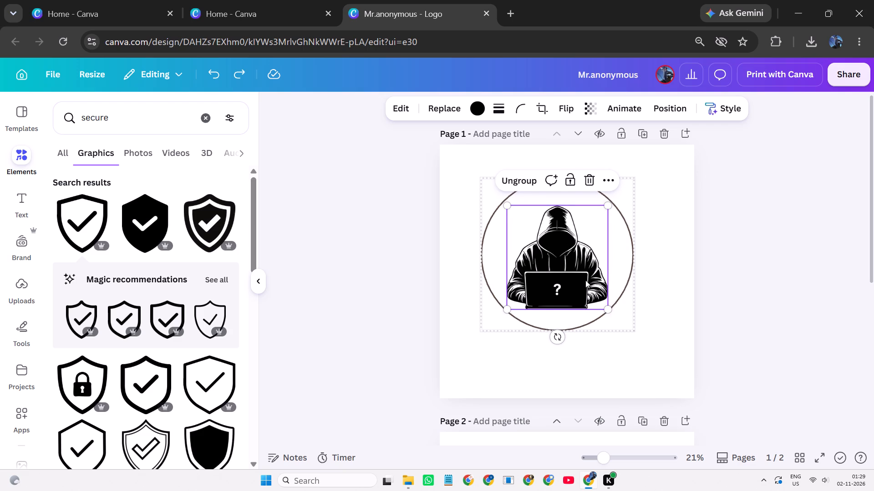
key(ctrl+z)
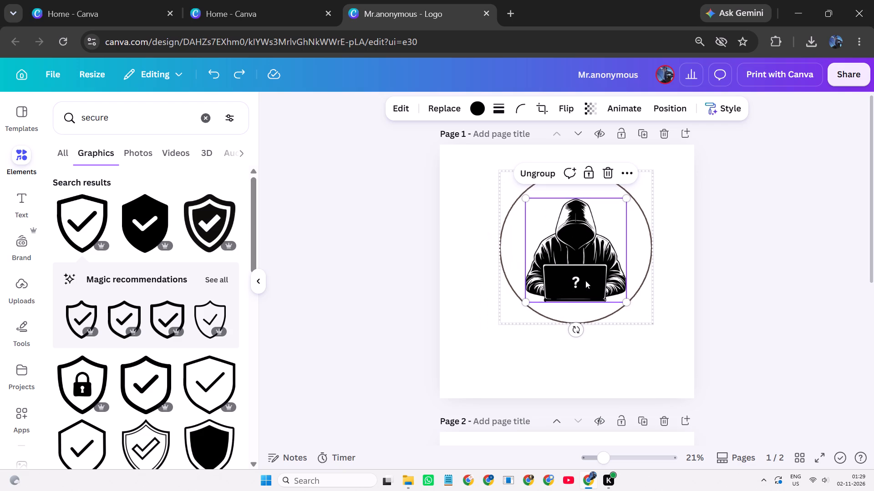
Ungroup the ringed hacker logo on page 1, reselect the ring, figure and question mark, and group them again.
click(792, 304)
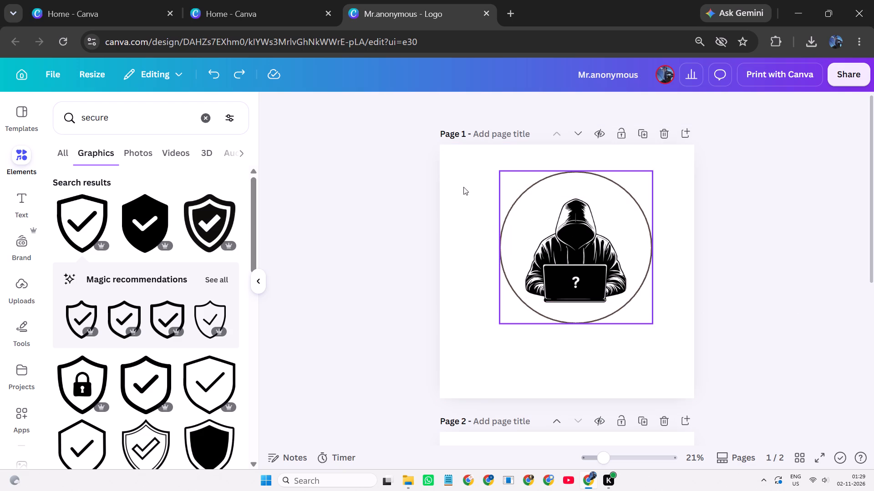
drag(455, 176, 802, 378)
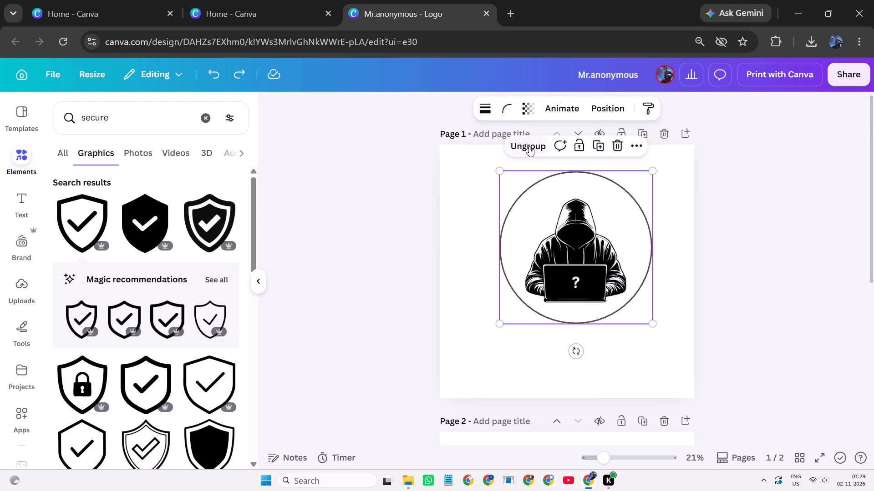
click(529, 146)
click(387, 187)
drag(450, 157, 621, 269)
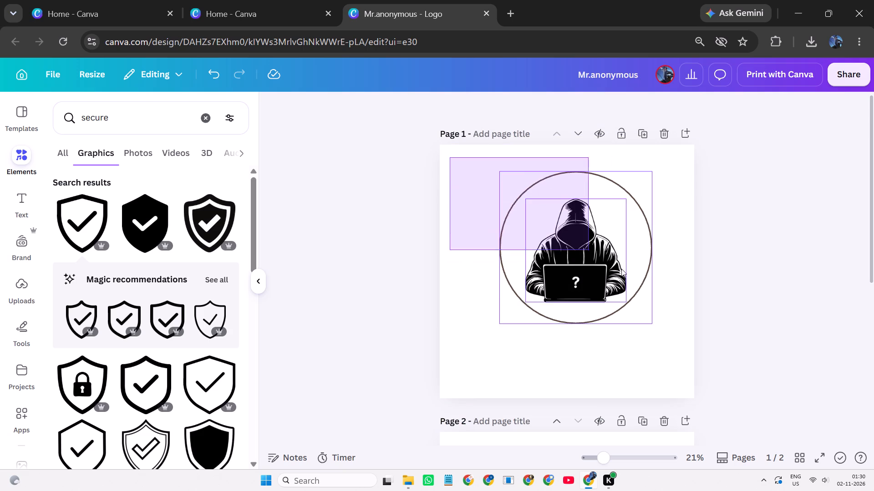
drag(621, 269, 687, 337)
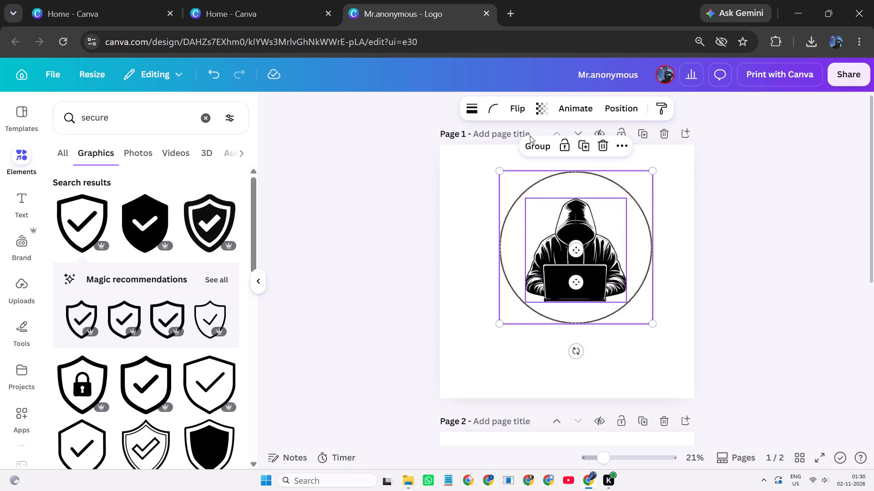
click(529, 150)
Lock the grouped ringed hacker logo in place, test it by trying to move it, and save the design.
click(579, 146)
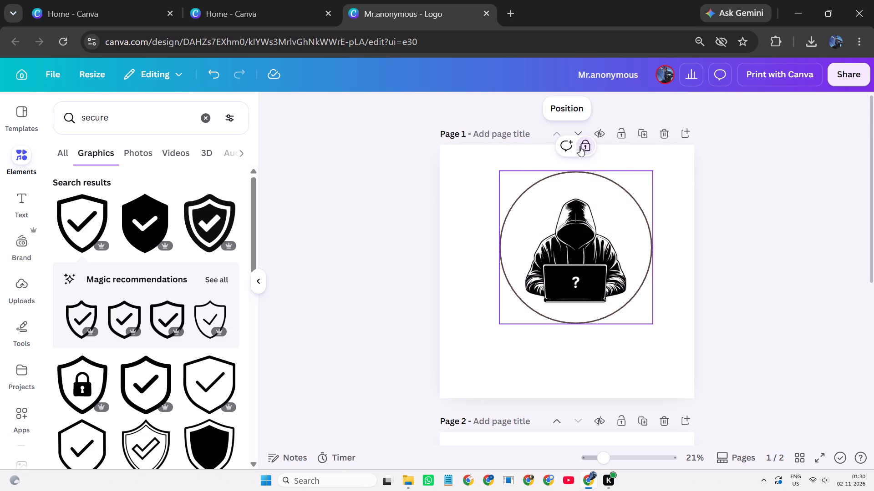
click(768, 200)
drag(622, 227, 600, 240)
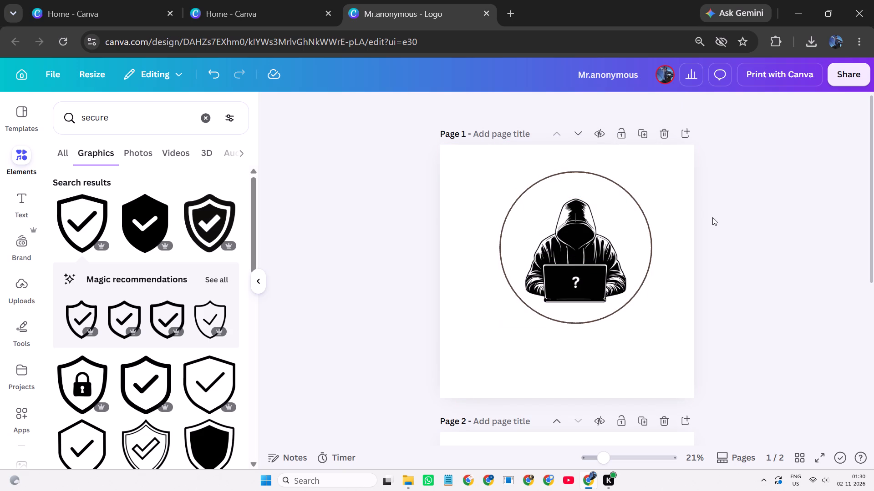
key(ctrl+s)
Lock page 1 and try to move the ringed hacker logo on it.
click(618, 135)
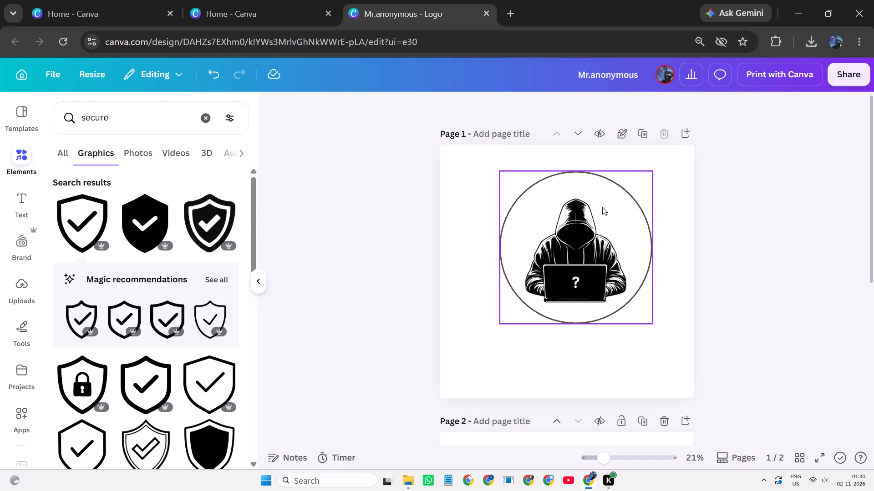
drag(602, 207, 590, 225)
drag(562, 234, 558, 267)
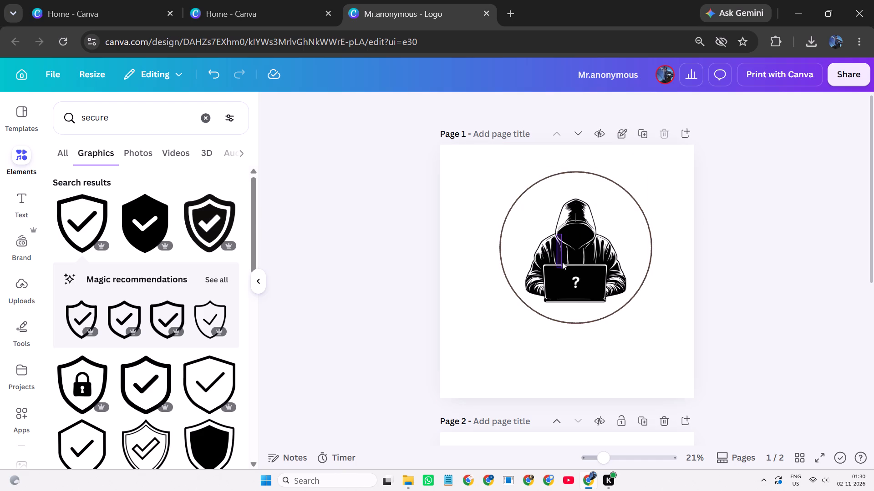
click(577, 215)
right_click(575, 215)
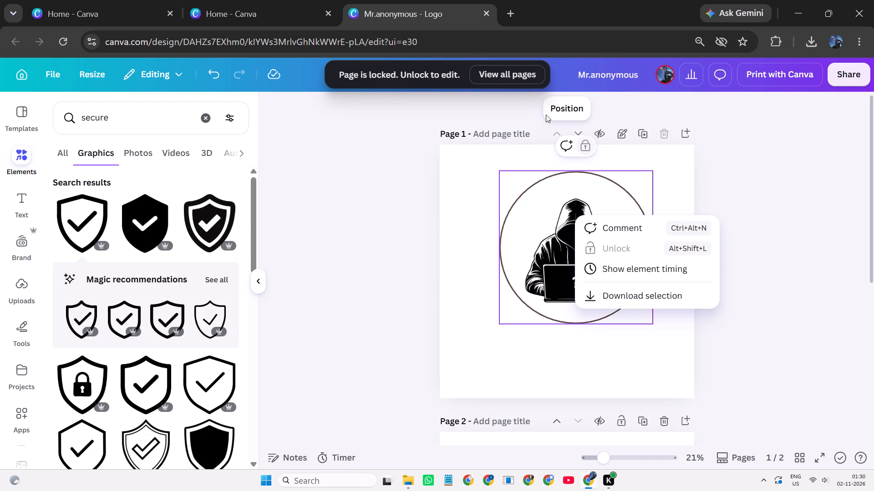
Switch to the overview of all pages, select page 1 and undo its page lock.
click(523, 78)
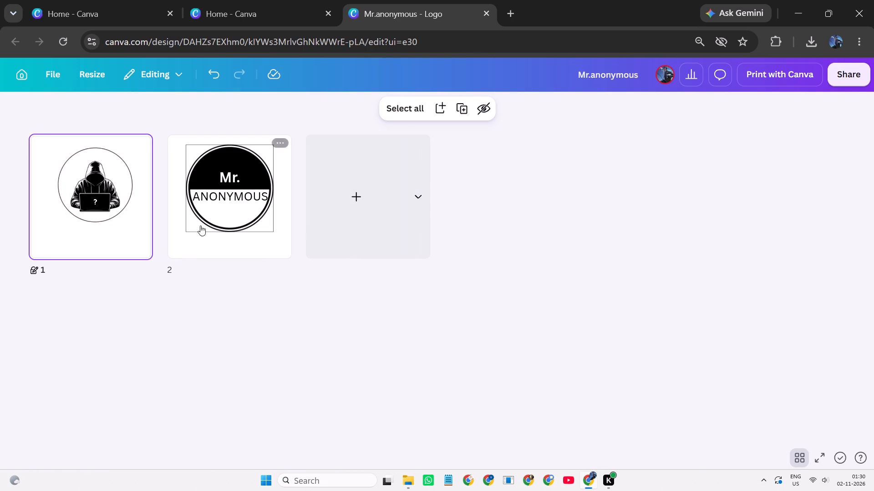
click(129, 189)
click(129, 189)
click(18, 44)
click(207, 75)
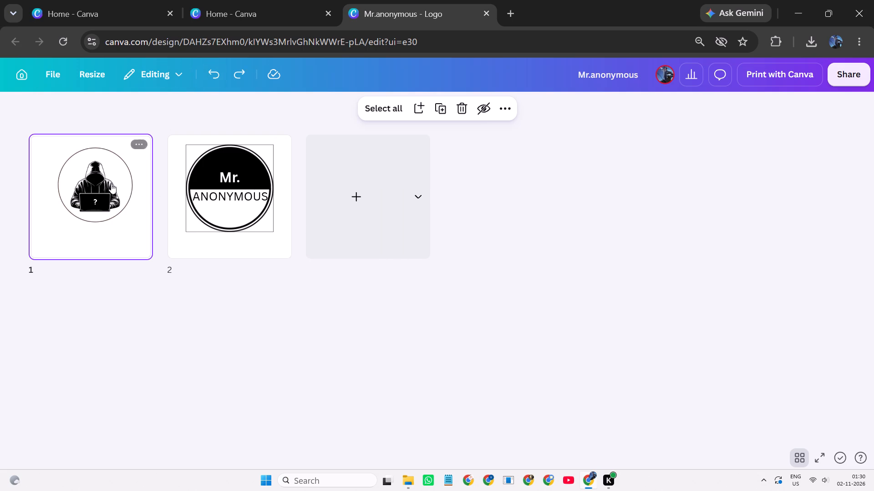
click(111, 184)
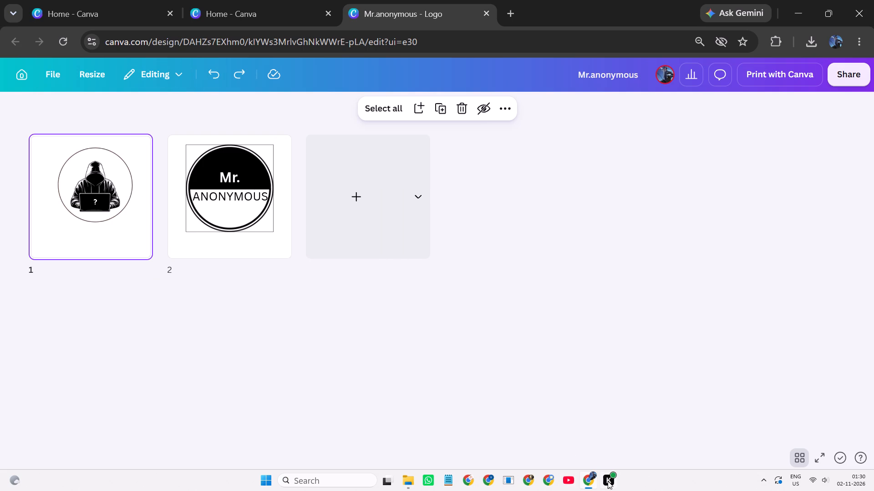